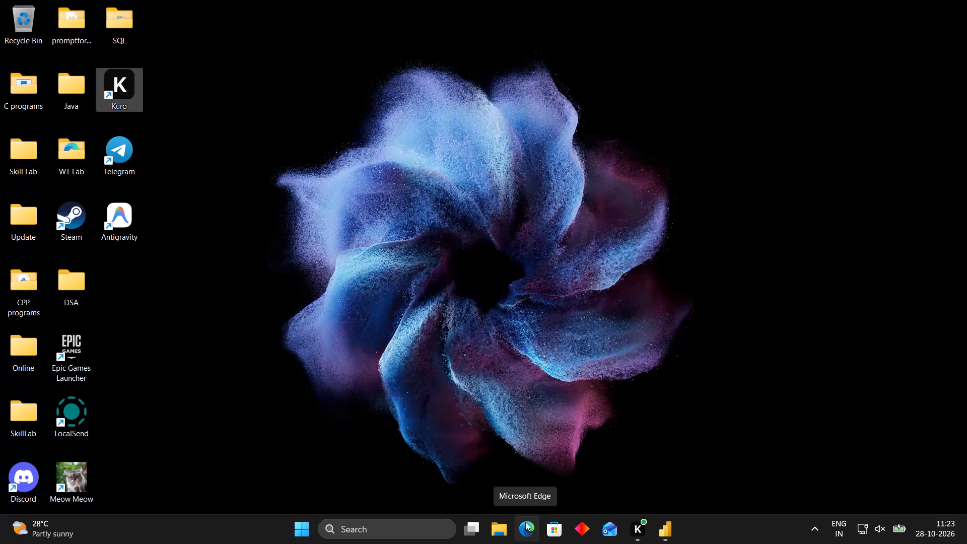
# Open the Microsoft Edge browser from the desktop.
pyautogui.click(525, 522)
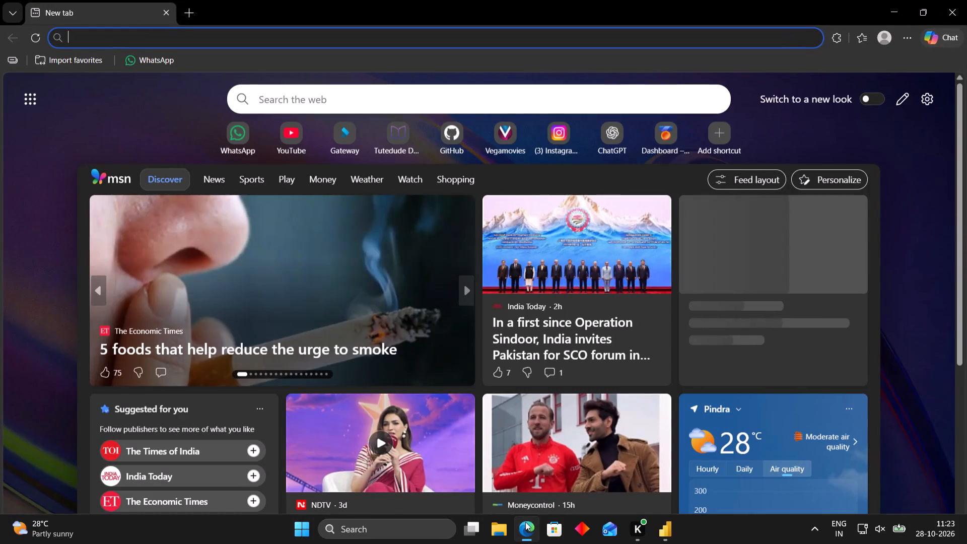
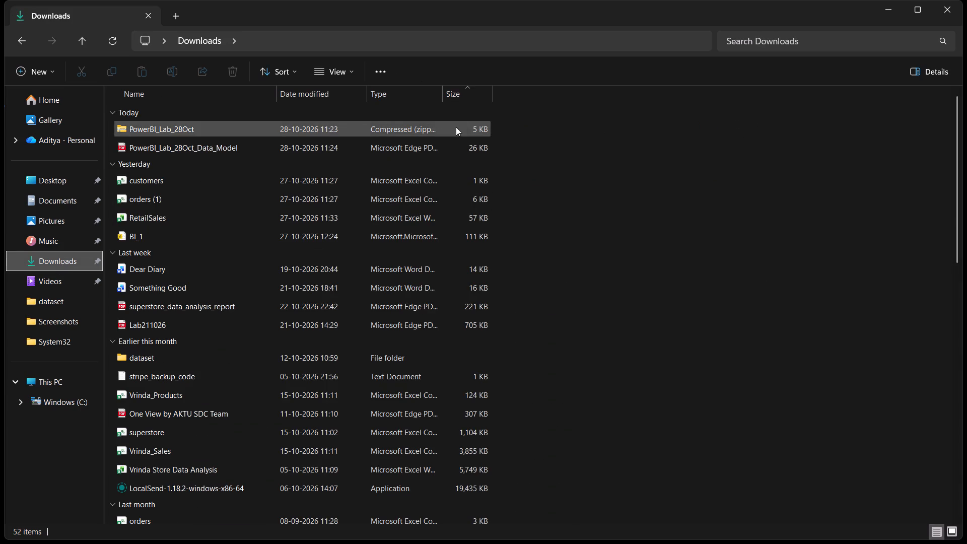
# Extract all files from the PowerBI_Lab_28Oct compressed archive in the Downloads folder.
pyautogui.click(385, 123)
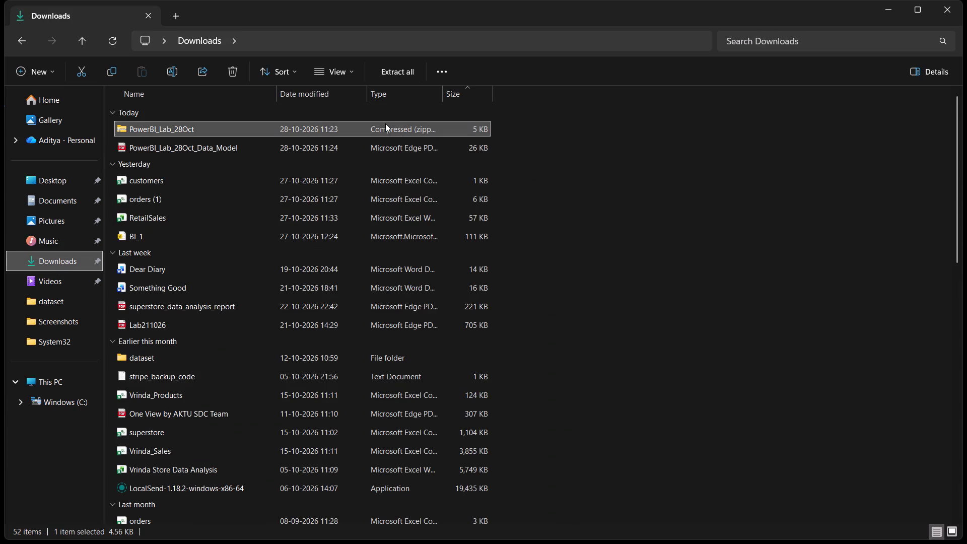
pyautogui.click(407, 69)
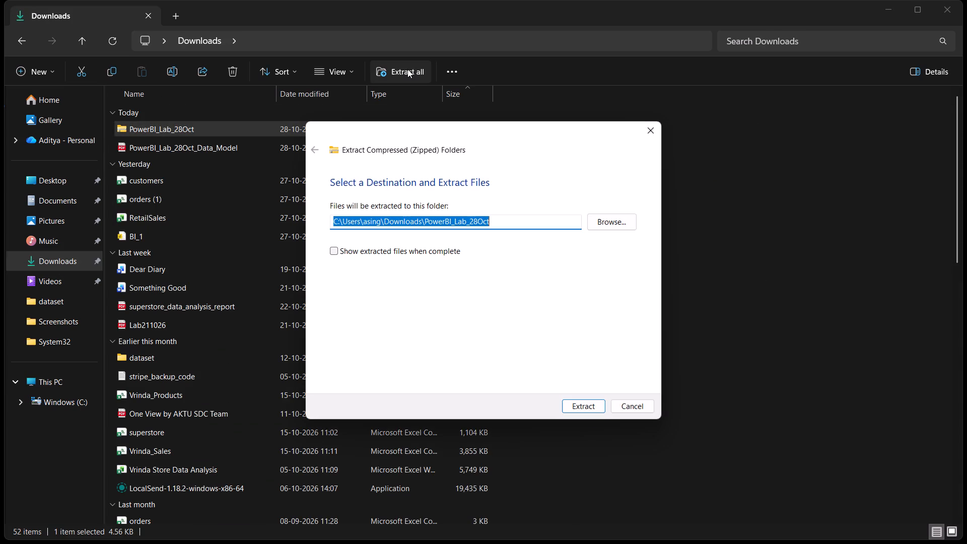
# Extract the PowerBI_Lab_28Oct archive into the Downloads\PowerBI_Lab_28Oct folder.
pyautogui.press('Return')
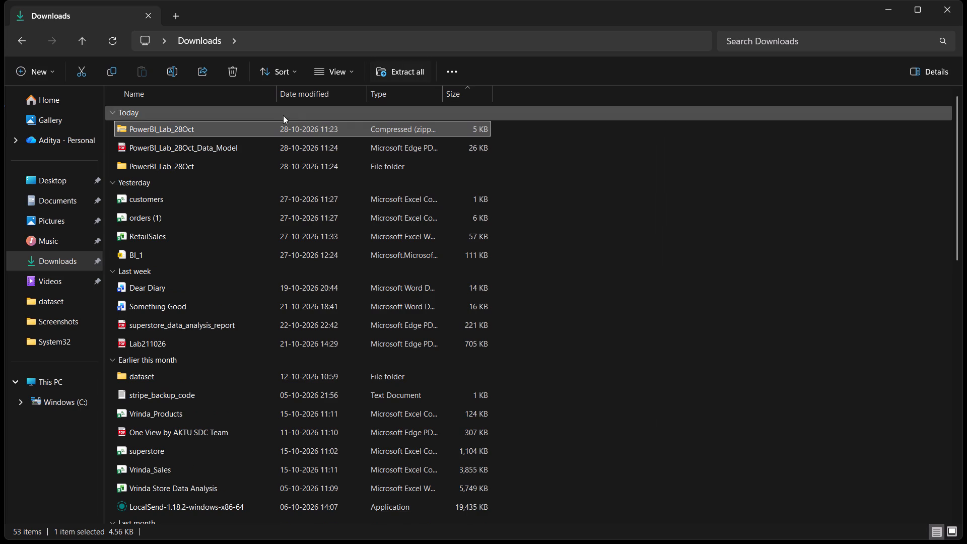
# Permanently delete the compressed PowerBI_Lab_28Oct archive from Downloads.
pyautogui.hotkey('shift', 'Delete')
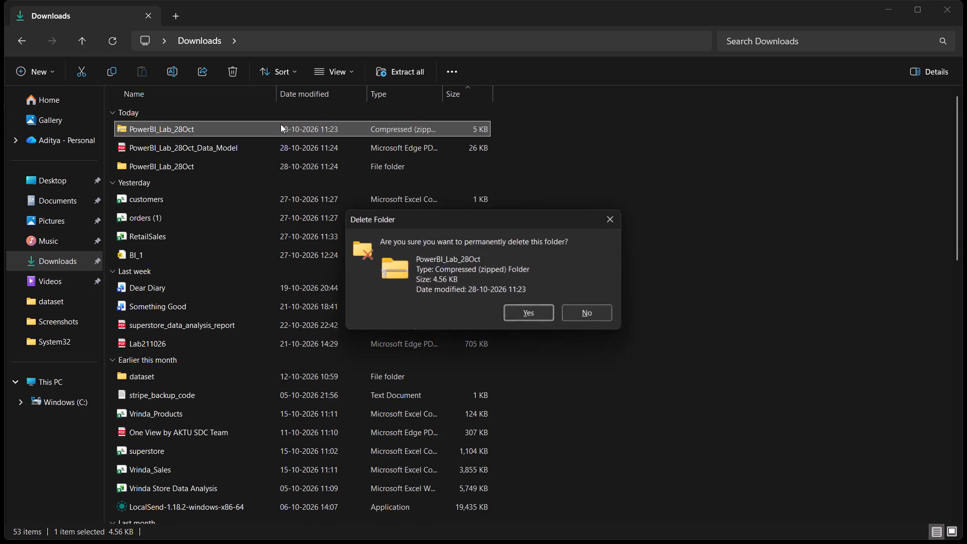
pyautogui.press('Return')
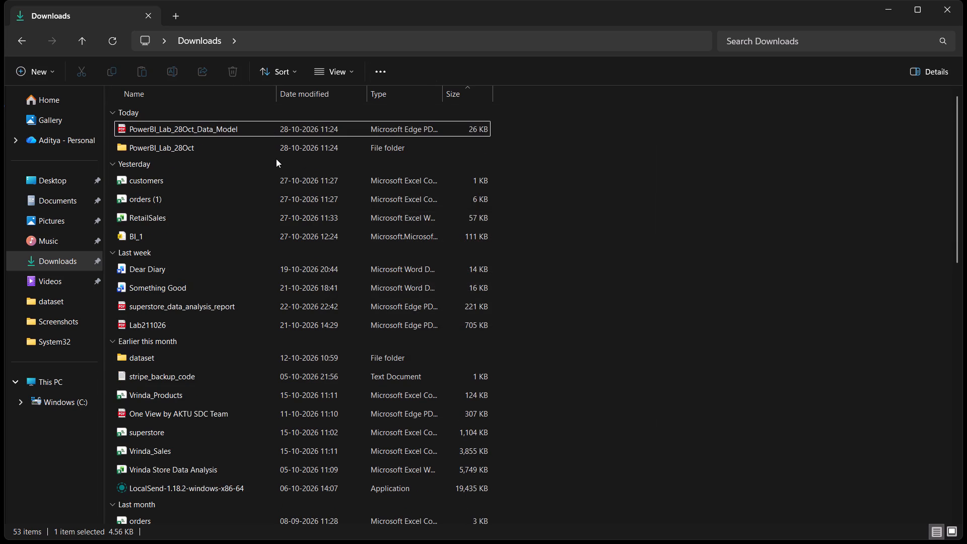
# Move the nested PowerBI_Lab_28Oct folder up into Downloads, merging it with its parent, and check the folder's contents.
pyautogui.click(294, 142)
pyautogui.click(294, 142)
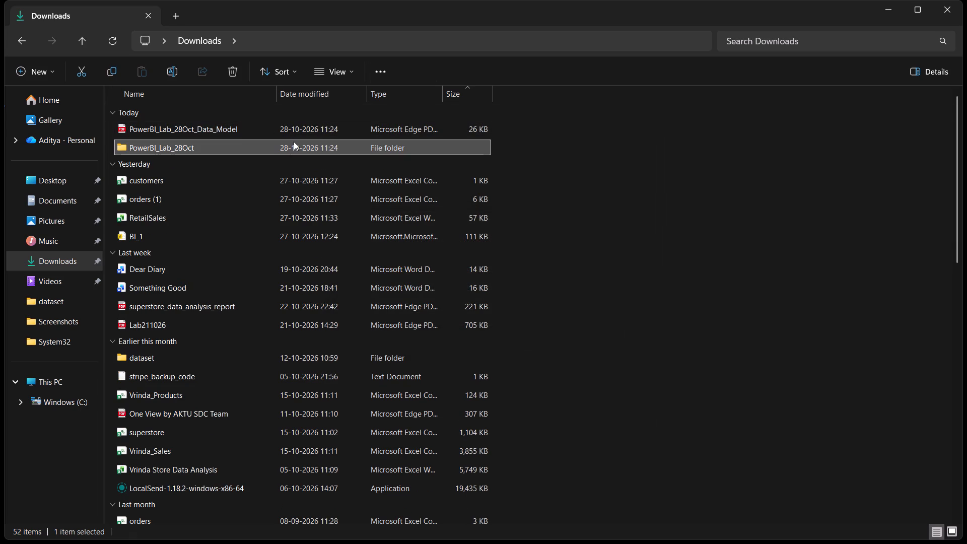
pyautogui.click(294, 142)
pyautogui.doubleClick(290, 149)
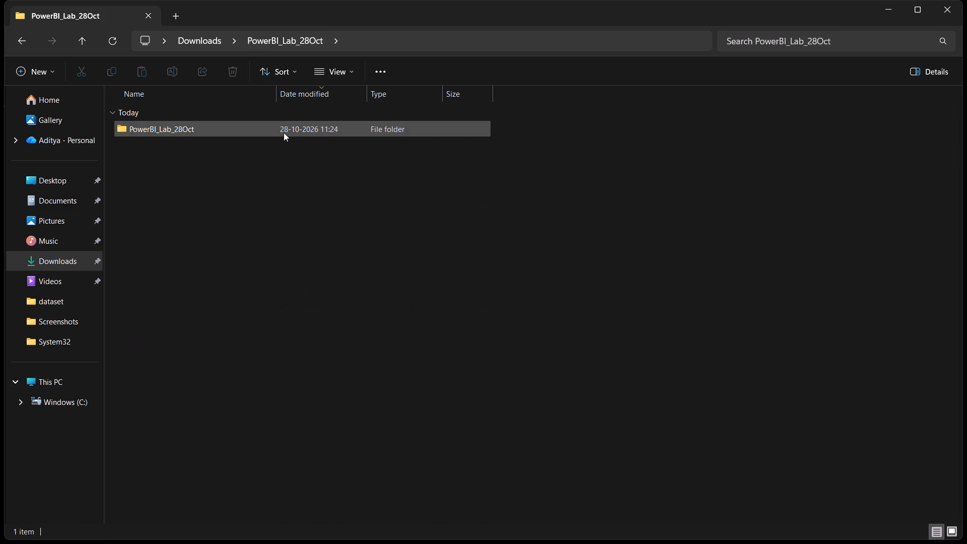
pyautogui.click(284, 132)
pyautogui.click(87, 74)
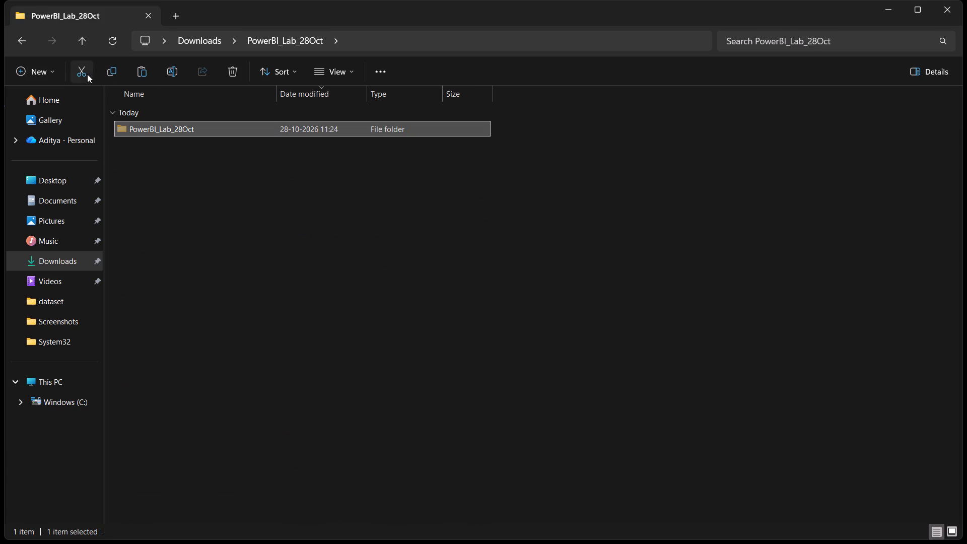
pyautogui.click(18, 35)
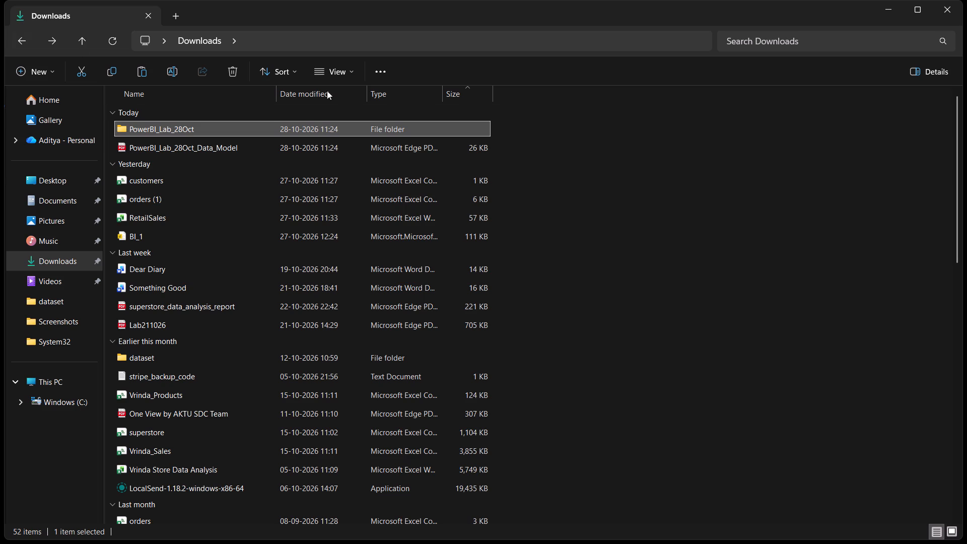
pyautogui.hotkey('ctrl', 'v')
pyautogui.doubleClick(462, 132)
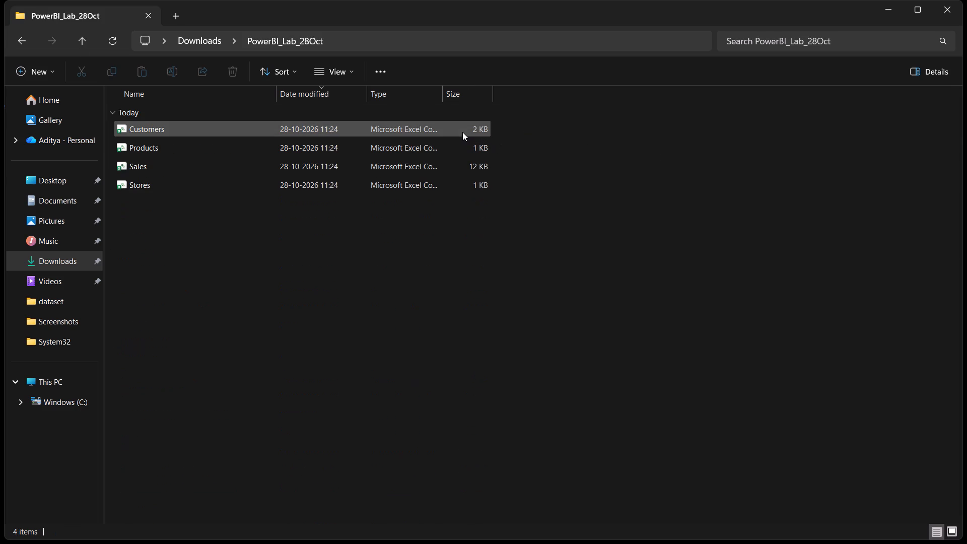
pyautogui.click(27, 41)
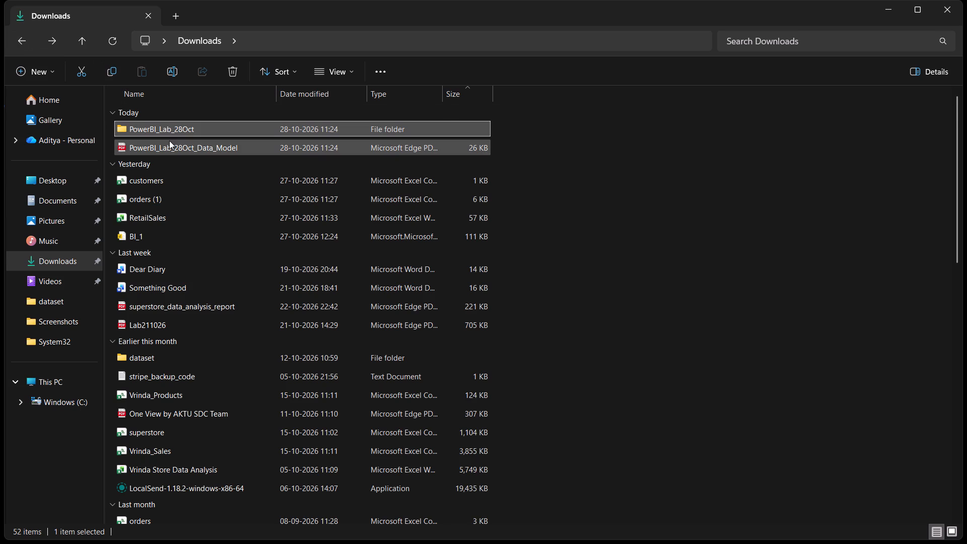
# Open the PowerBI_Lab_28Oct_Data_Model PDF and read the lab overview on page 1 and the star schema on page 2.
pyautogui.doubleClick(169, 141)
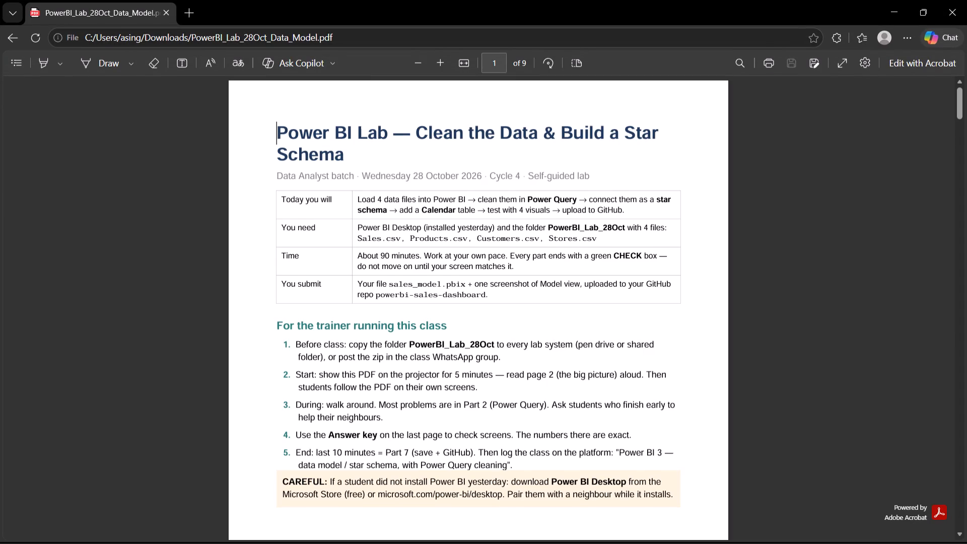
pyautogui.scroll(-1, 467, 221)
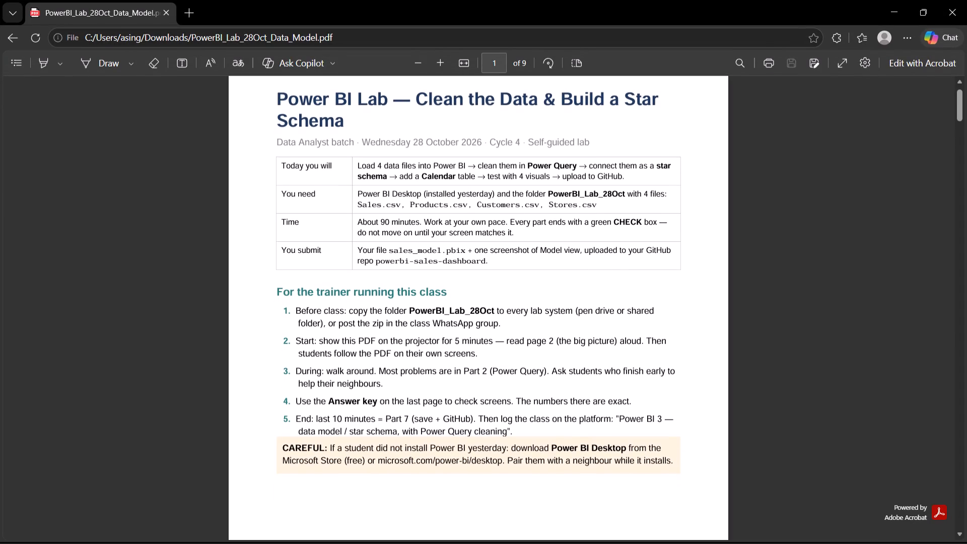
pyautogui.scroll(-5, 467, 221)
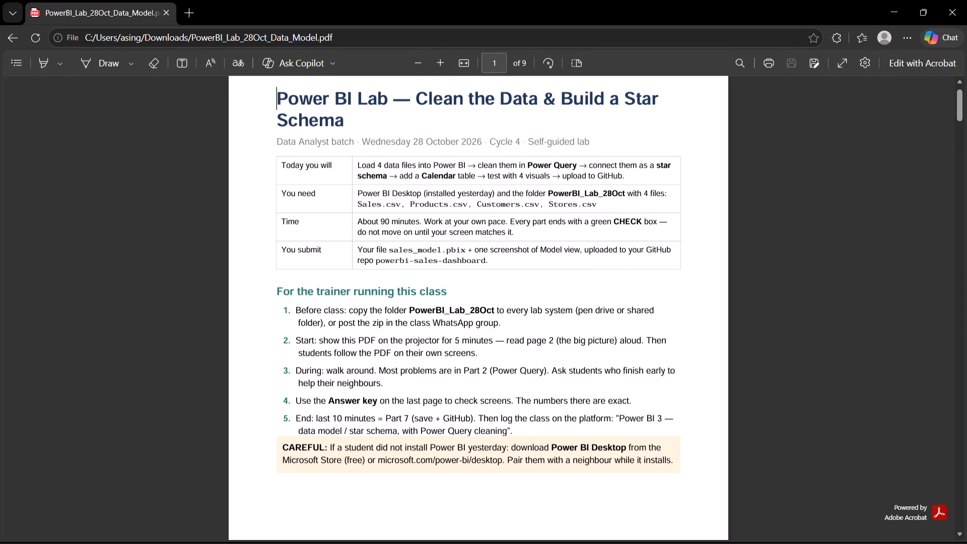
pyautogui.scroll(-3, 467, 221)
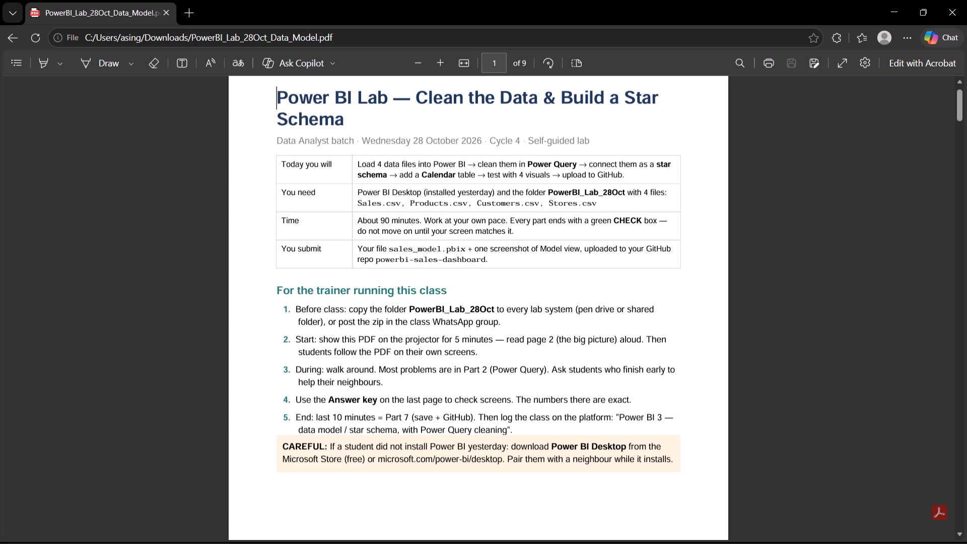
pyautogui.scroll(-5, 467, 221)
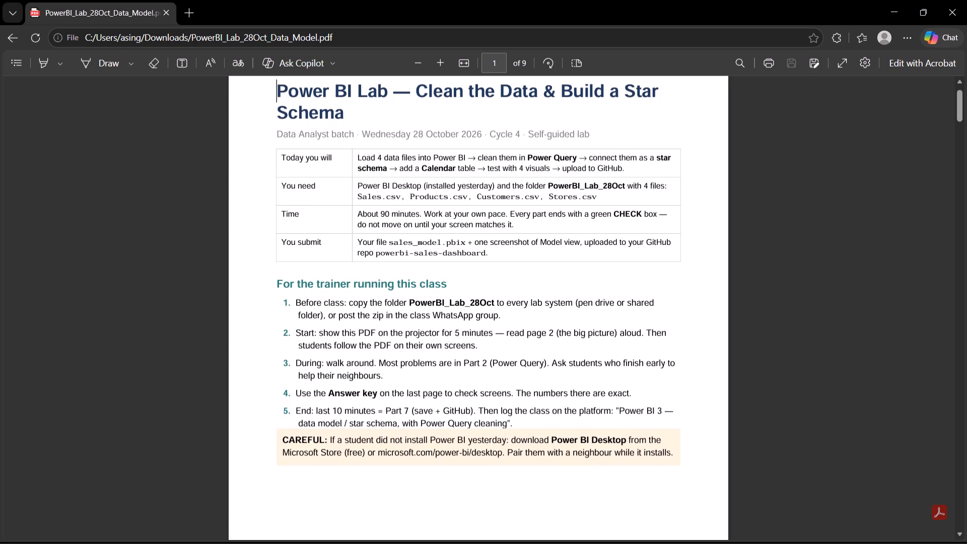
pyautogui.scroll(-3, 467, 221)
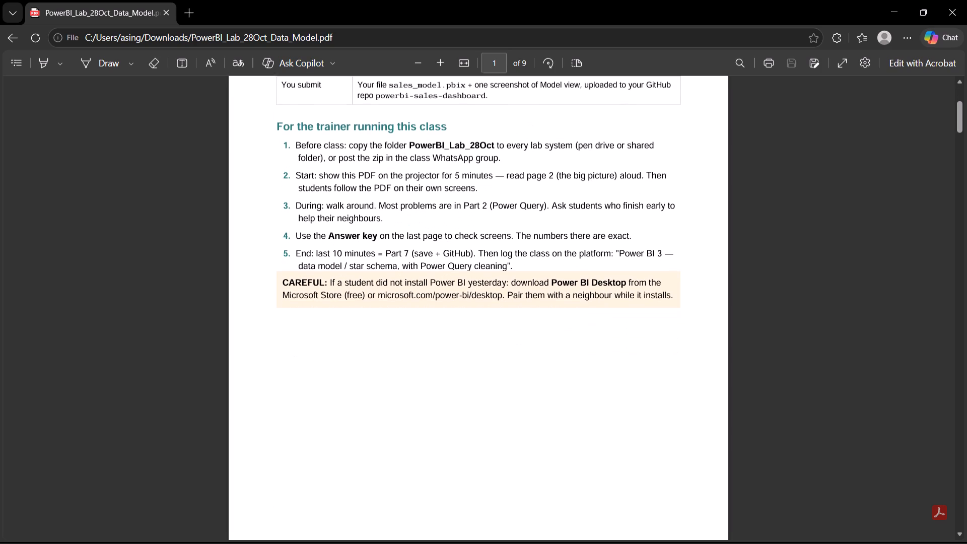
pyautogui.scroll(-1, 467, 221)
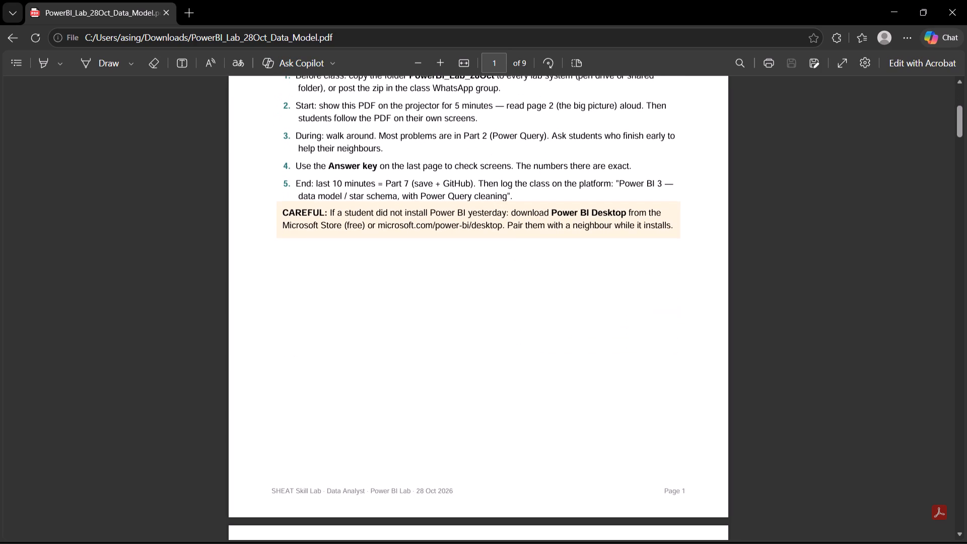
pyautogui.scroll(-5, 467, 221)
pyautogui.hscroll(1, 467, 221)
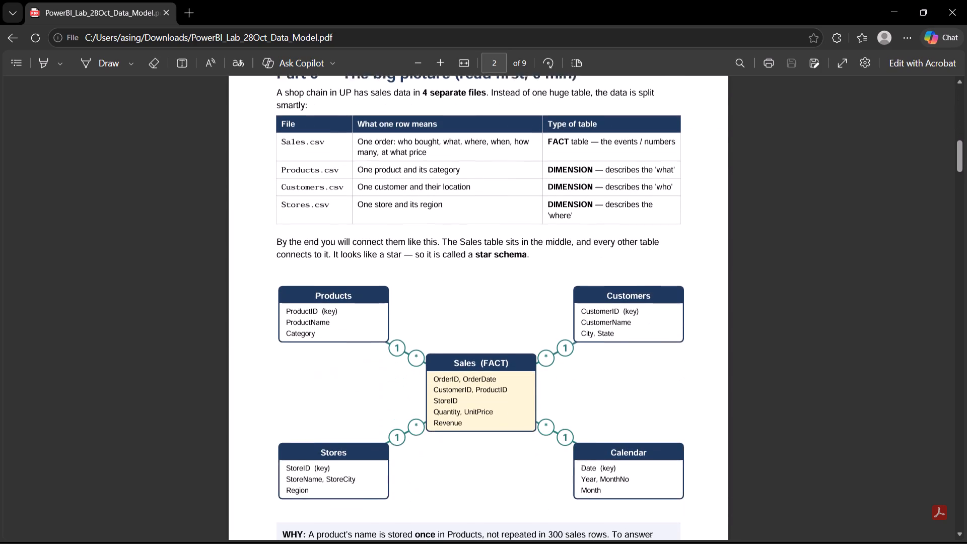
pyautogui.hscroll(2, 467, 221)
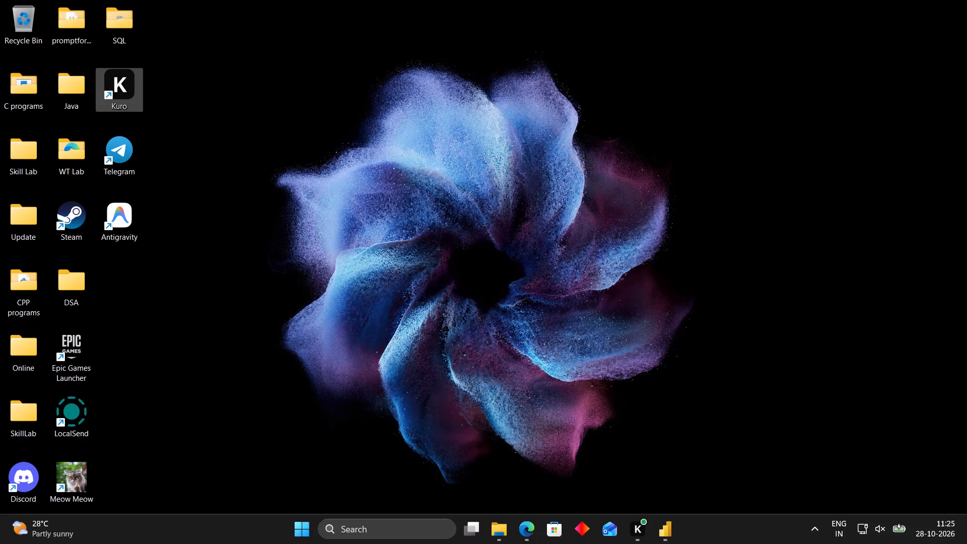
# Switch to Power BI Desktop and start a blank report.
pyautogui.click(669, 519)
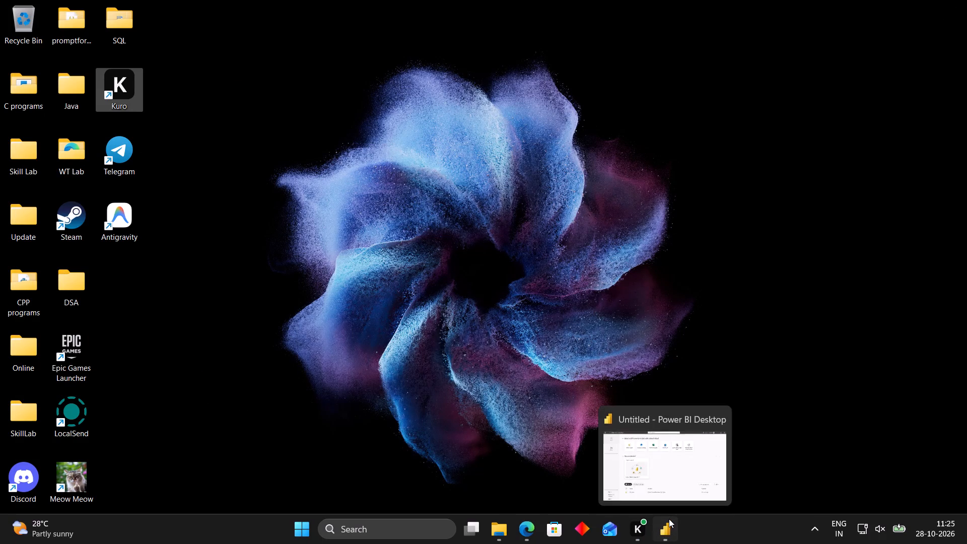
pyautogui.click(199, 104)
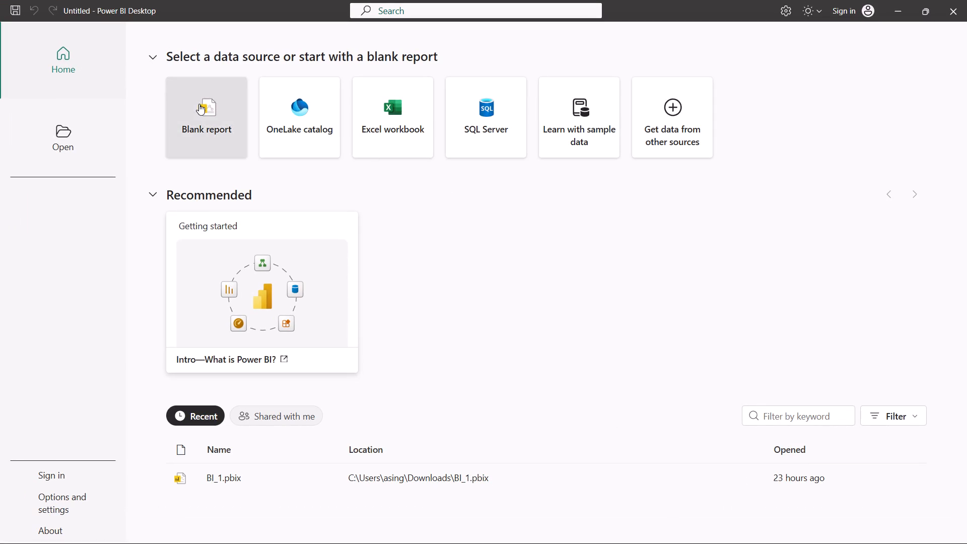
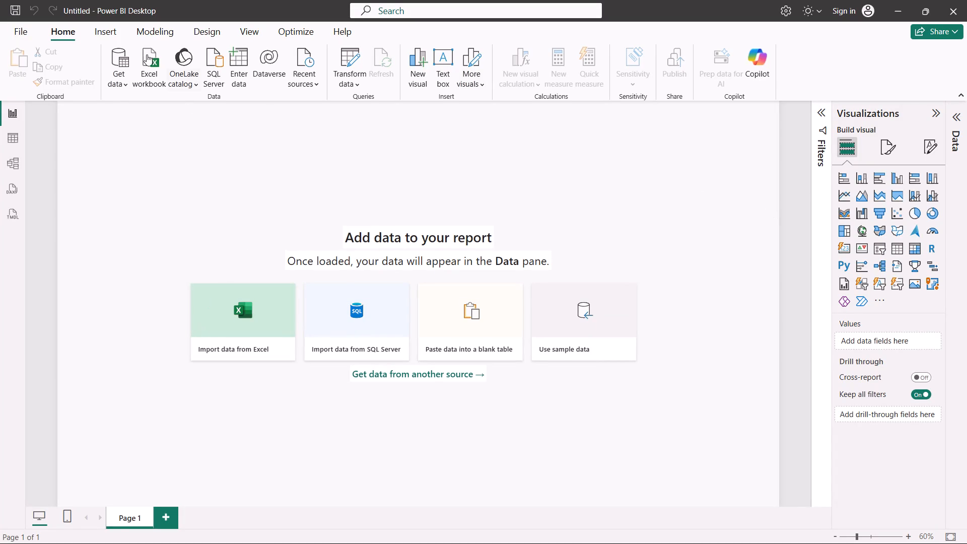
# Check the files in the PowerBI_Lab_28Oct folder in Downloads and start a data connection in Power BI Desktop with the Folder connector.
pyautogui.click(118, 54)
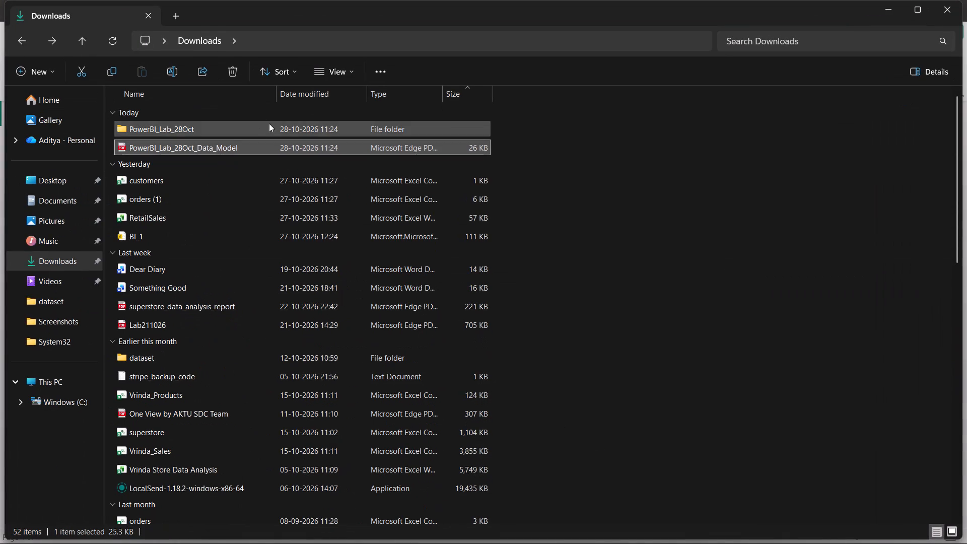
pyautogui.doubleClick(277, 128)
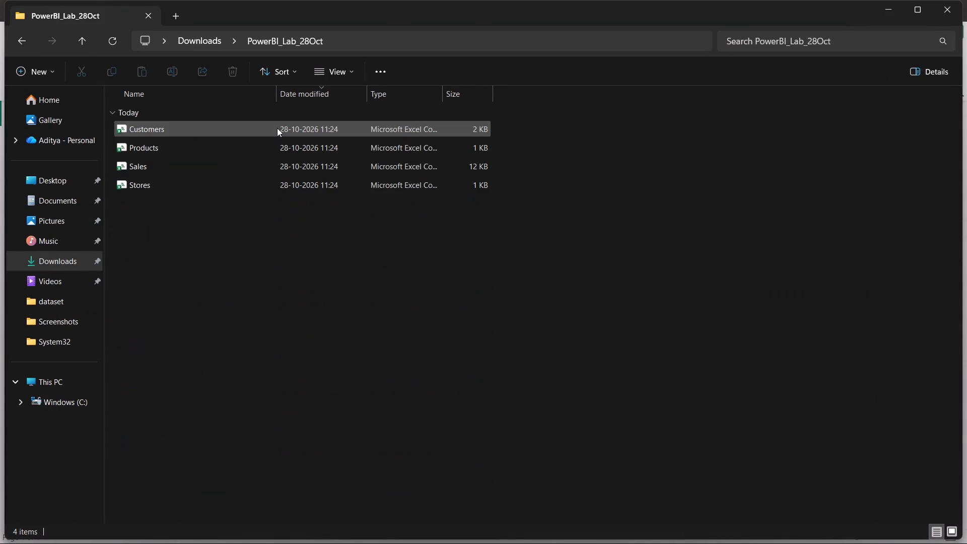
pyautogui.click(945, 7)
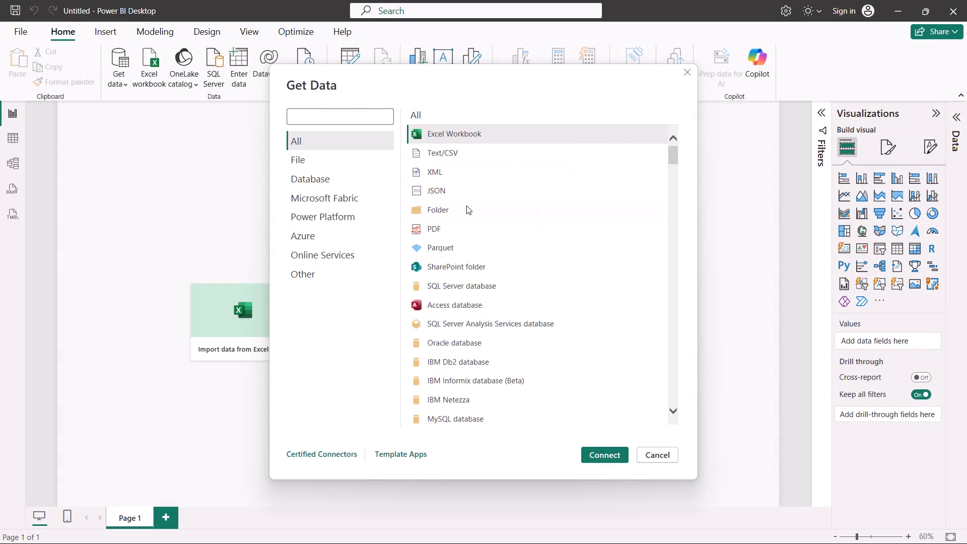
pyautogui.click(464, 208)
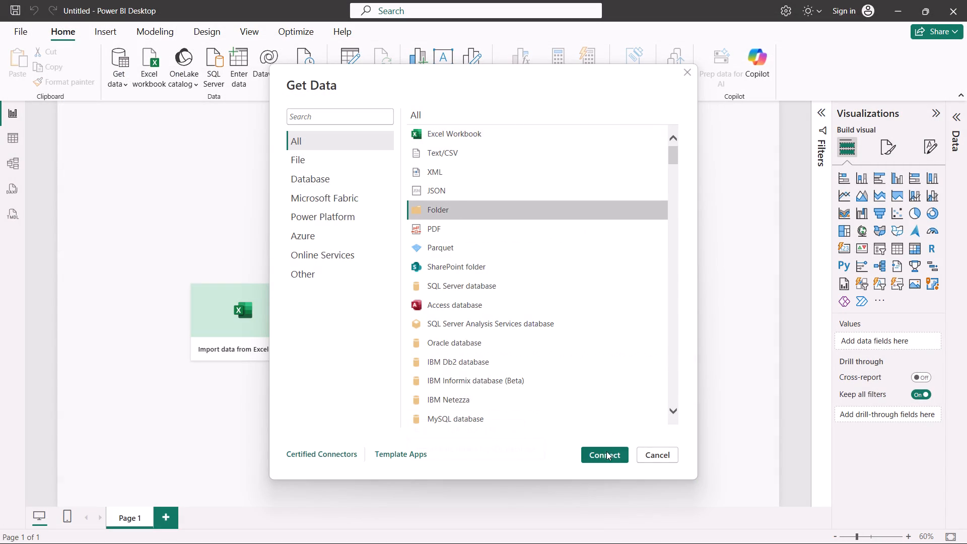
pyautogui.click(605, 453)
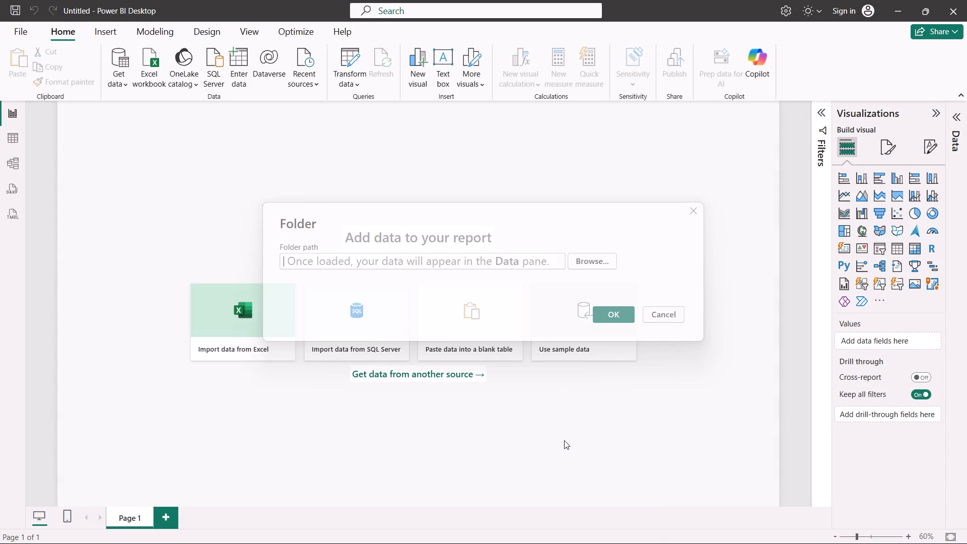
# Set the PowerBI_Lab_28Oct folder in Downloads as the Folder data source and load its file listing without combining or transforming it.
pyautogui.click(590, 257)
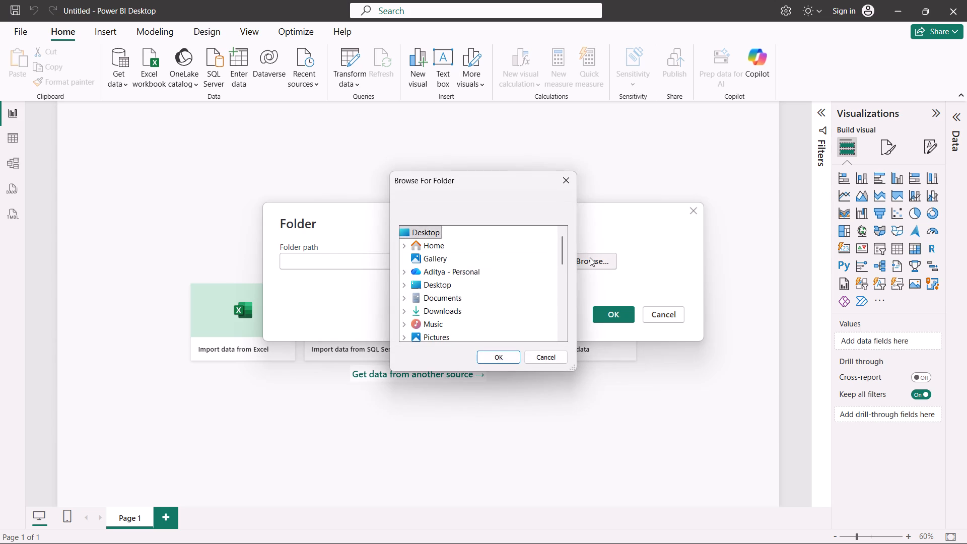
pyautogui.click(439, 305)
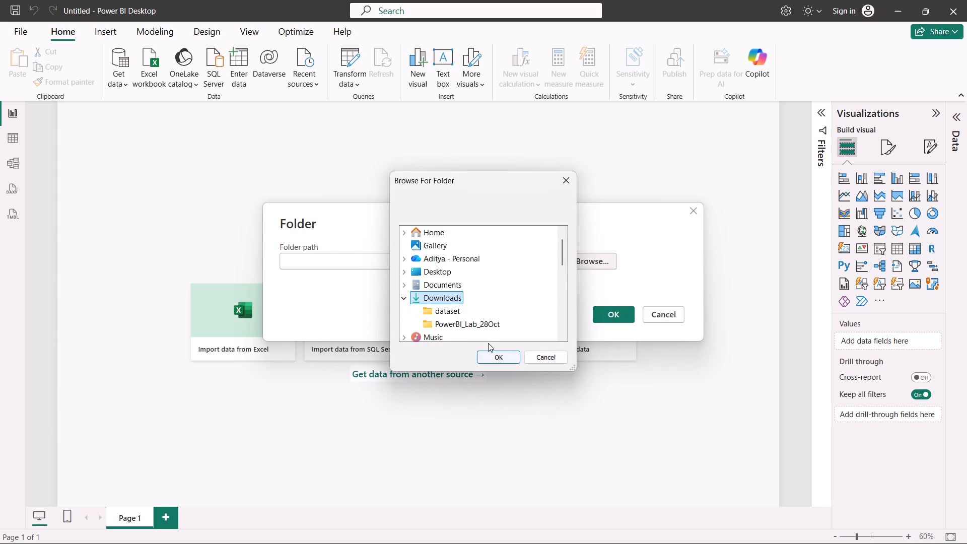
pyautogui.click(476, 328)
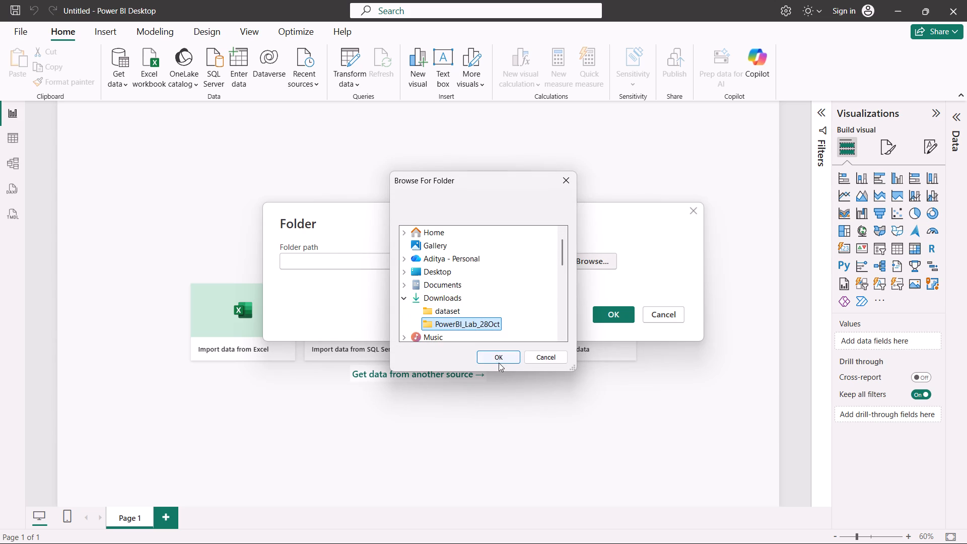
pyautogui.click(499, 363)
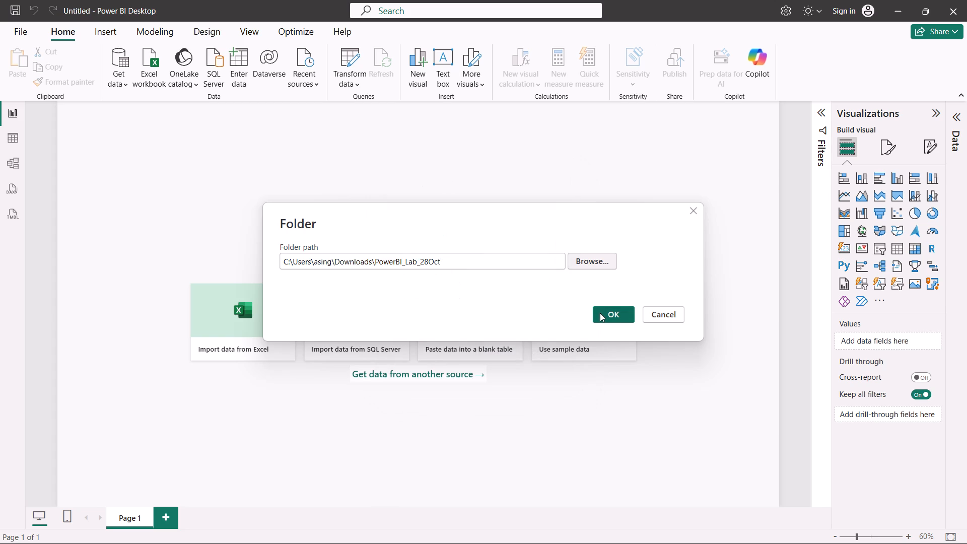
pyautogui.click(600, 313)
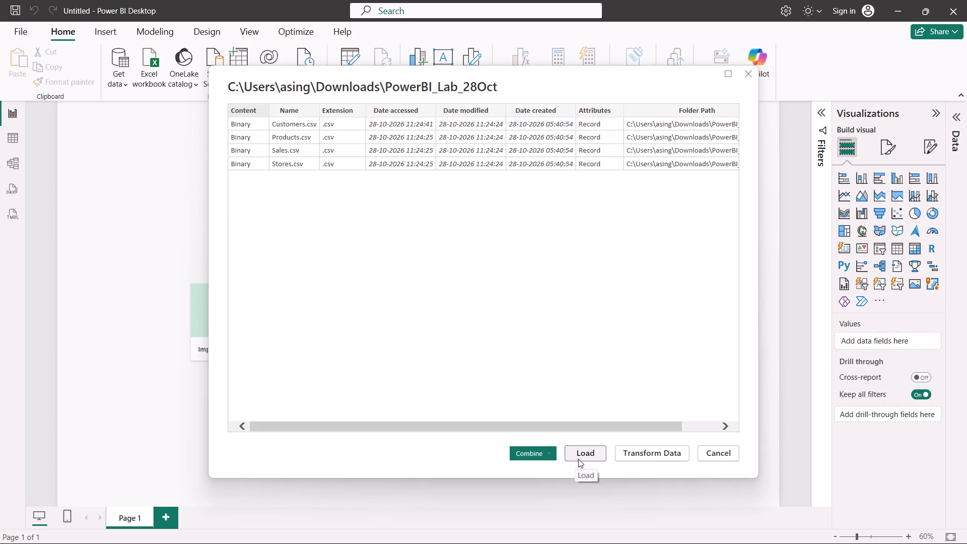
pyautogui.click(578, 459)
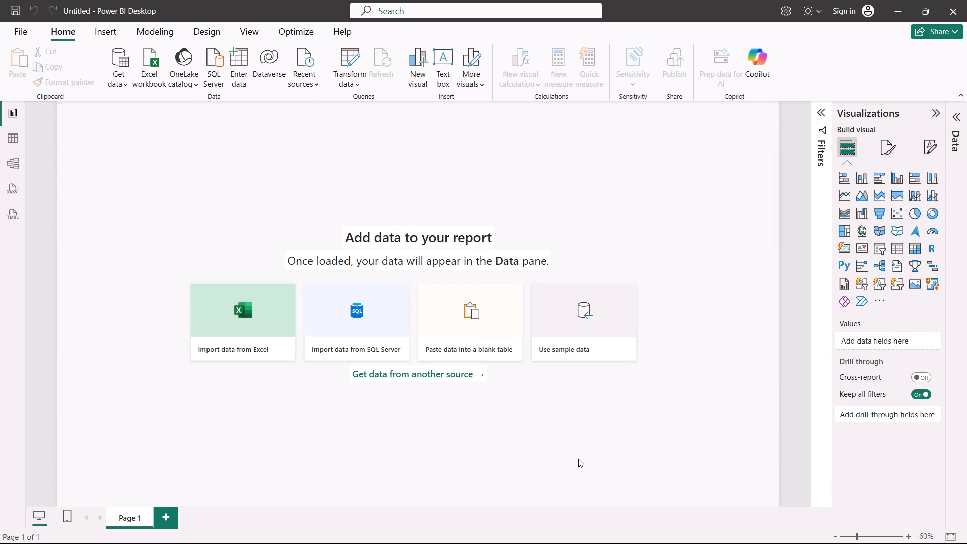
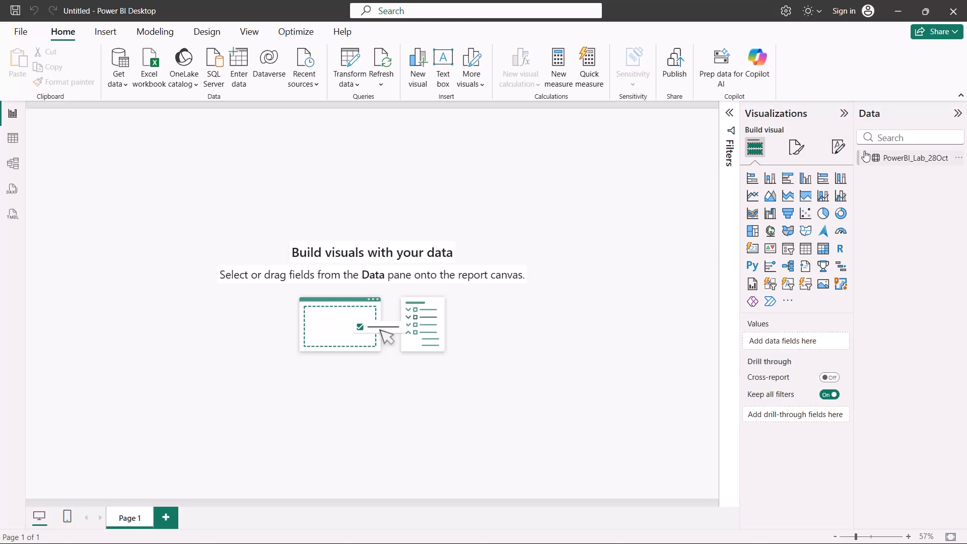
# Create a table visual from the Date accessed field of PowerBI_Lab_28Oct and enlarge it to about half the page width.
pyautogui.click(864, 151)
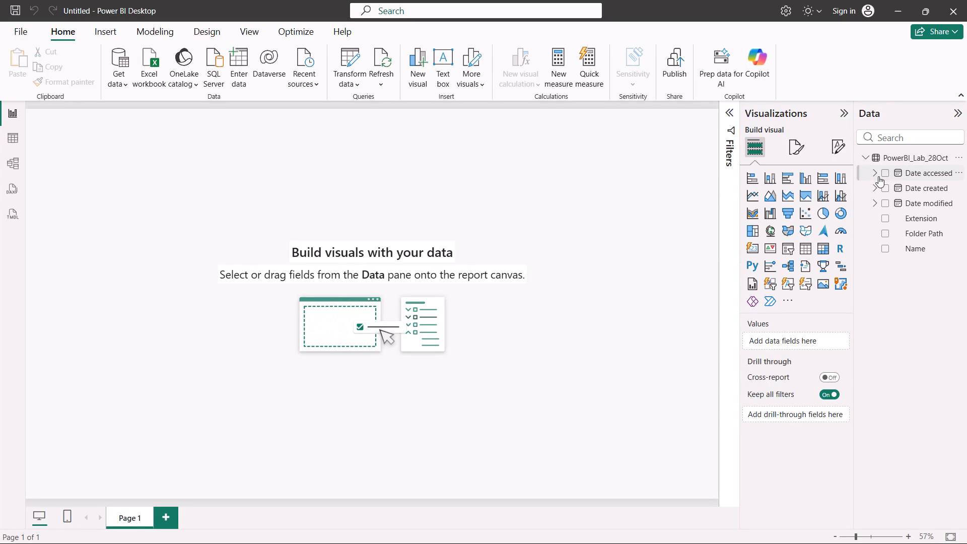
pyautogui.click(873, 170)
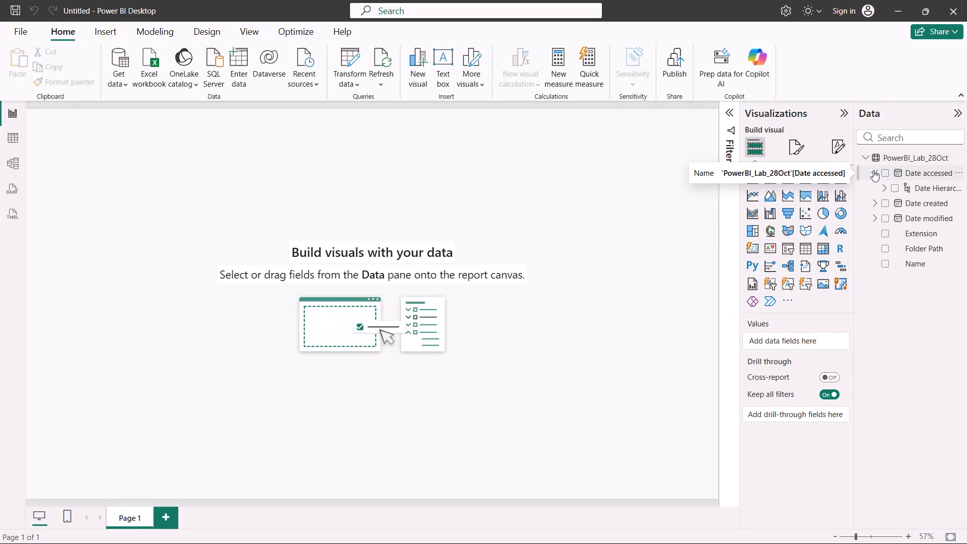
pyautogui.click(873, 170)
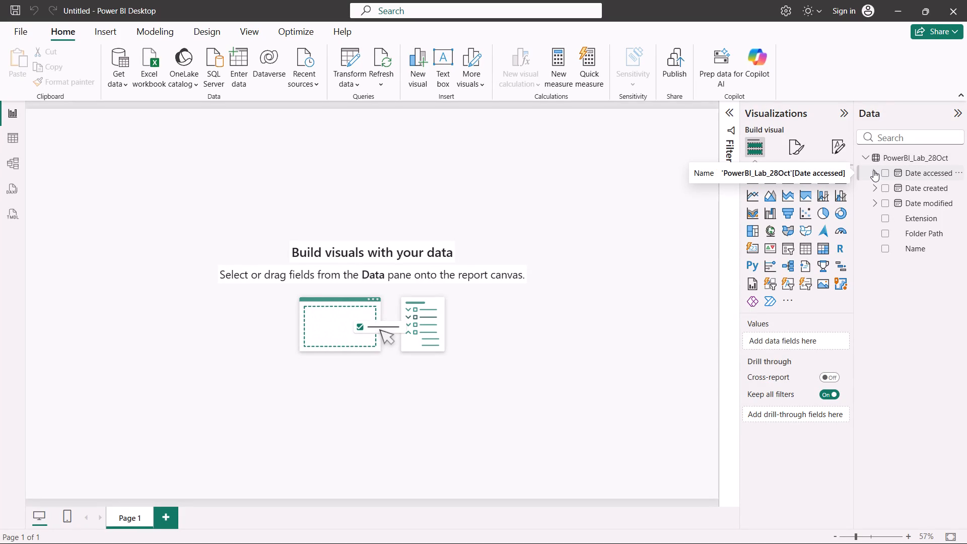
pyautogui.click(884, 198)
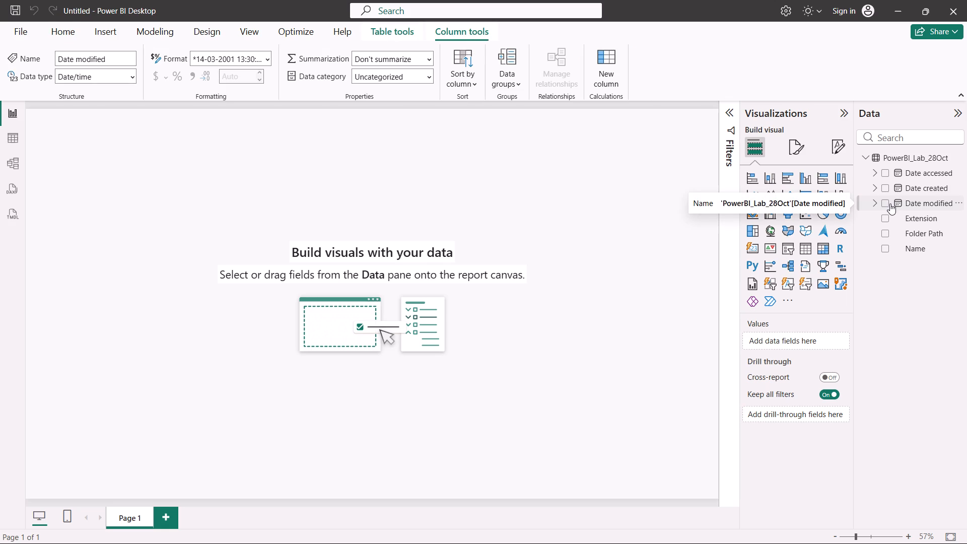
pyautogui.click(887, 203)
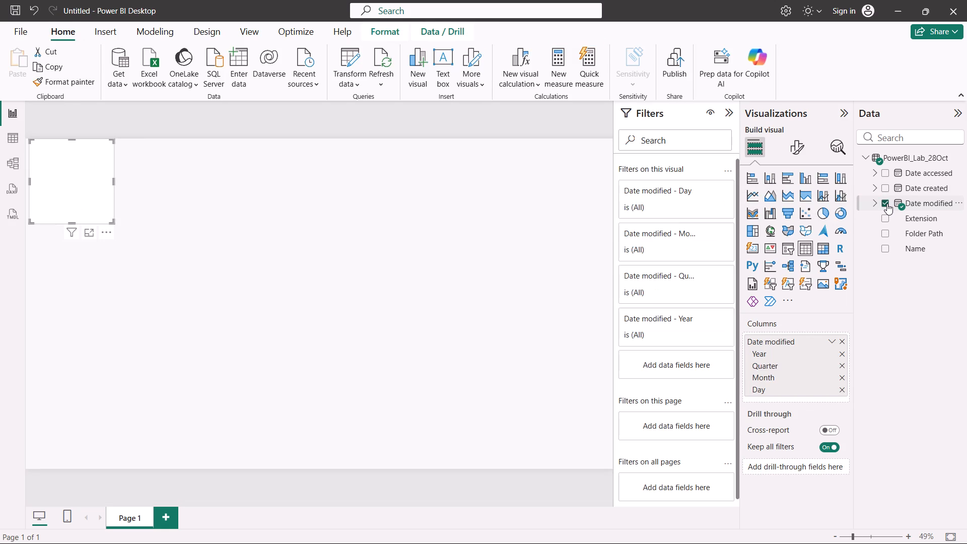
pyautogui.click(887, 203)
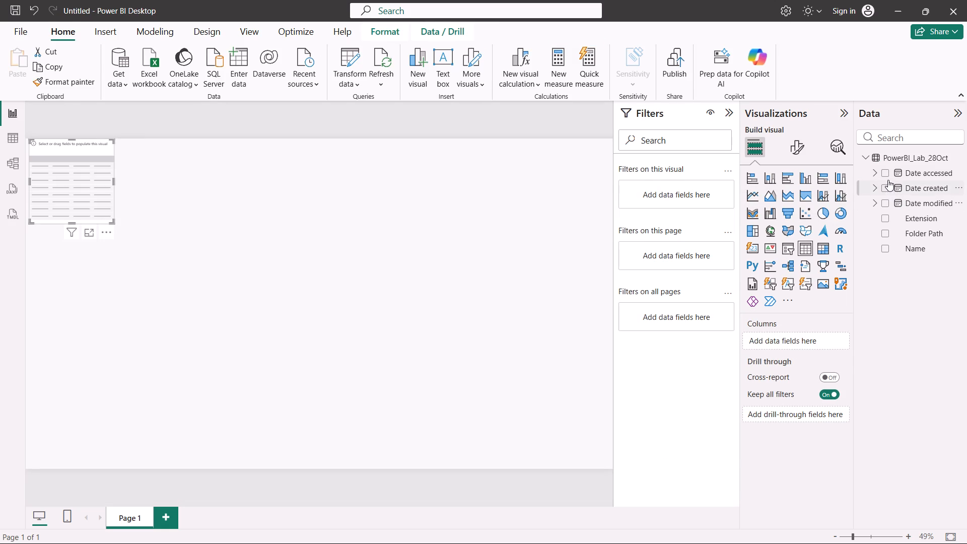
pyautogui.click(883, 174)
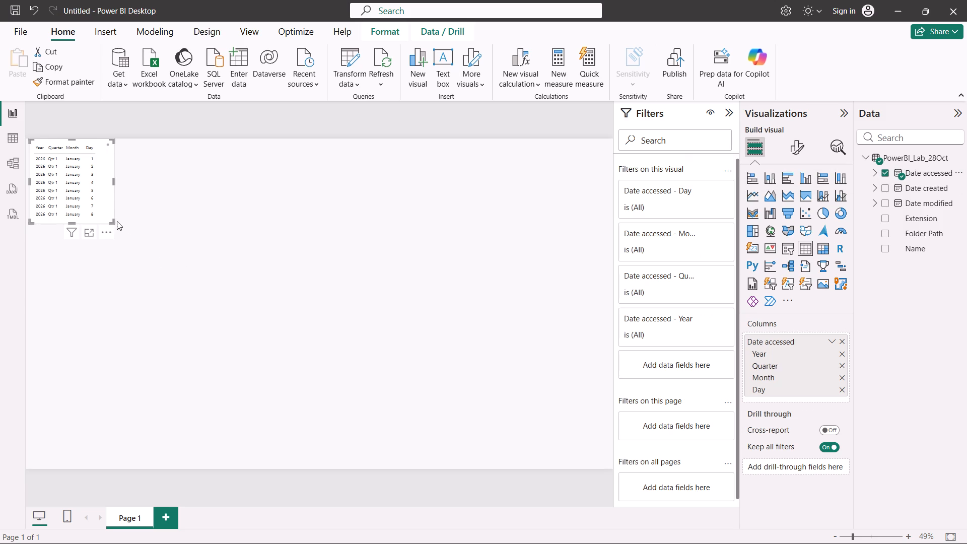
pyautogui.moveTo(112, 221); pyautogui.dragTo(267, 355)
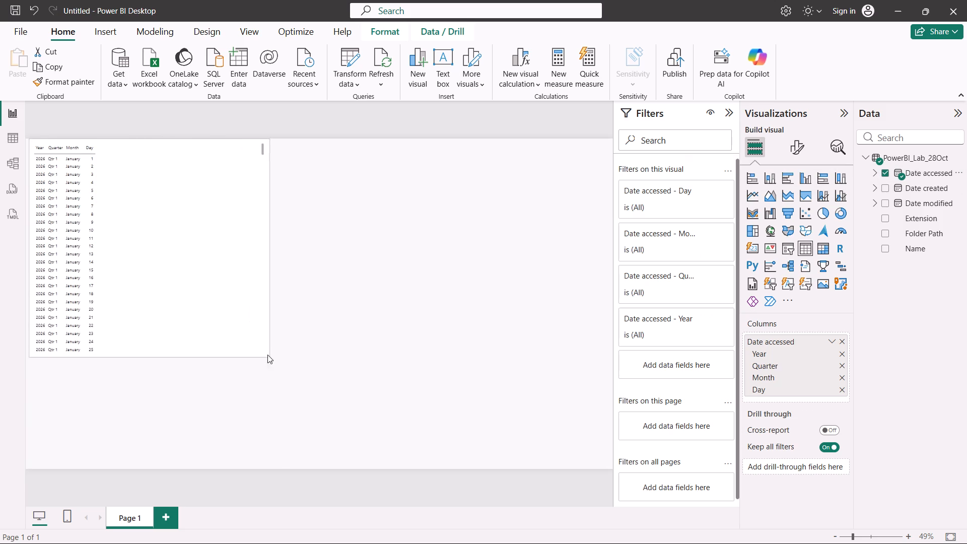
pyautogui.moveTo(267, 355); pyautogui.dragTo(333, 428)
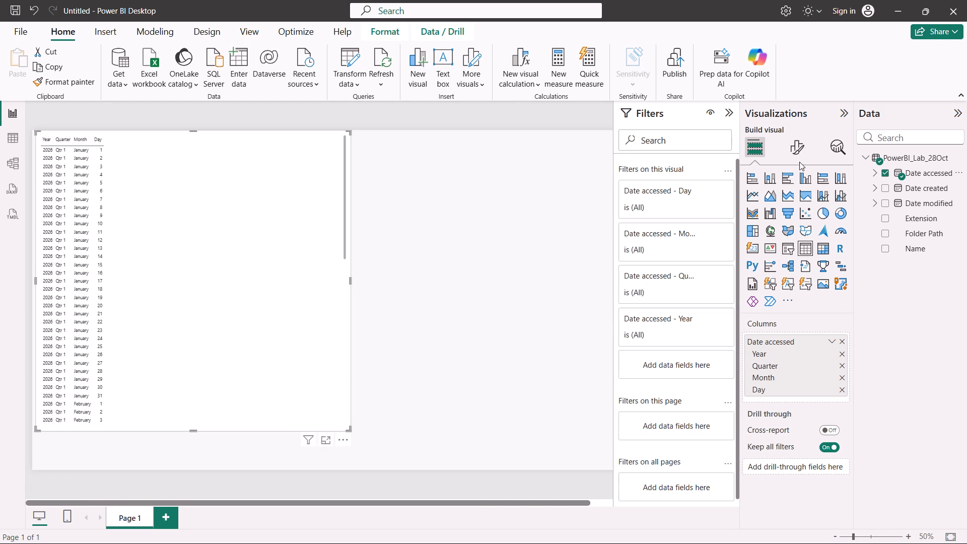
# Add the Date created, Date modified and Extension fields to the table visual.
pyautogui.click(885, 186)
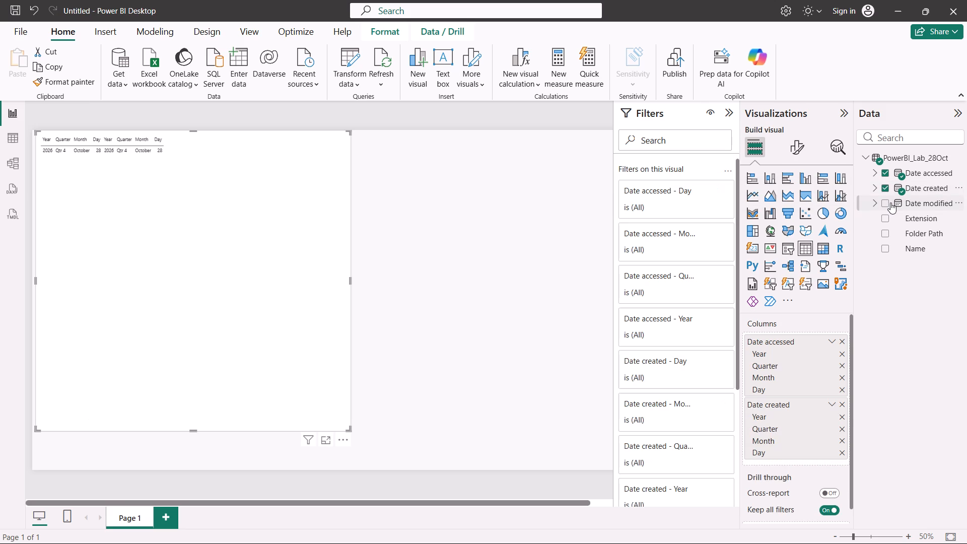
pyautogui.click(886, 203)
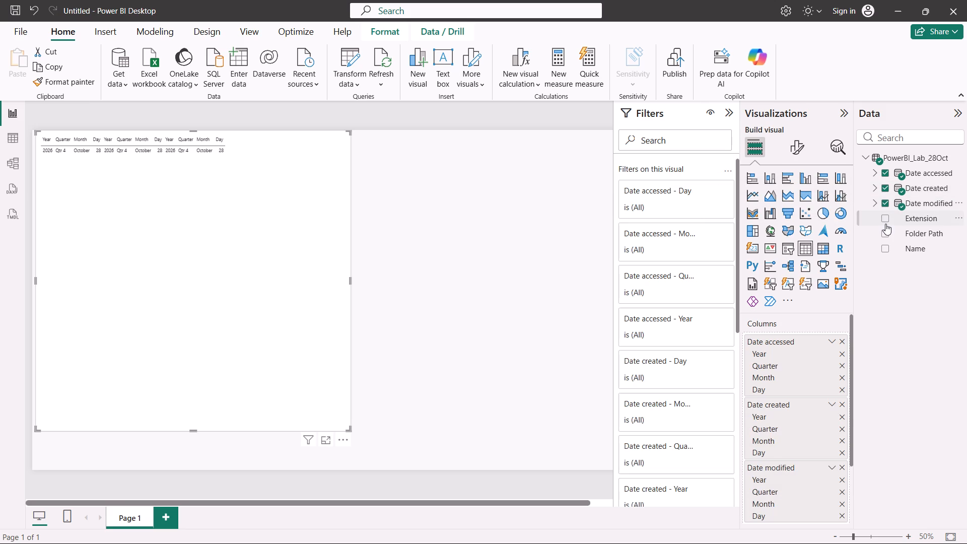
pyautogui.click(886, 224)
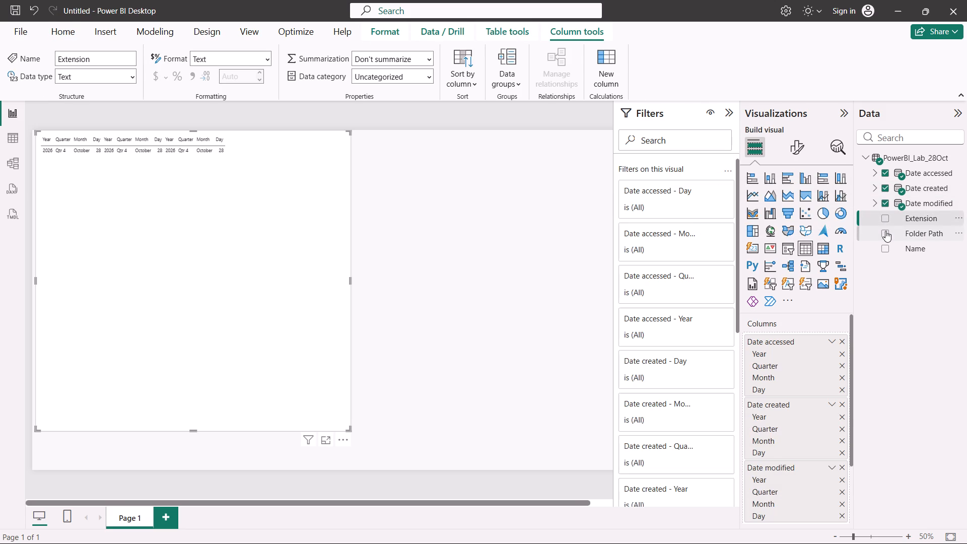
pyautogui.click(885, 228)
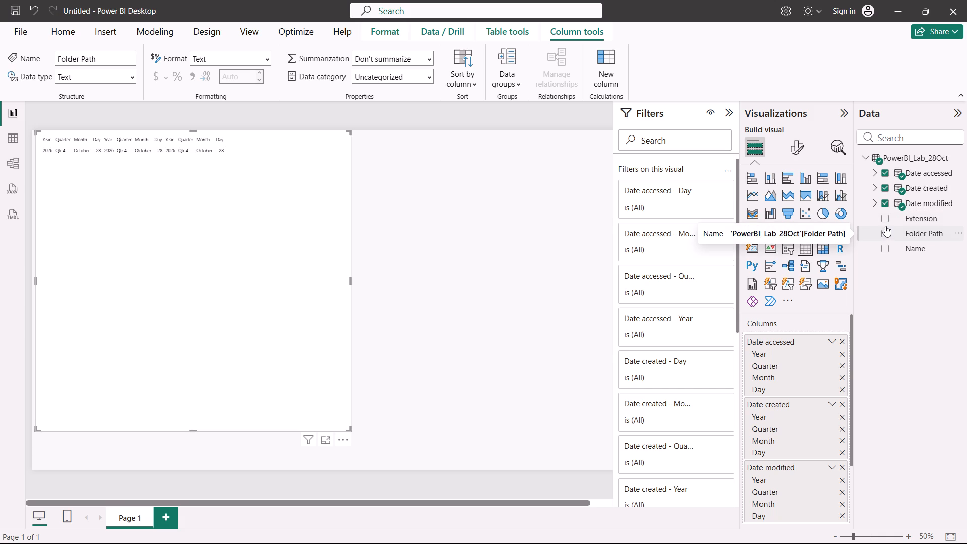
pyautogui.click(885, 220)
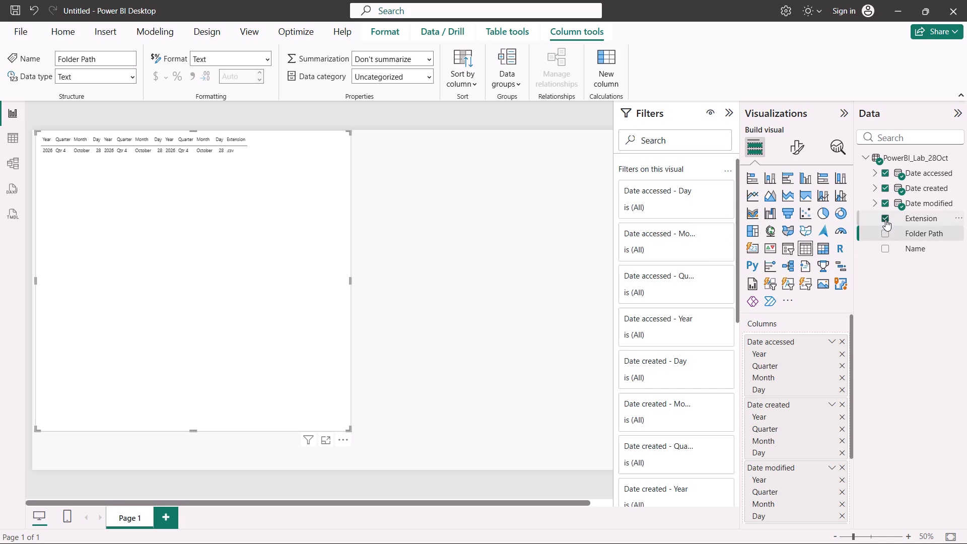
pyautogui.click(885, 237)
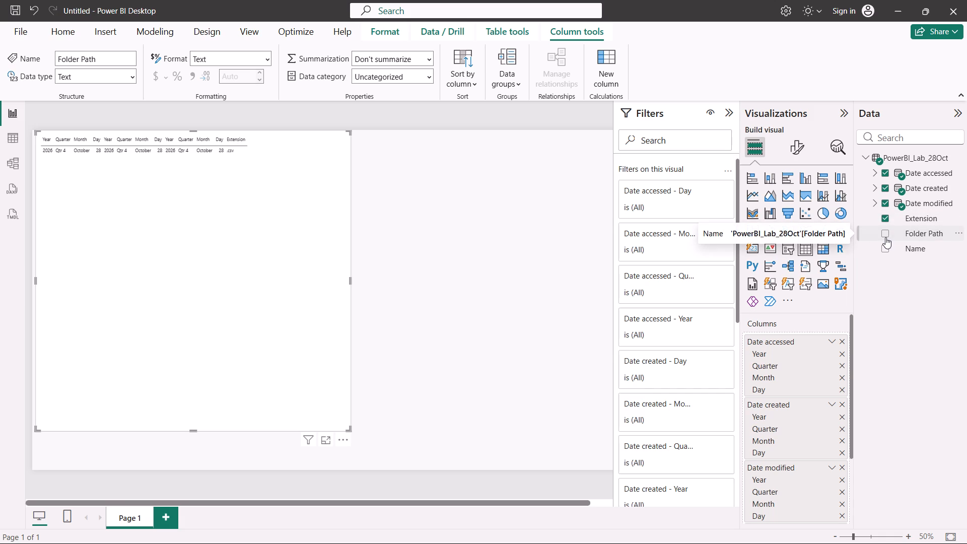
# Close the untitled report.
pyautogui.click(966, 0)
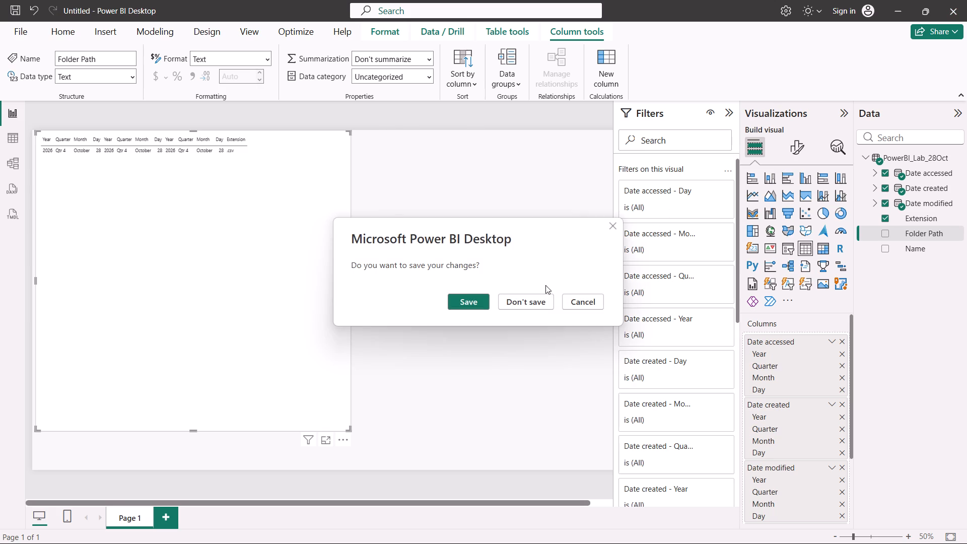
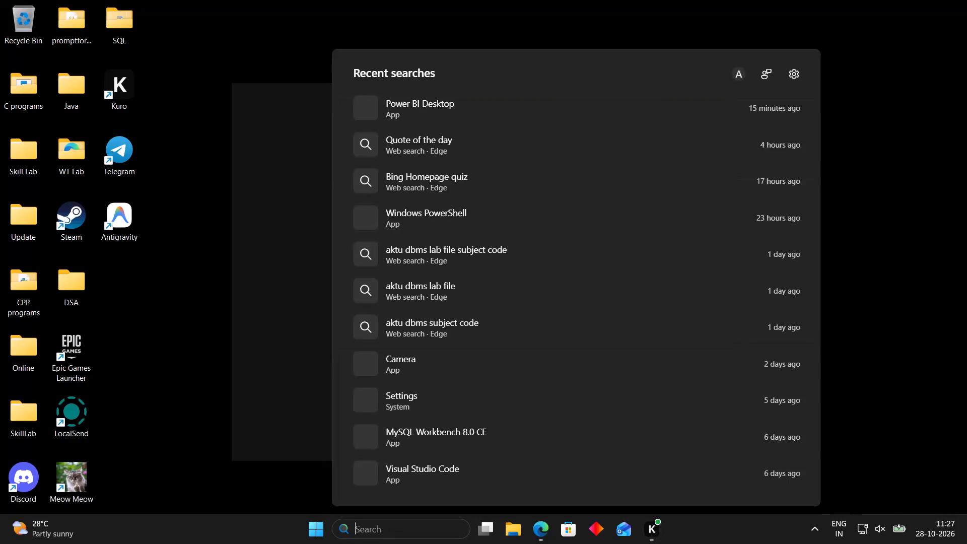
# Launch Power BI Desktop and start a new blank report.
pyautogui.write('po')
pyautogui.press('Return')
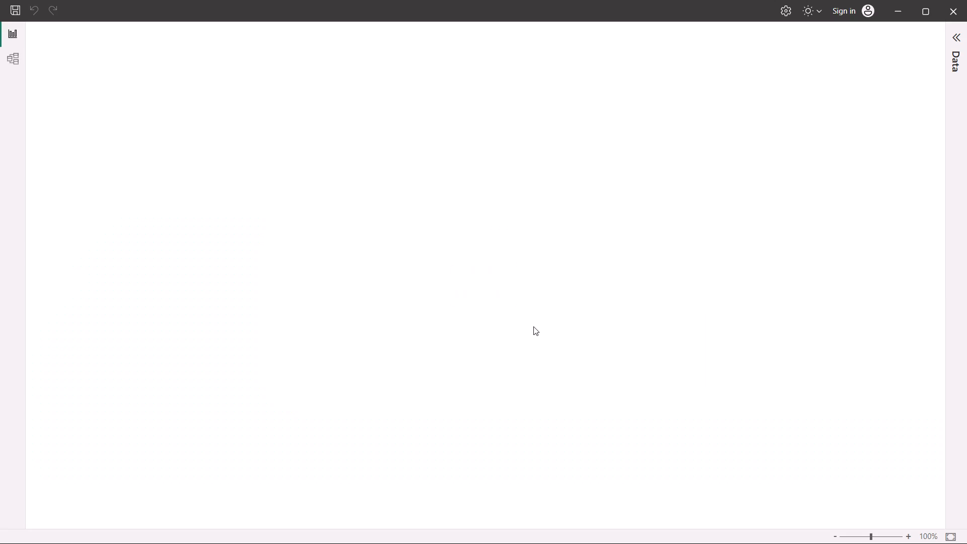
pyautogui.click(225, 145)
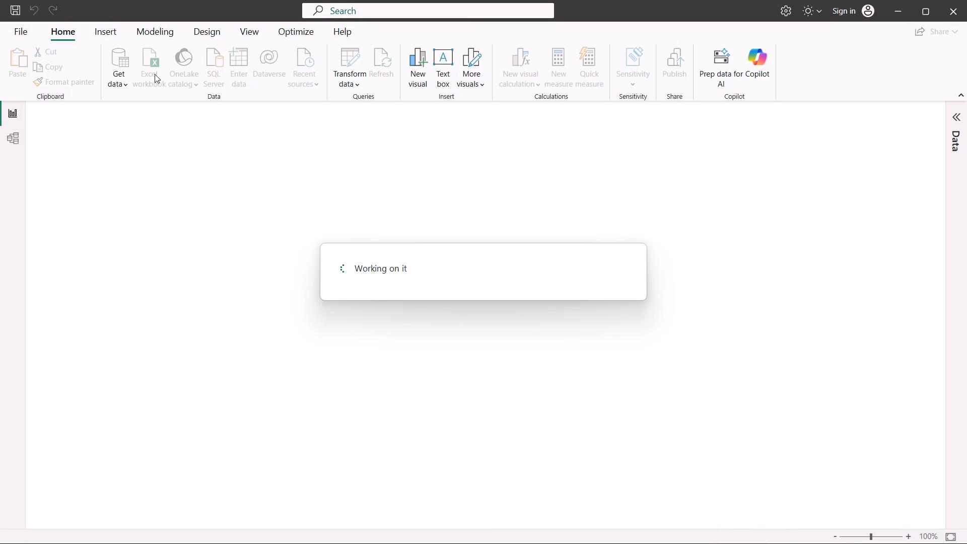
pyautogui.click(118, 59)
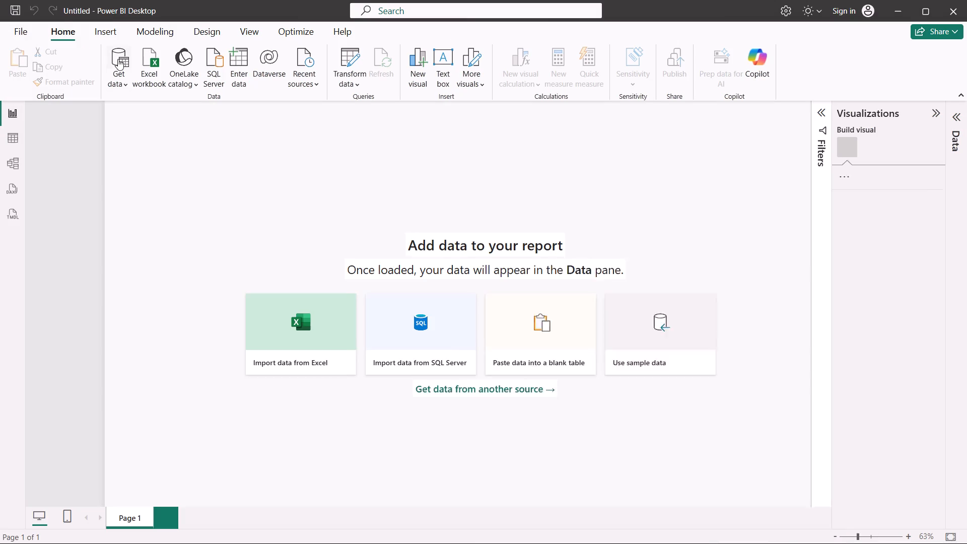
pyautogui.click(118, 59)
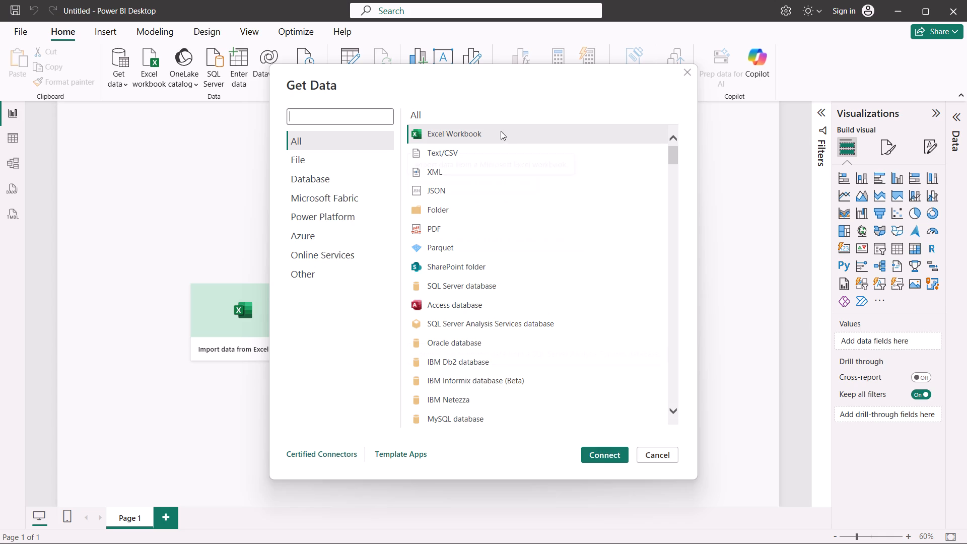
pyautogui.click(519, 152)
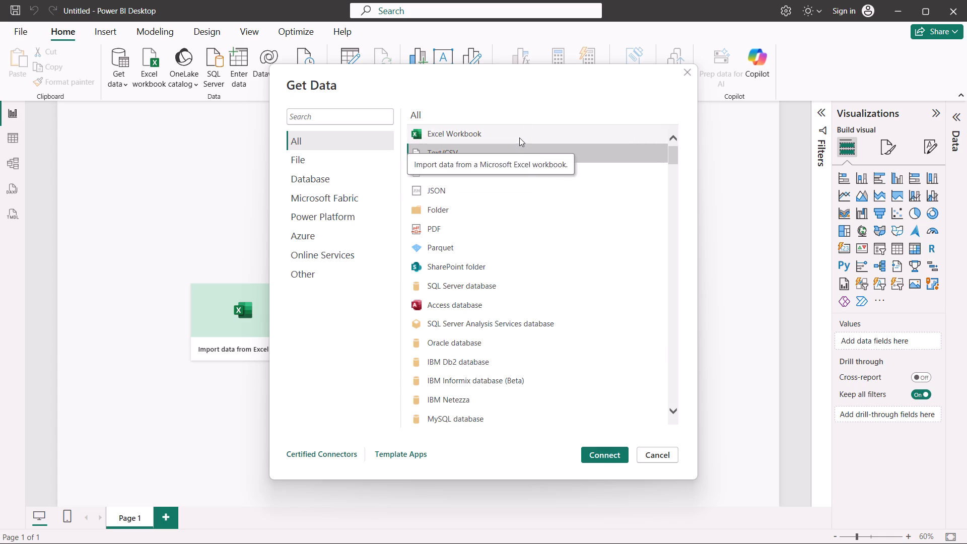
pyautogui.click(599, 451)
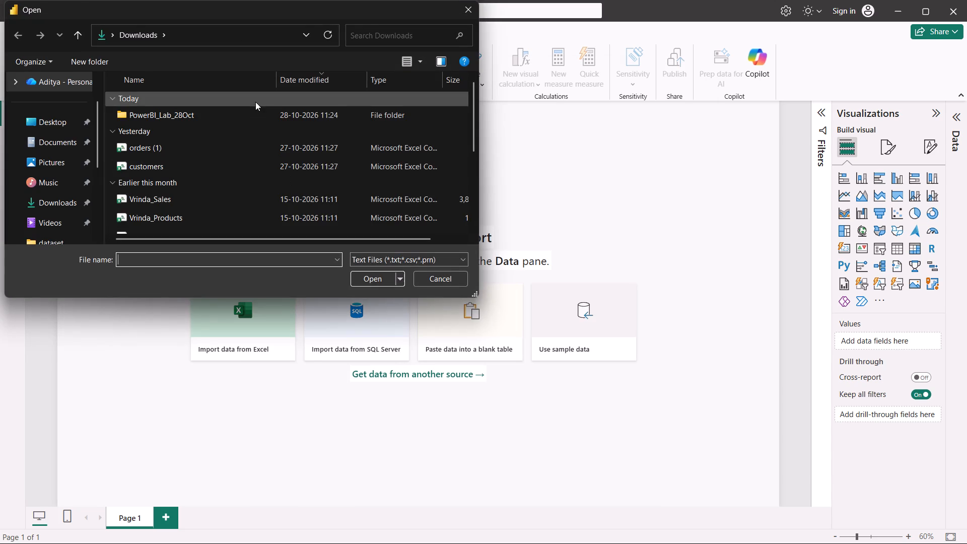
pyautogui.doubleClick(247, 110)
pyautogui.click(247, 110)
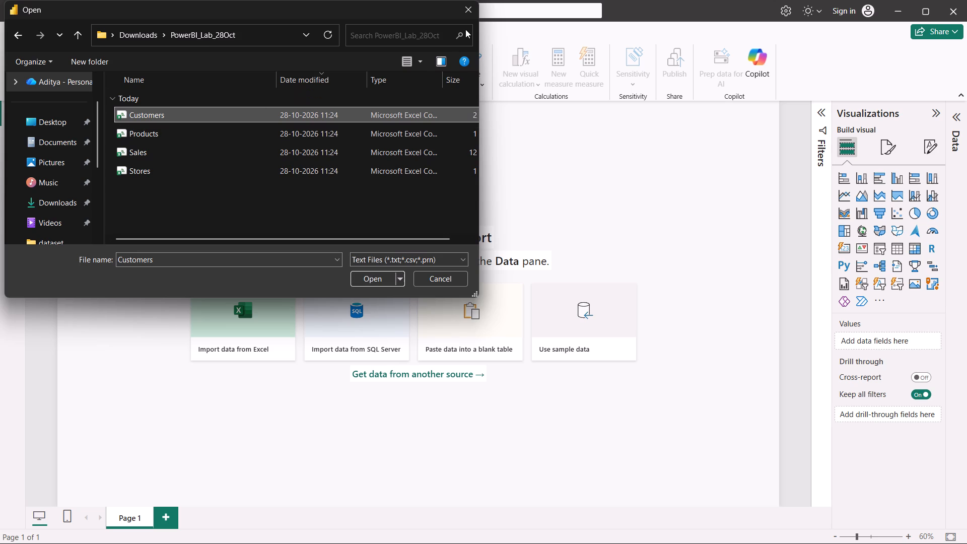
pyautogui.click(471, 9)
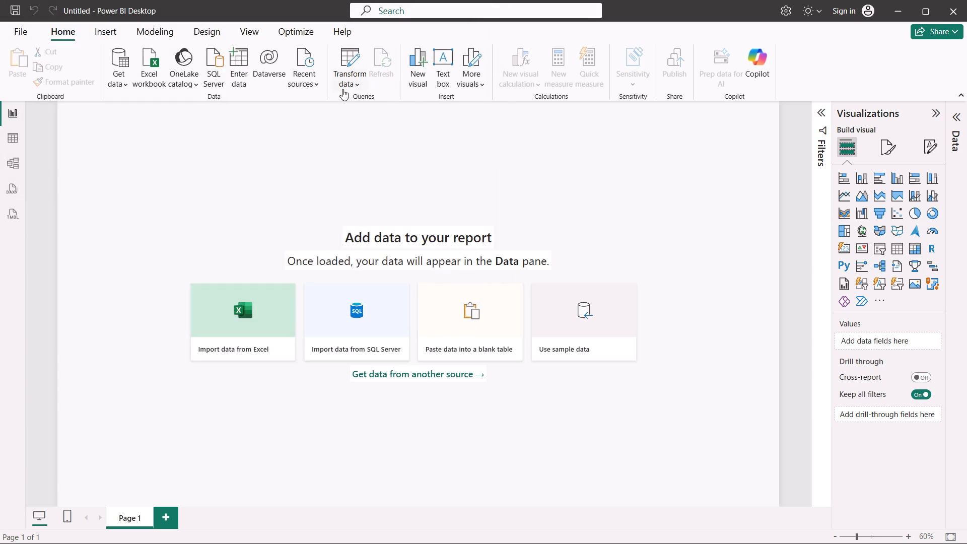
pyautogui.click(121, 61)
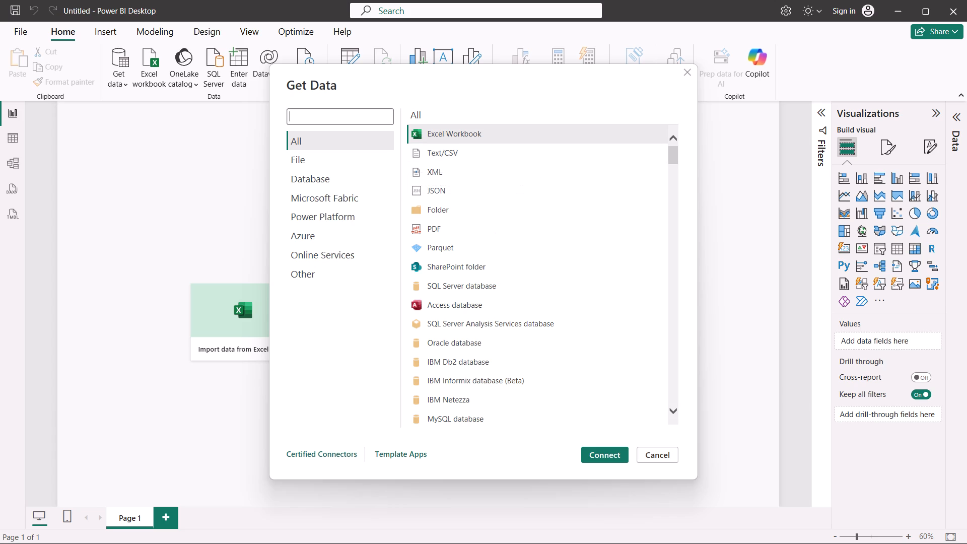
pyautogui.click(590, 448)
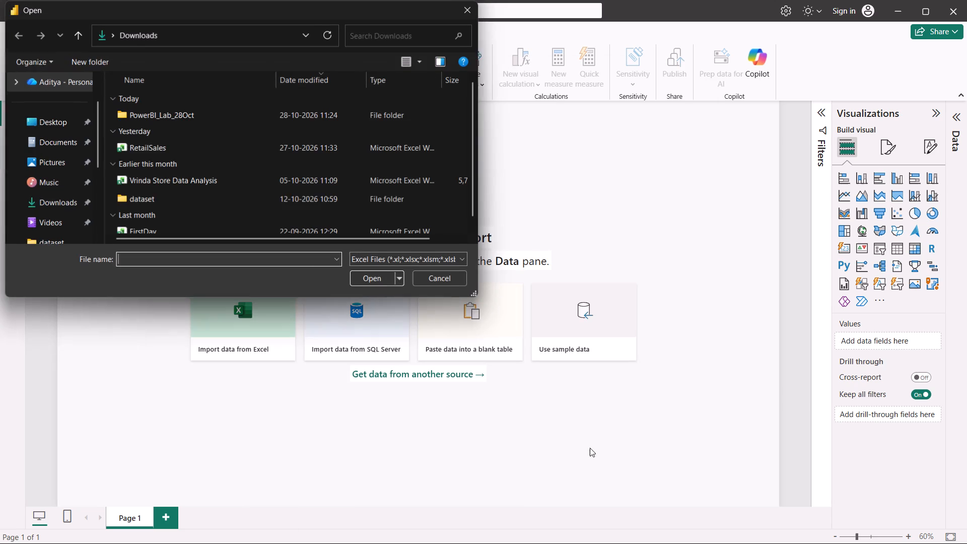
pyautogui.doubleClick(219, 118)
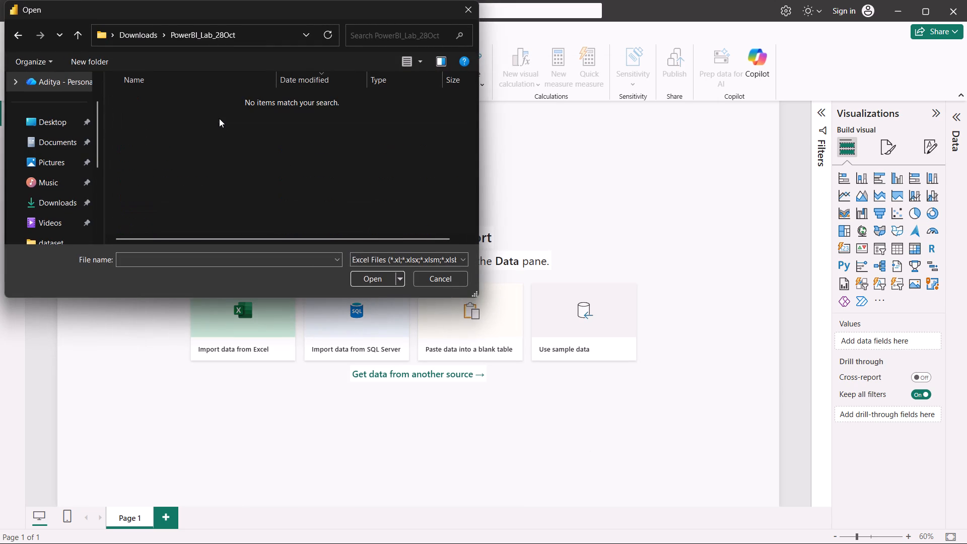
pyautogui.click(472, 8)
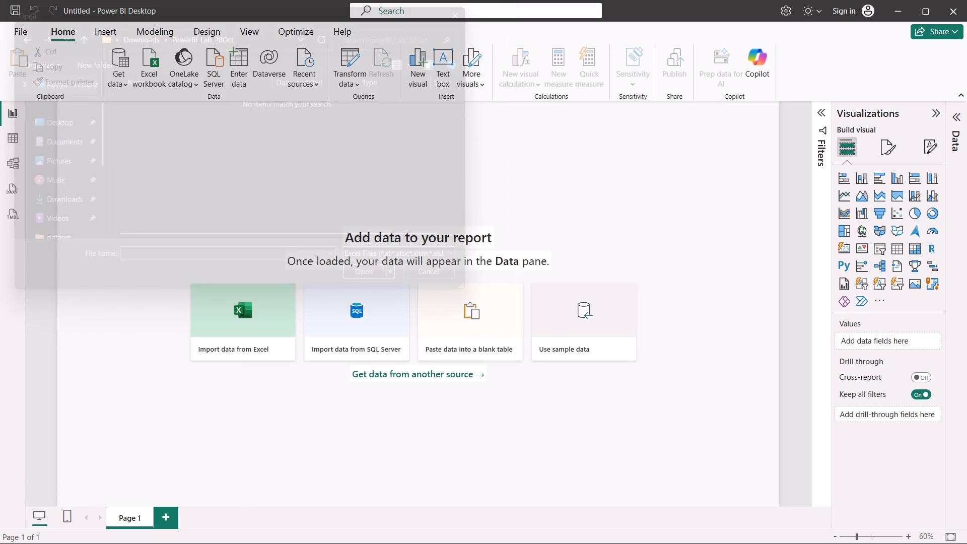
# Import the Customers CSV file from the PowerBI_Lab_28Oct folder in Downloads and load it into the report without transforming it.
pyautogui.click(114, 56)
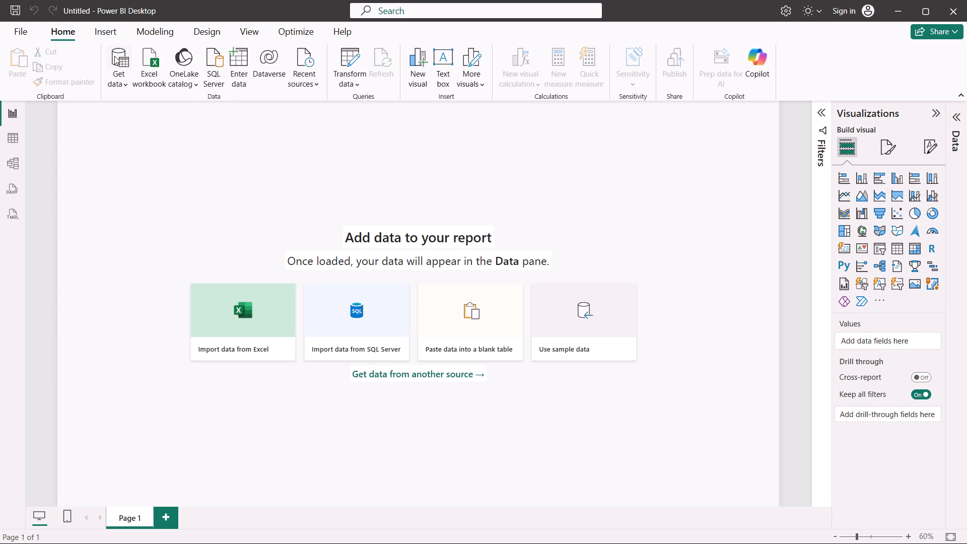
pyautogui.click(449, 158)
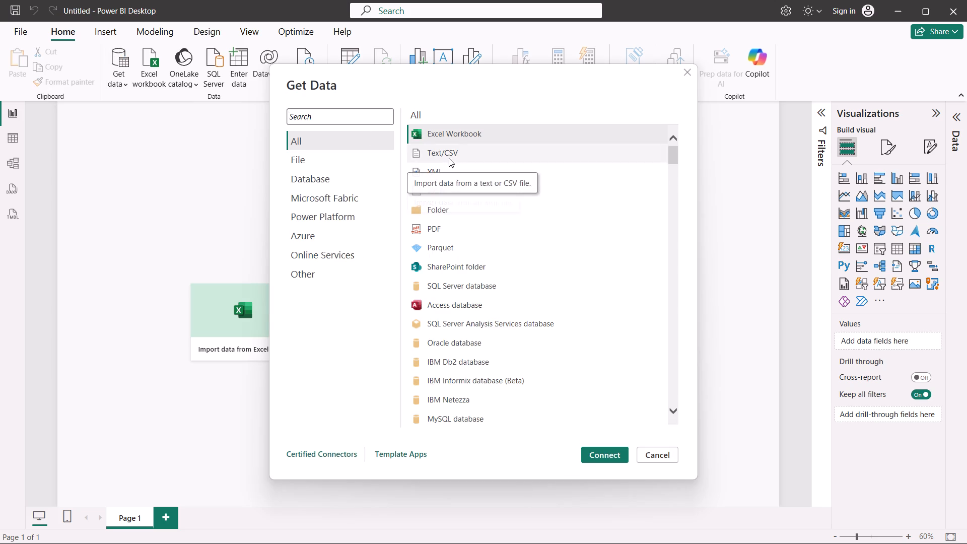
pyautogui.click(599, 449)
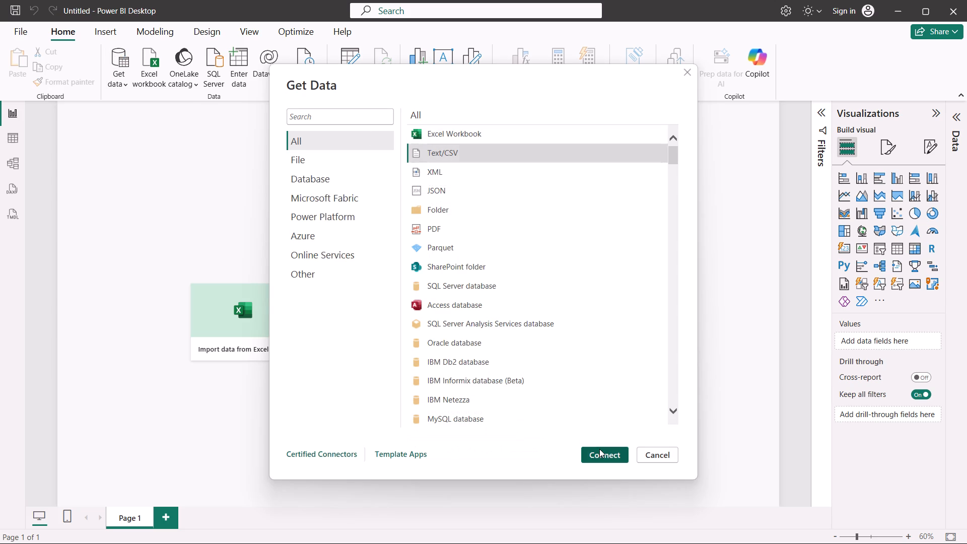
pyautogui.doubleClick(287, 122)
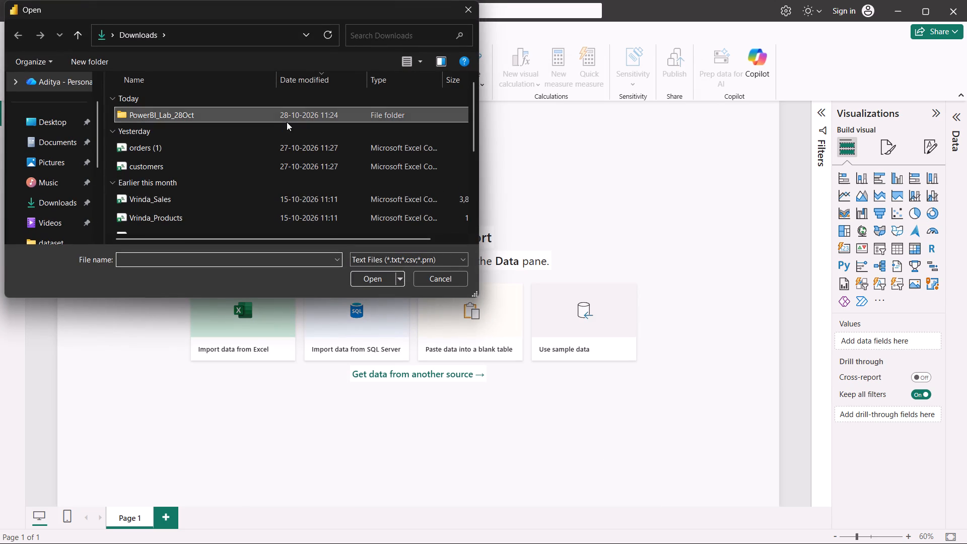
pyautogui.click(287, 122)
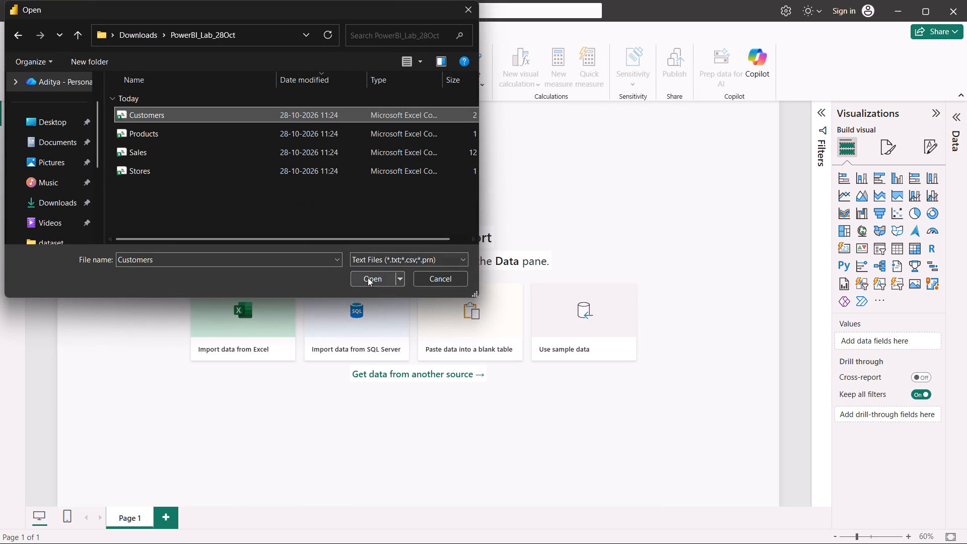
pyautogui.click(368, 278)
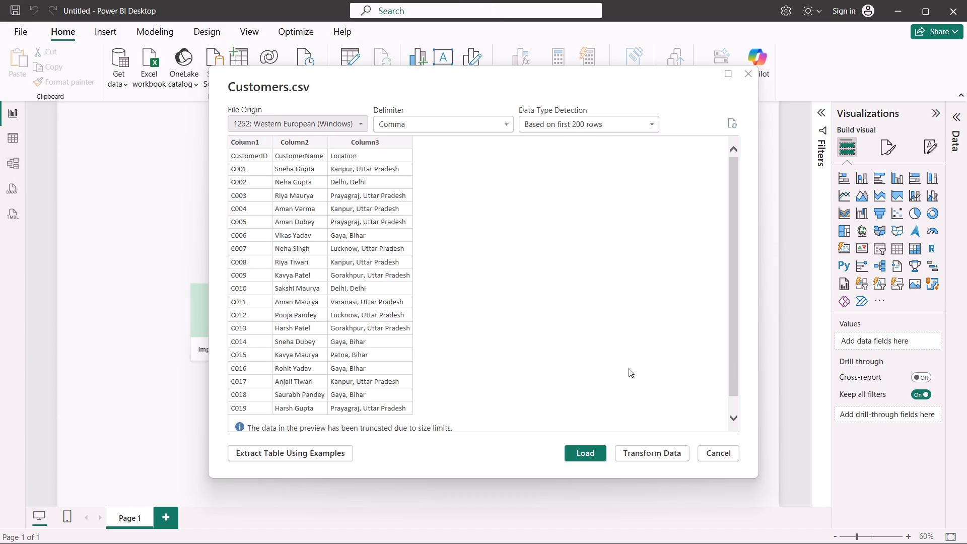
pyautogui.click(588, 452)
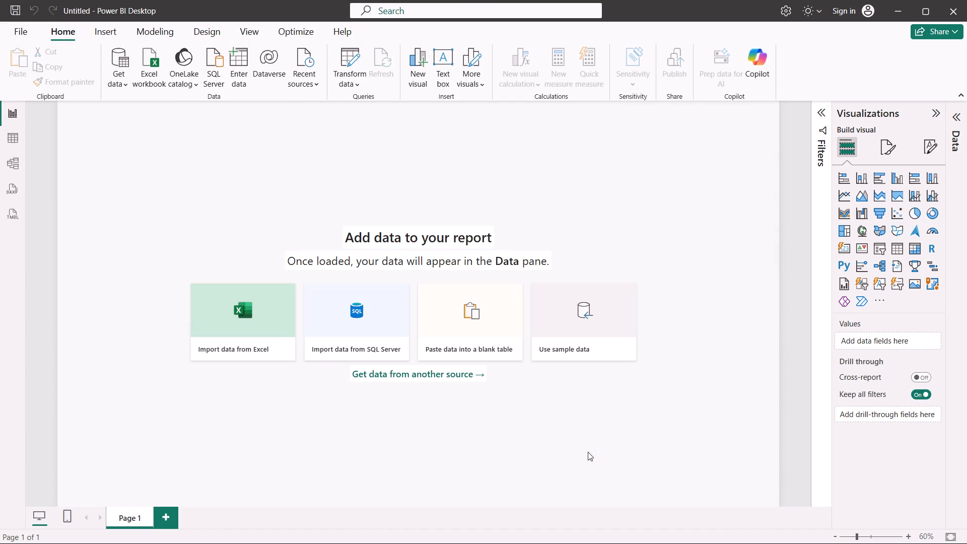
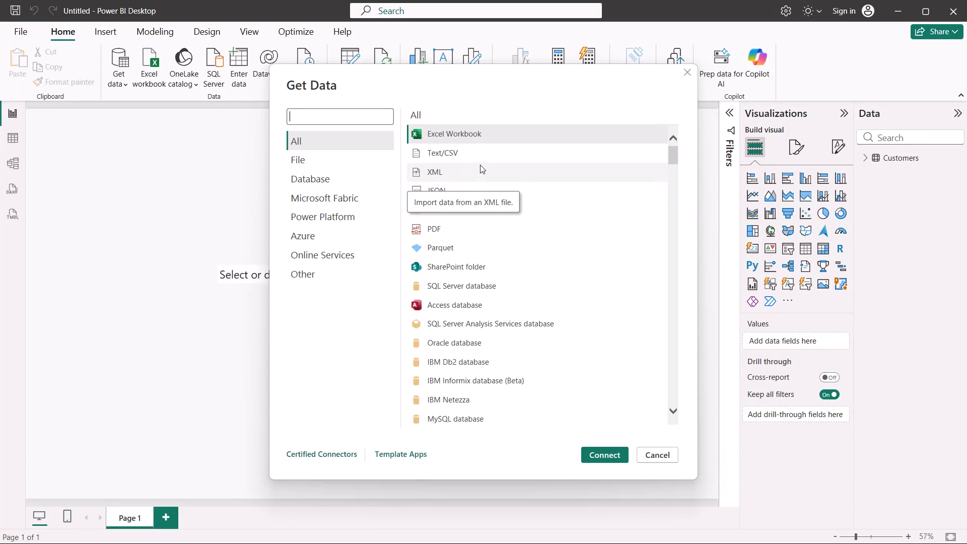
# Import the Products CSV file from the PowerBI_Lab_28Oct folder in Downloads and load it into the report.
pyautogui.click(487, 157)
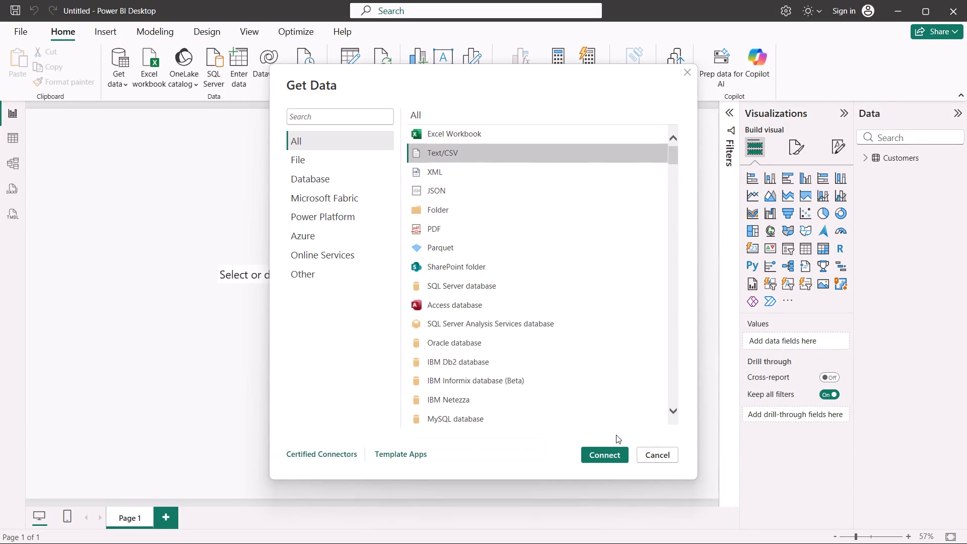
pyautogui.click(608, 450)
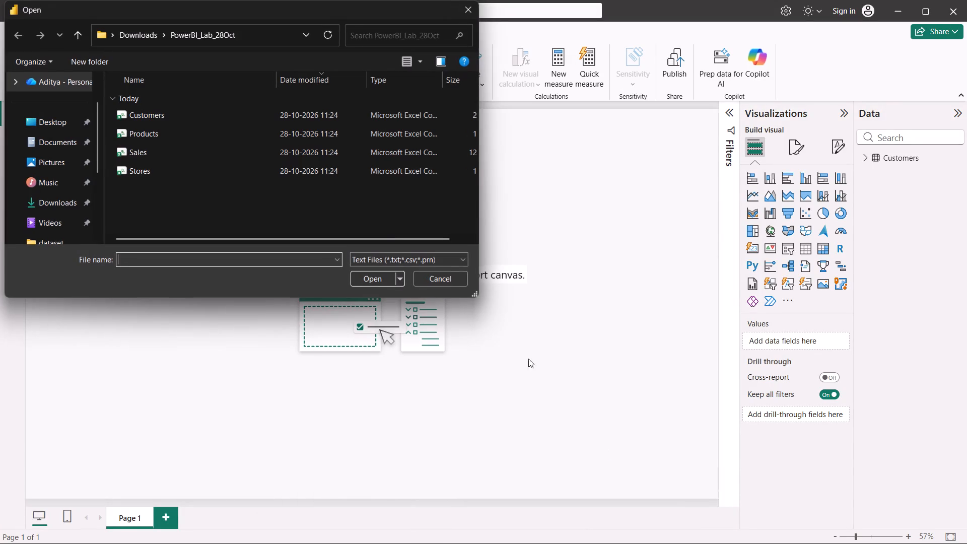
pyautogui.click(240, 131)
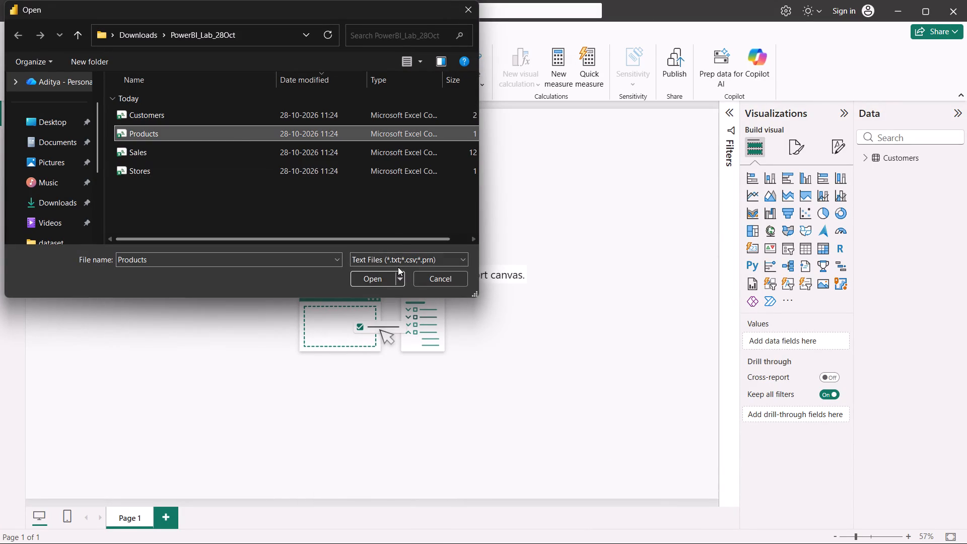
pyautogui.click(382, 273)
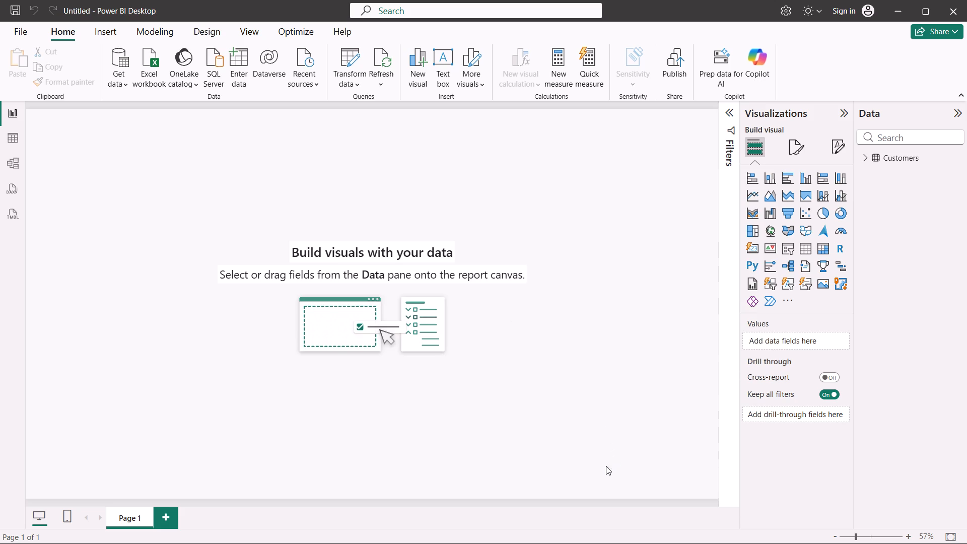
pyautogui.click(587, 445)
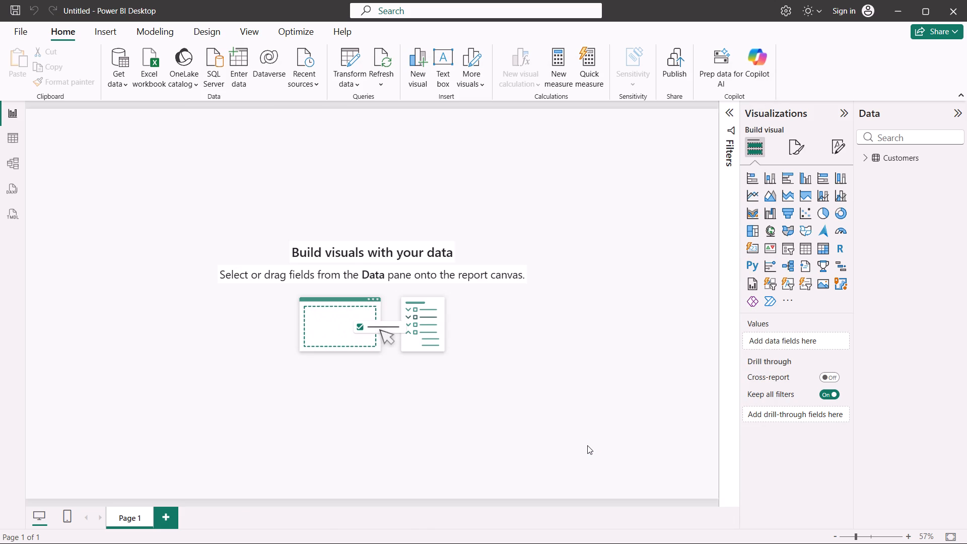
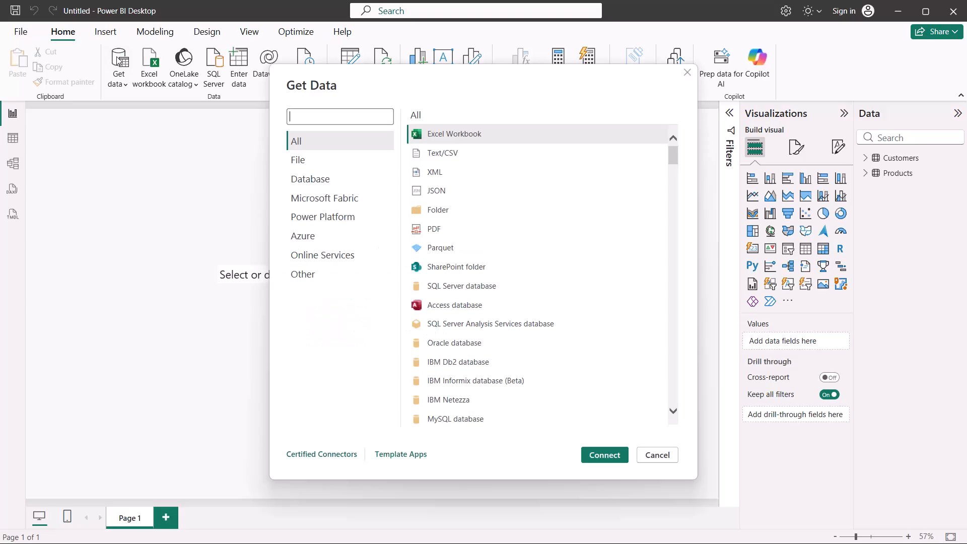
# Import the Sales CSV file from the PowerBI_Lab_28Oct folder in Downloads and load it into the report.
pyautogui.click(500, 151)
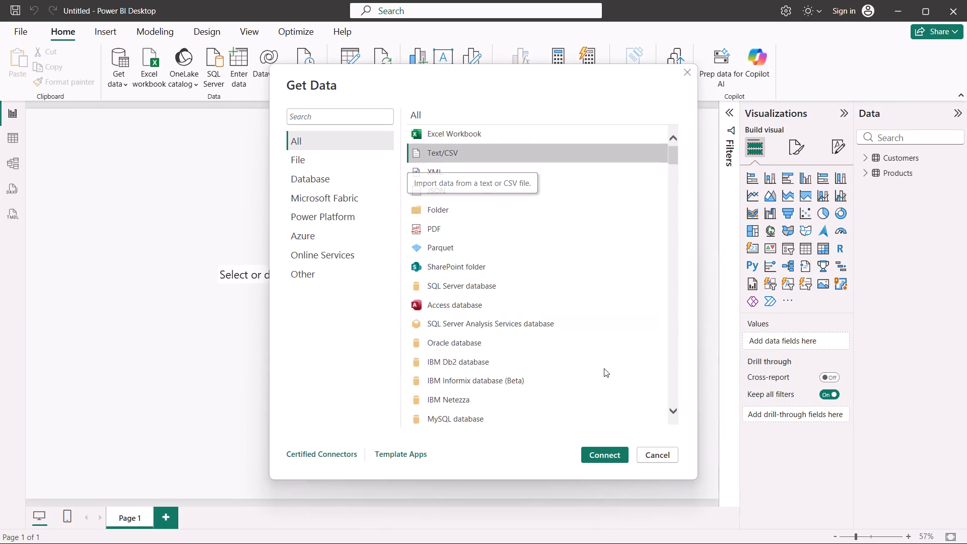
pyautogui.click(602, 457)
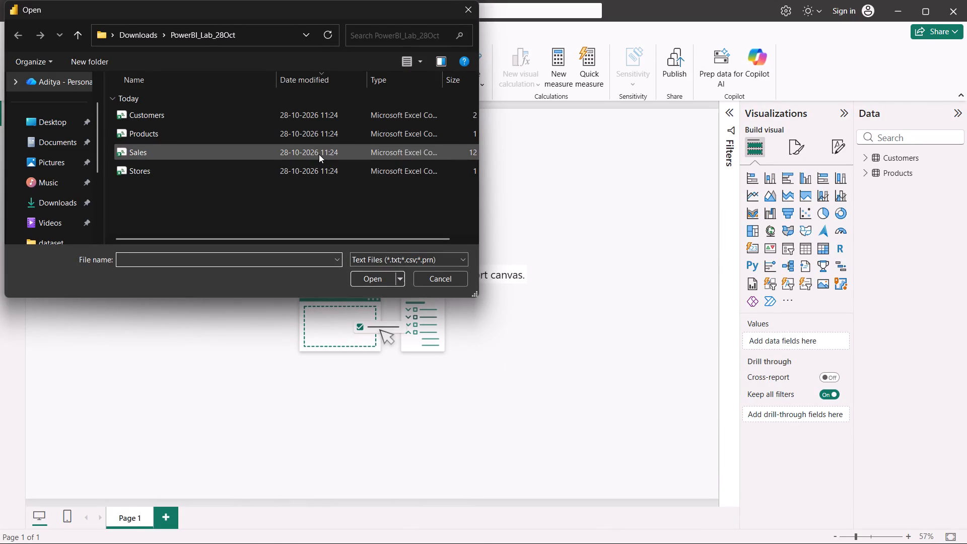
pyautogui.click(319, 154)
pyautogui.click(377, 279)
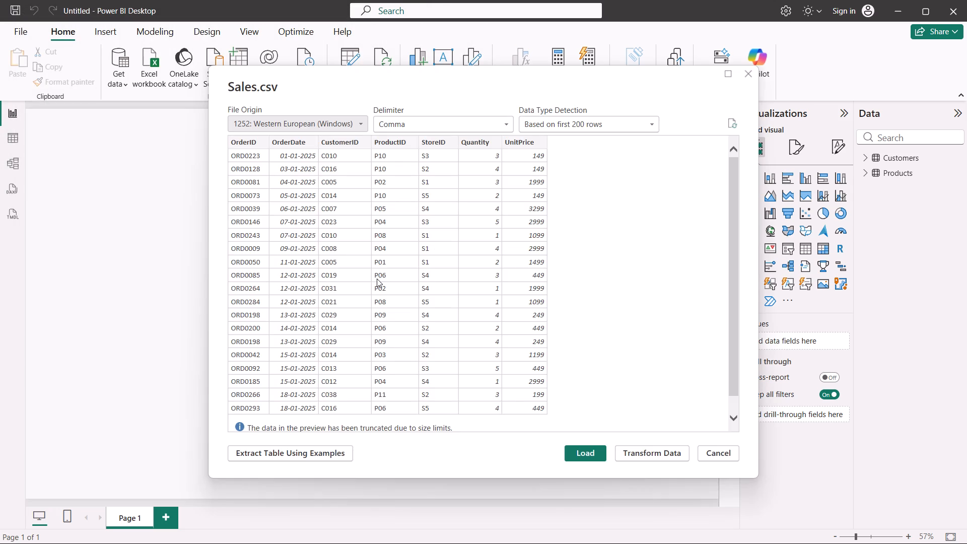
pyautogui.click(578, 456)
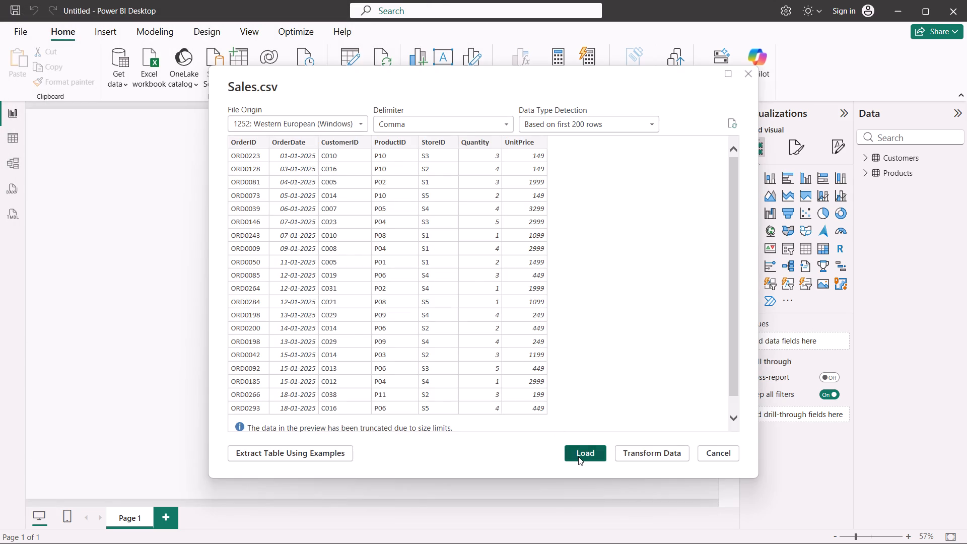
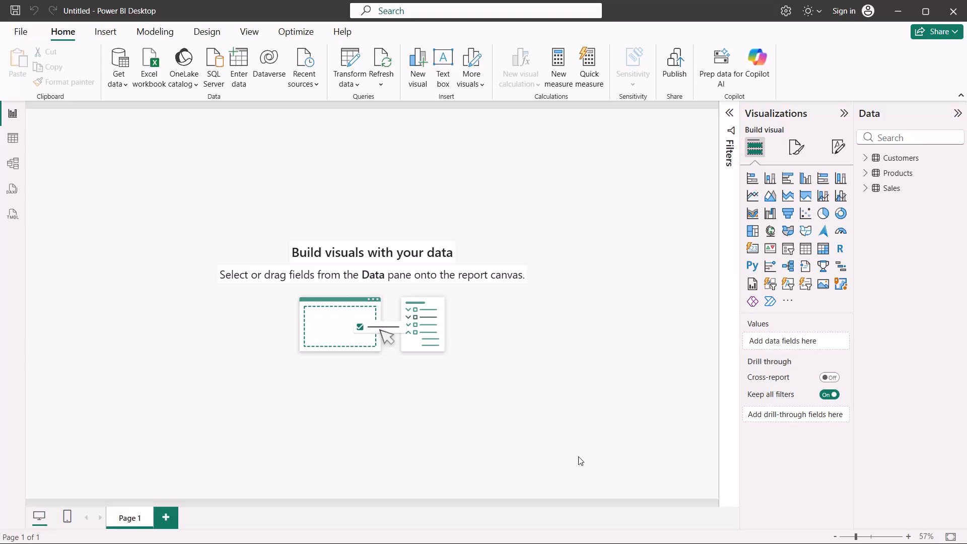
# Import the Stores CSV file from the PowerBI_Lab_28Oct folder in Downloads and load it into the report.
pyautogui.click(116, 60)
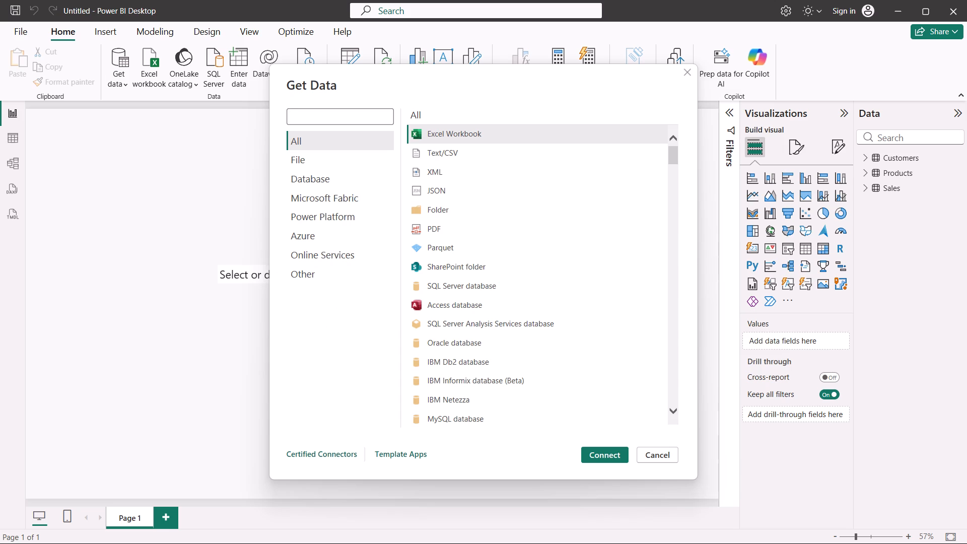
pyautogui.click(424, 144)
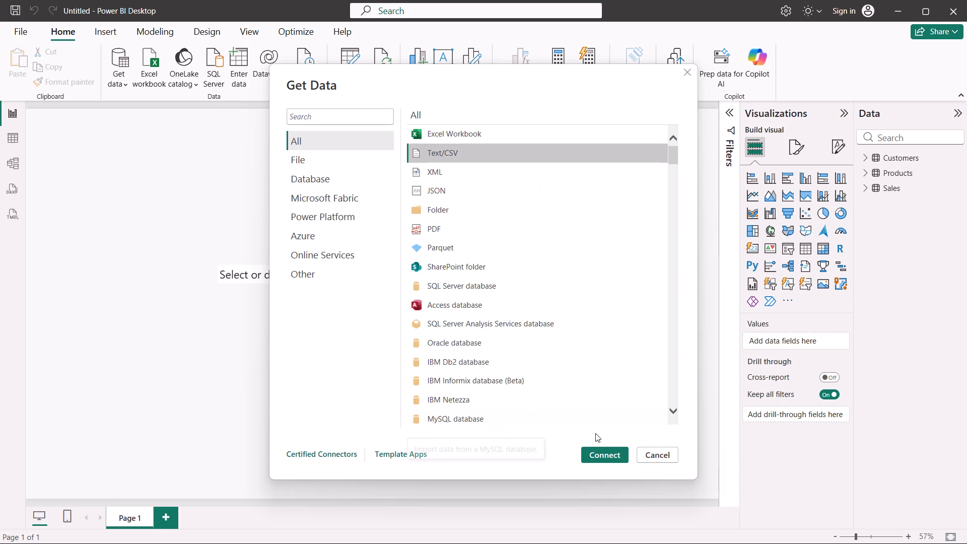
pyautogui.click(603, 452)
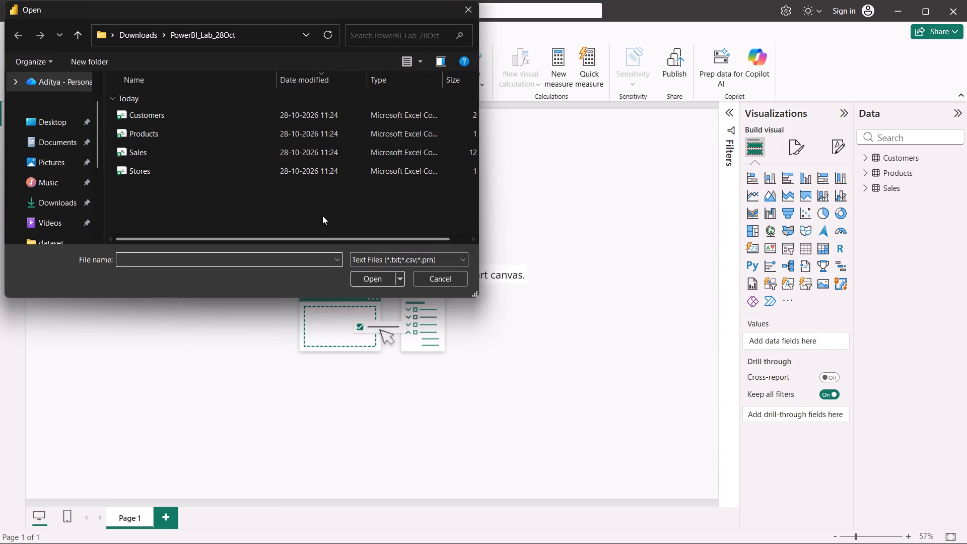
pyautogui.click(347, 176)
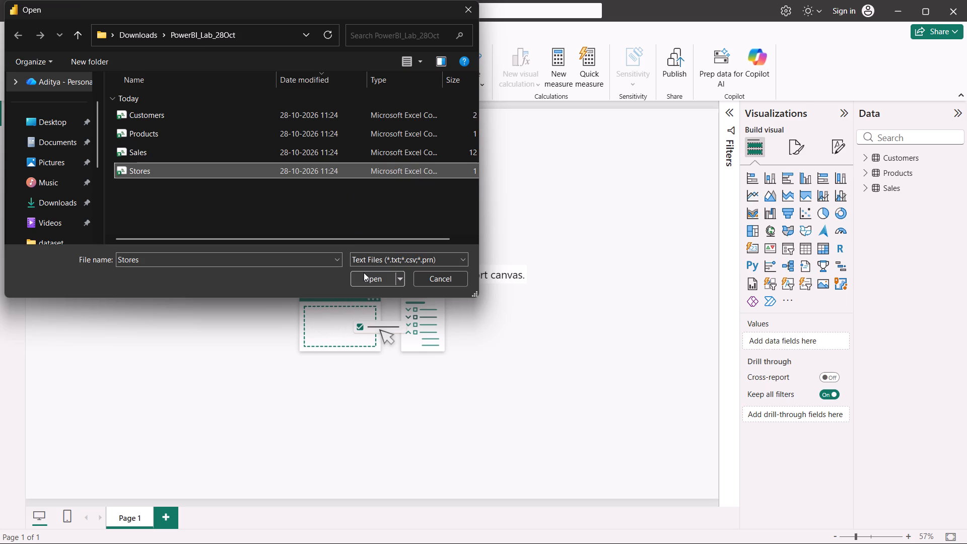
pyautogui.click(365, 275)
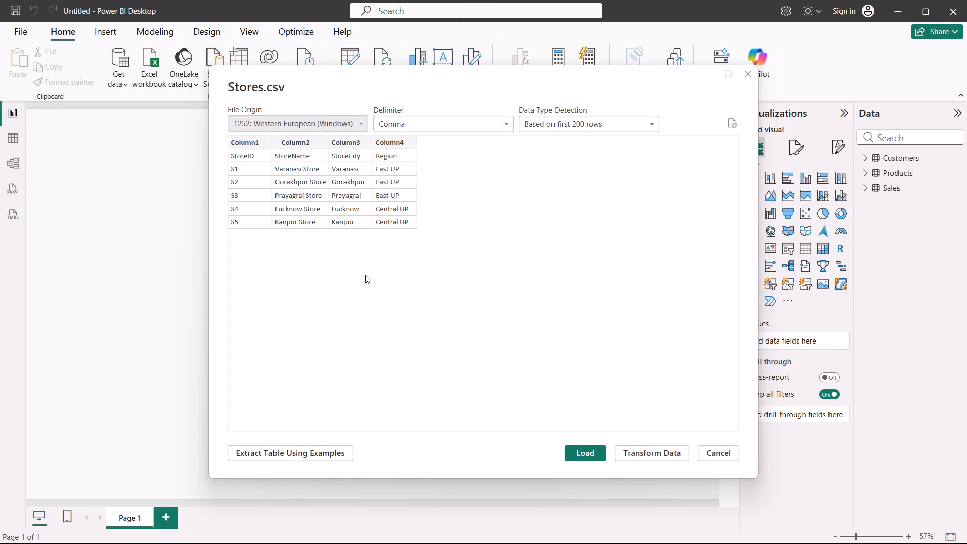
pyautogui.click(590, 447)
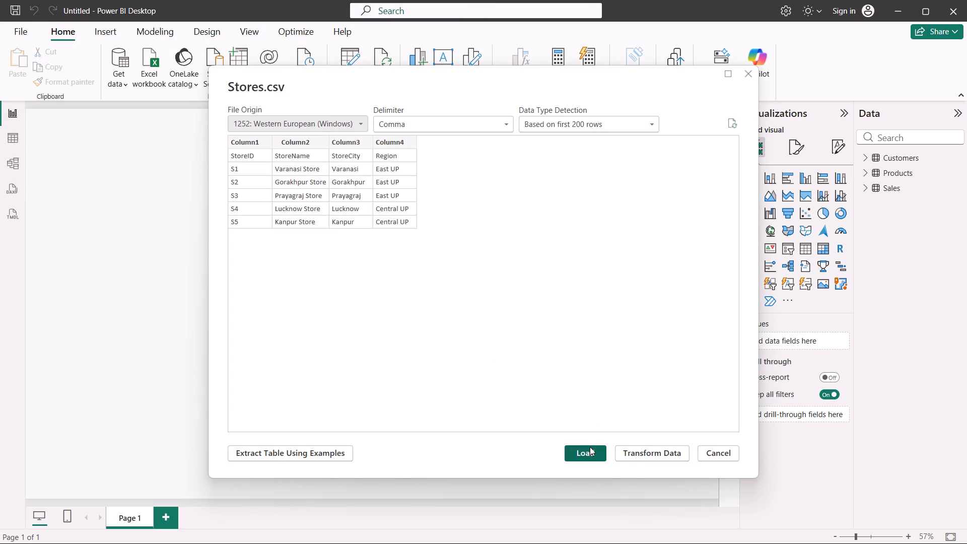
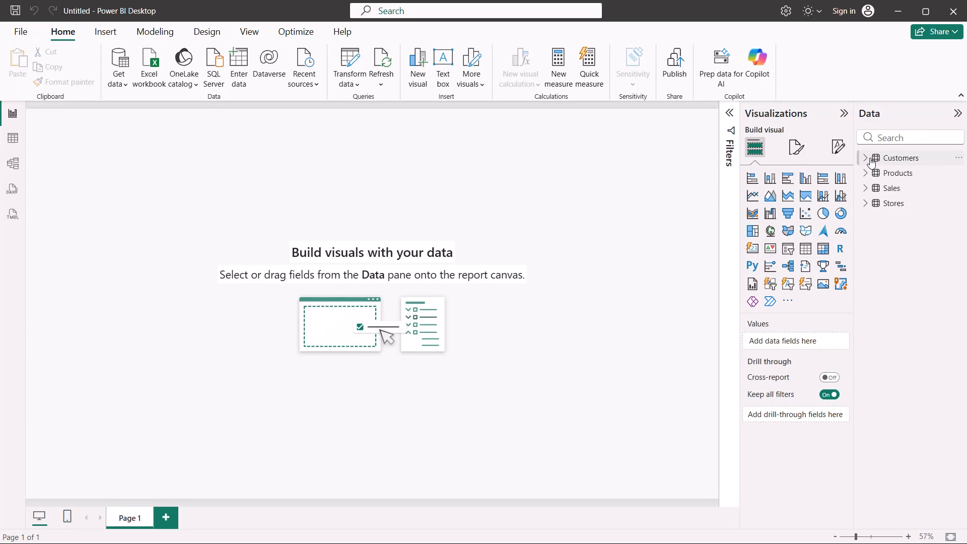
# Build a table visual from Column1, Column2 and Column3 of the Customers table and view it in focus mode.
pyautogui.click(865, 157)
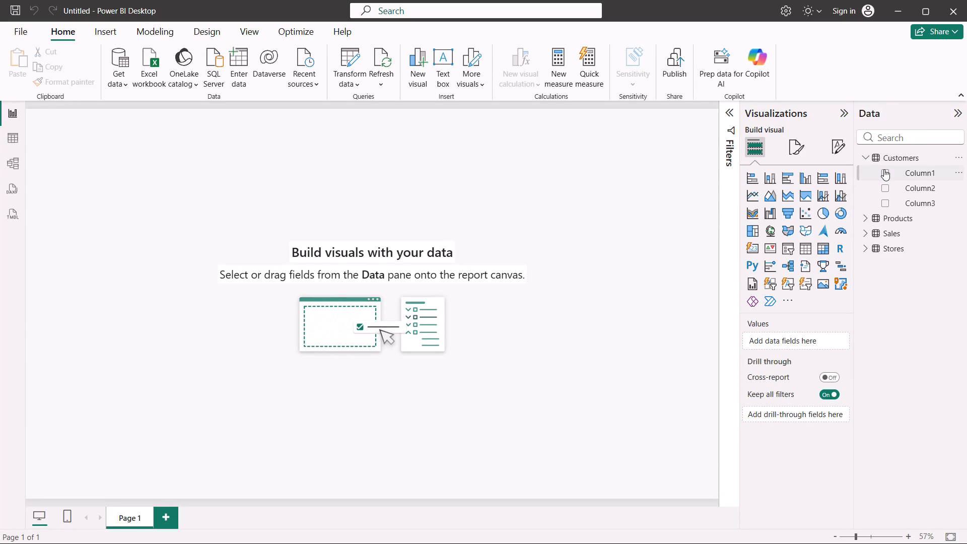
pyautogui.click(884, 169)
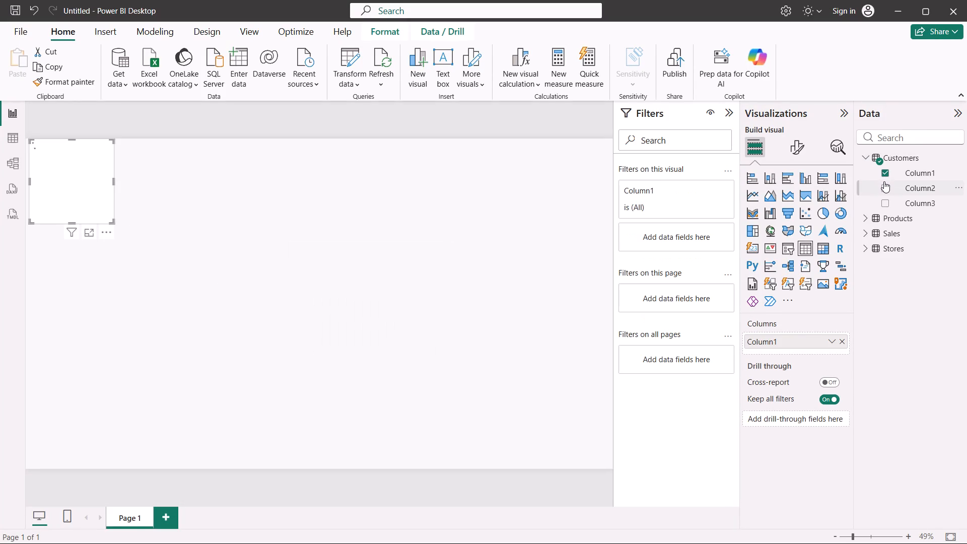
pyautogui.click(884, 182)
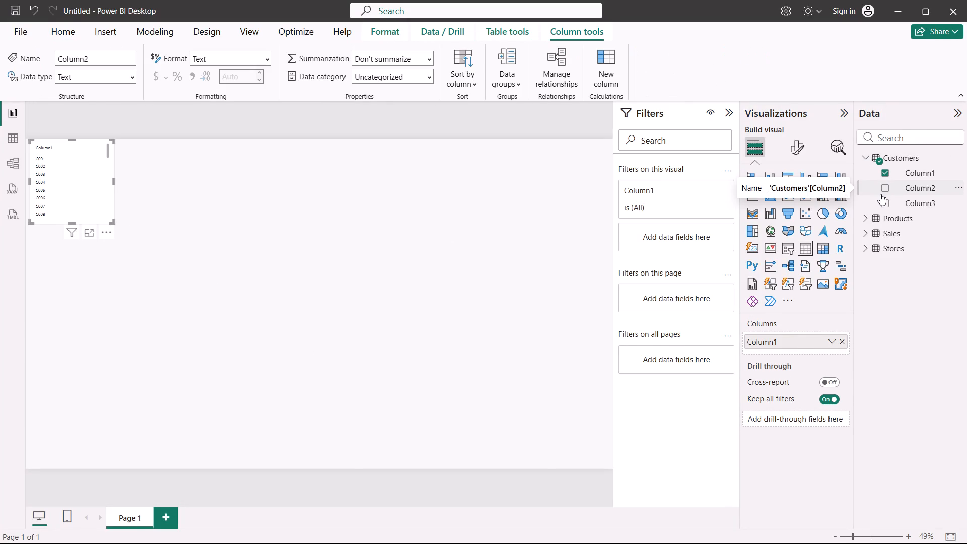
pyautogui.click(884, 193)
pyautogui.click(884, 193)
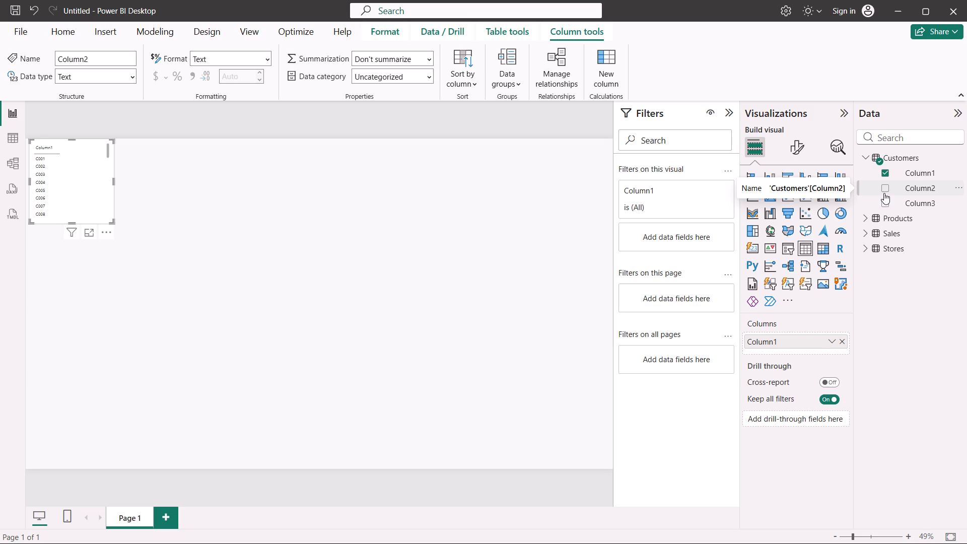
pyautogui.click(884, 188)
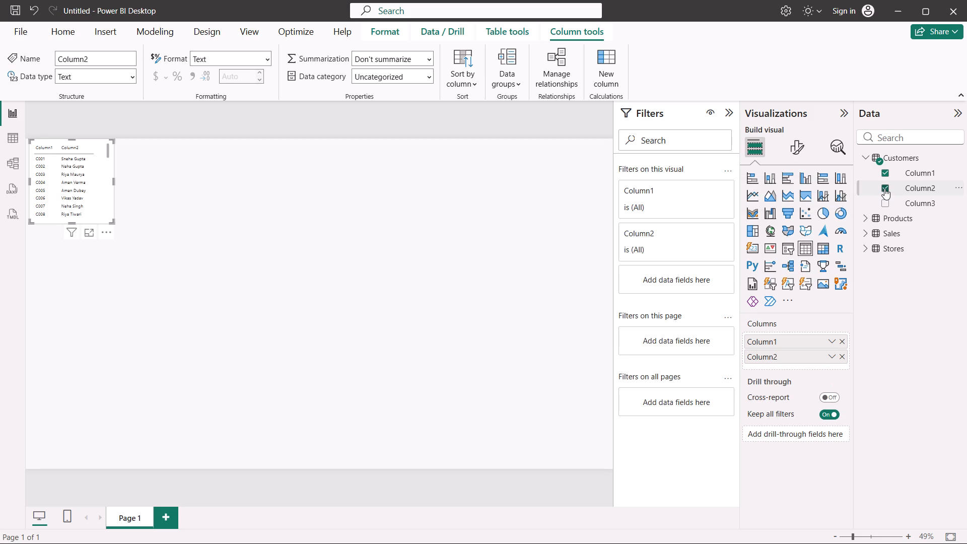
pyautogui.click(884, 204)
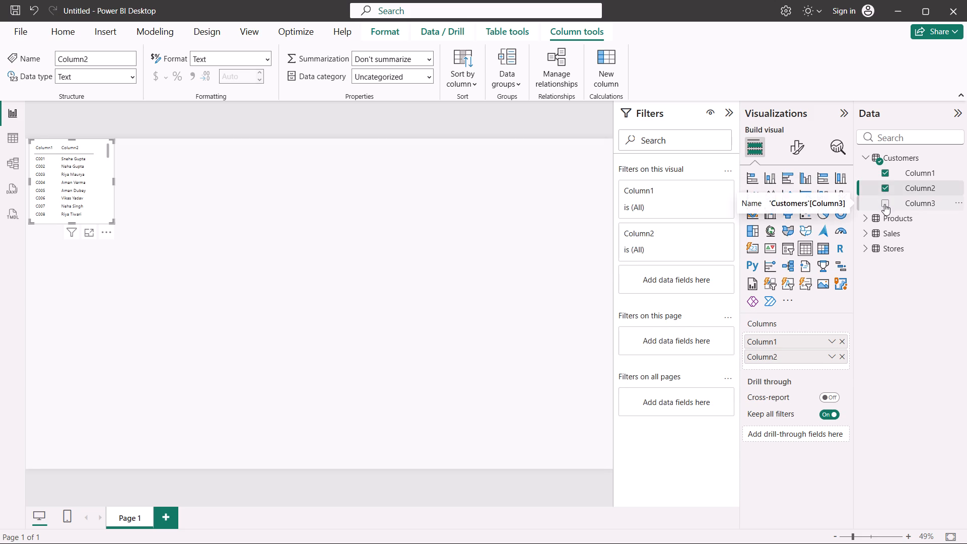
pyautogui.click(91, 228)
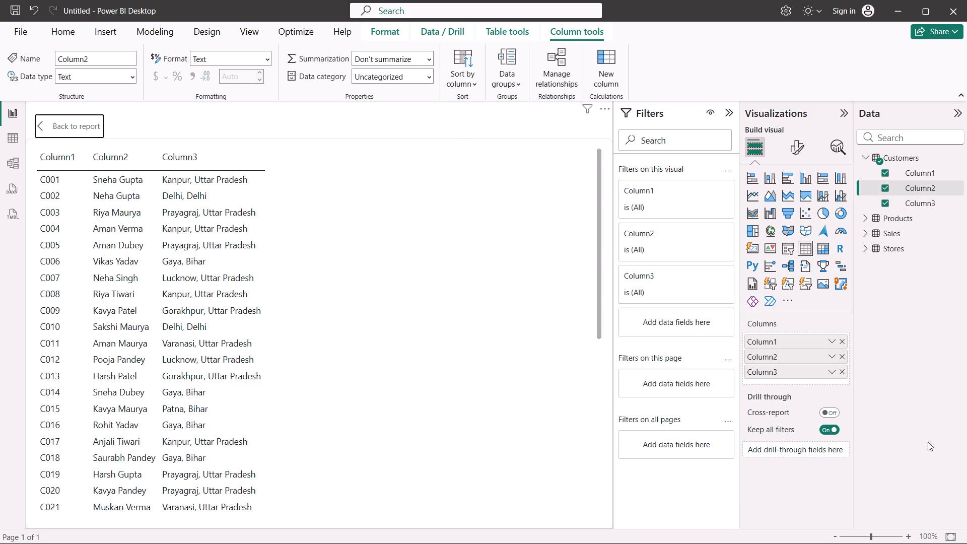
# Add Column1 of the Products table to the visual and try to autodetect the missing relationship between the fields.
pyautogui.click(865, 220)
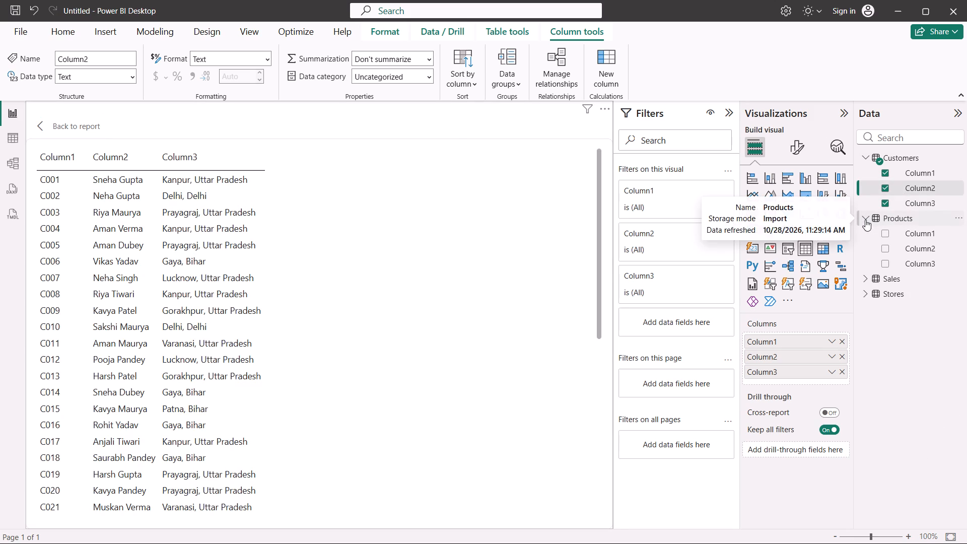
pyautogui.click(885, 231)
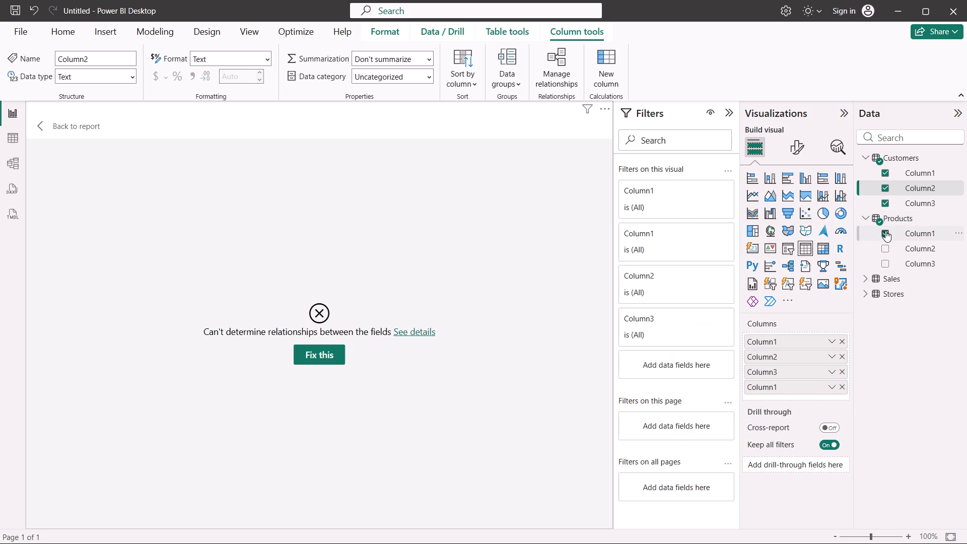
pyautogui.click(320, 354)
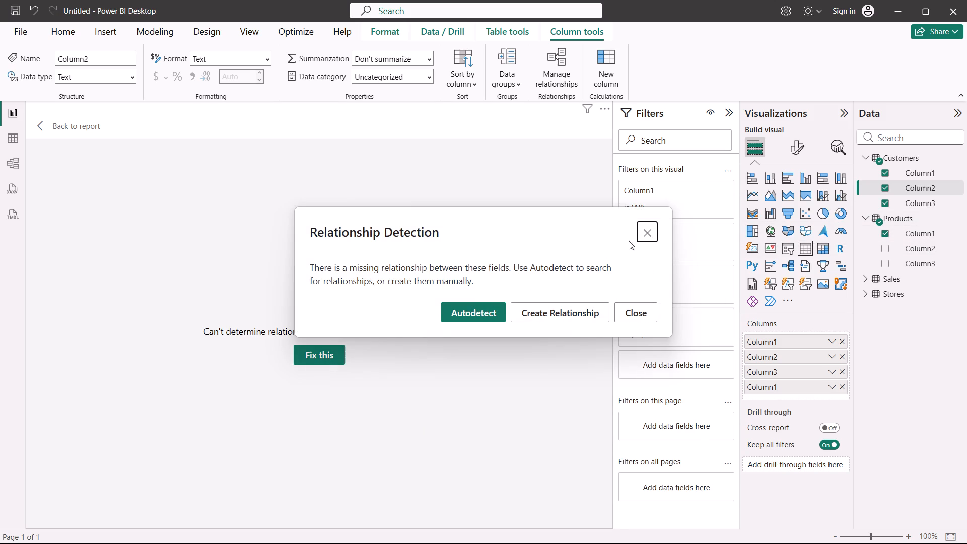
pyautogui.click(468, 309)
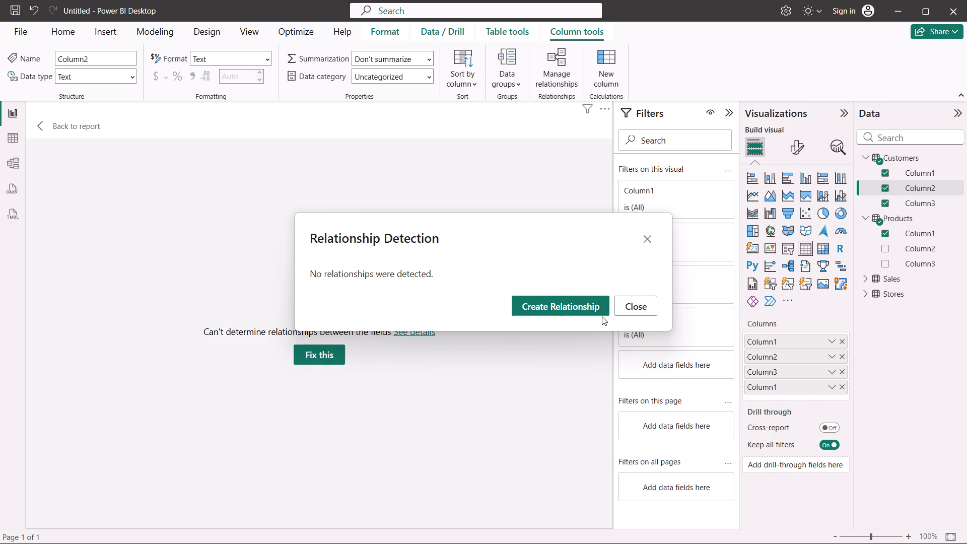
pyautogui.click(643, 301)
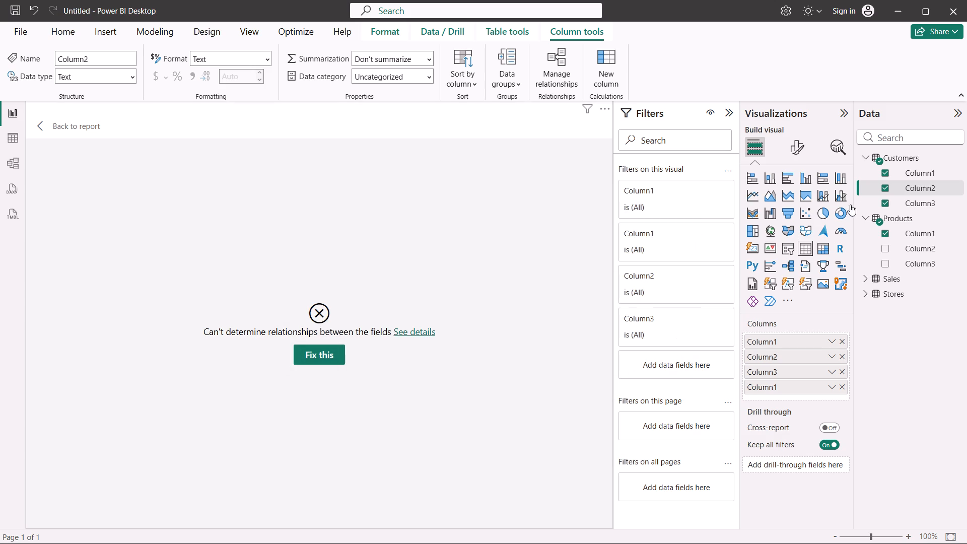
# Remove all three Customers columns from the visual and add Column2 and Column3 of the Products table.
pyautogui.click(888, 187)
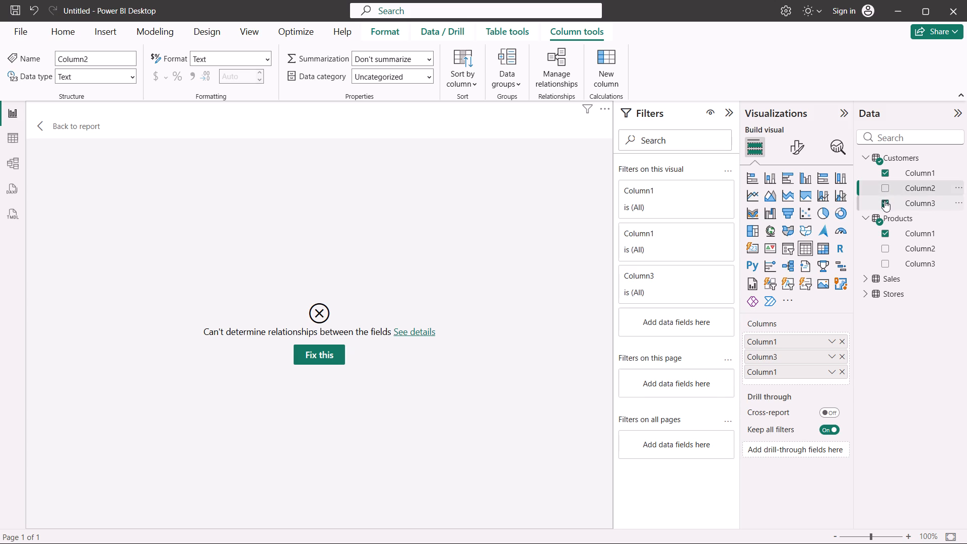
pyautogui.click(884, 200)
pyautogui.click(886, 171)
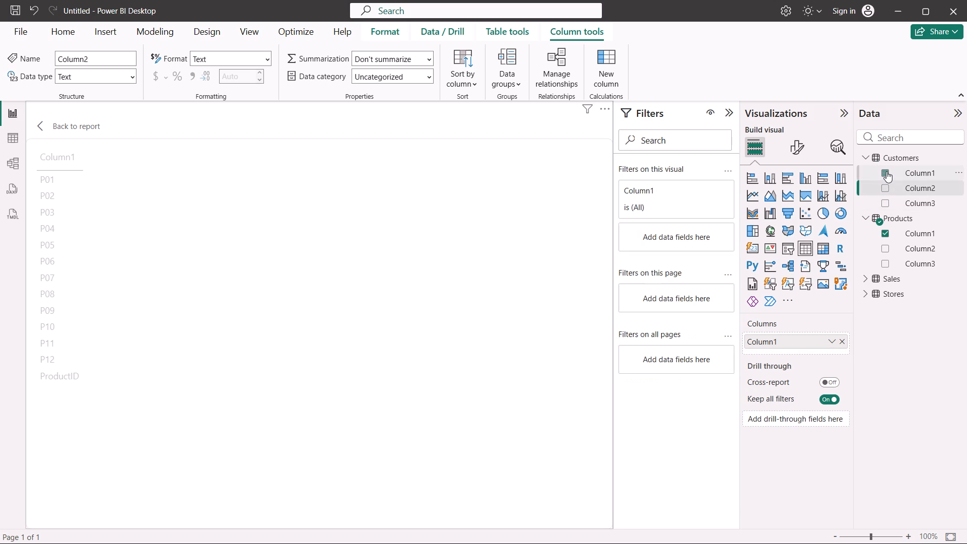
pyautogui.click(885, 249)
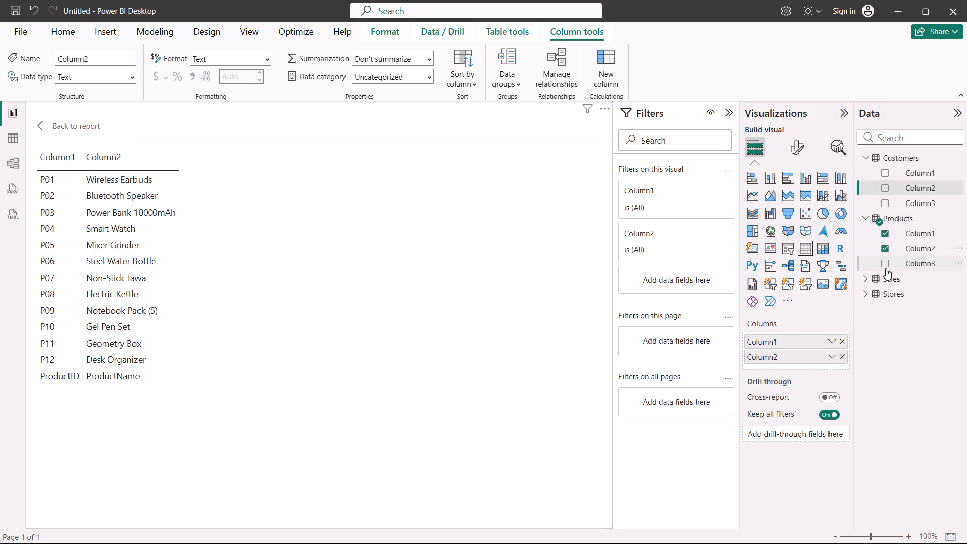
pyautogui.click(883, 268)
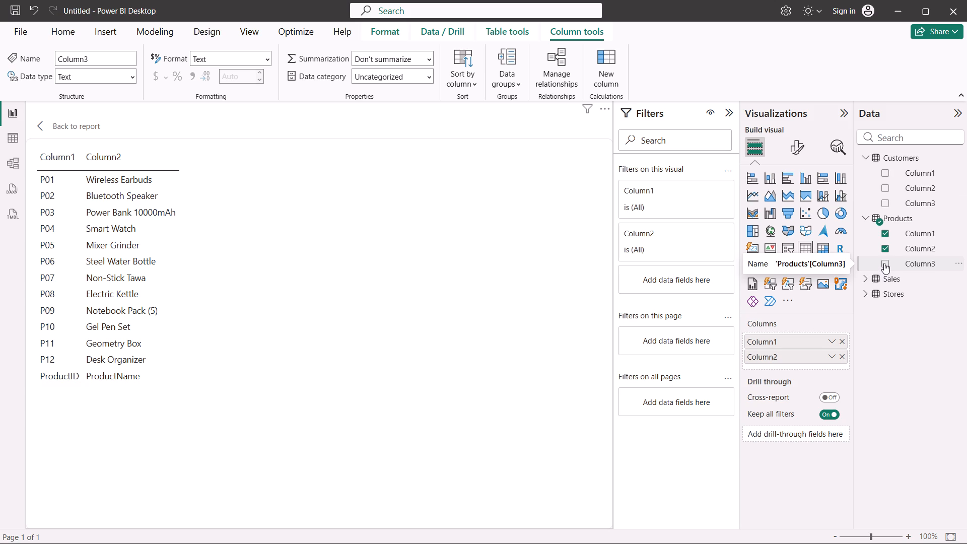
pyautogui.click(884, 262)
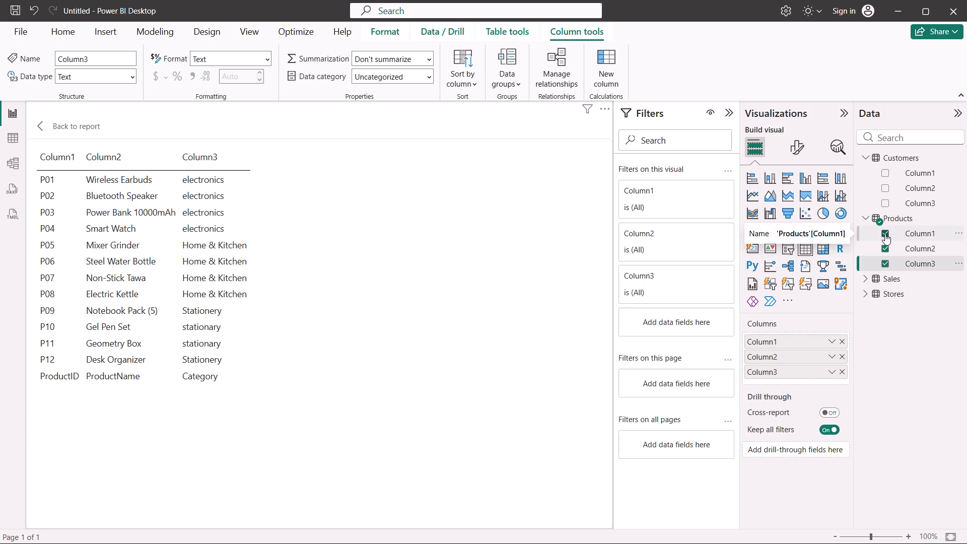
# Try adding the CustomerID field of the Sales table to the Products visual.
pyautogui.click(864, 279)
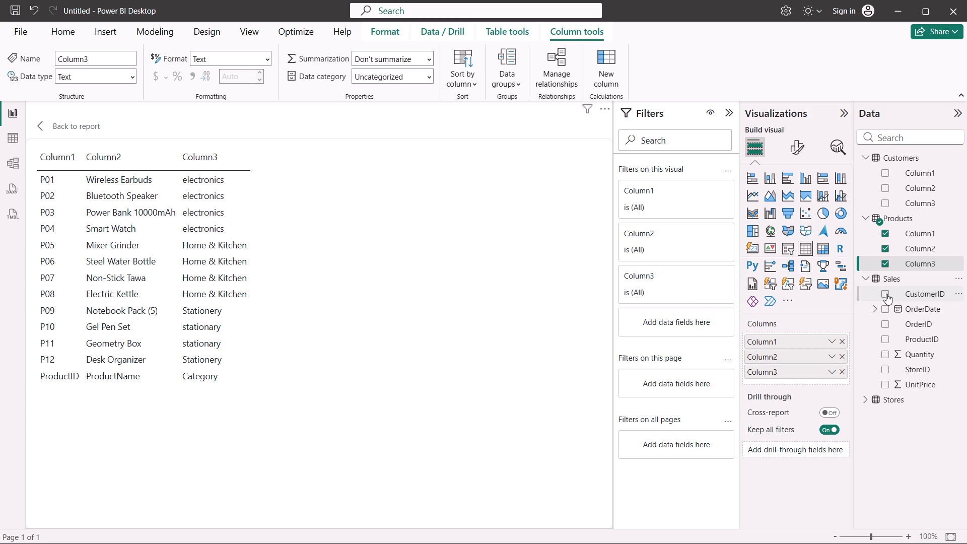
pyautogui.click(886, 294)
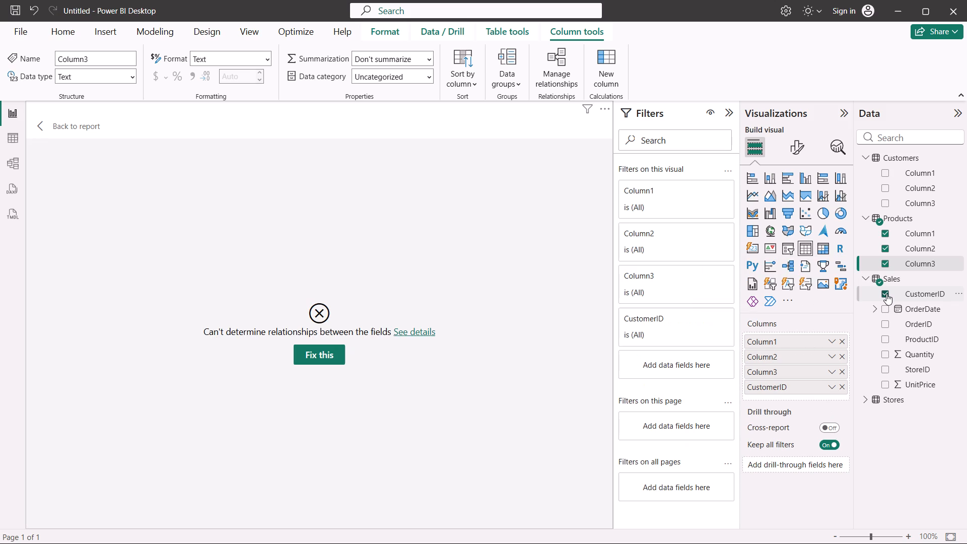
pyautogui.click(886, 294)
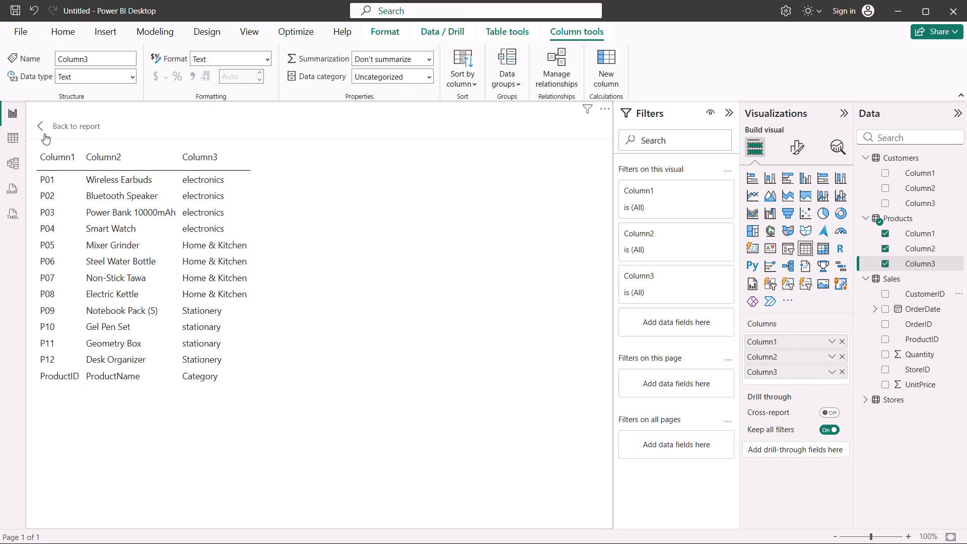
# Check the Customers rows in Table view, promote their first row to headers in Power Query Editor, and close and apply.
pyautogui.click(16, 139)
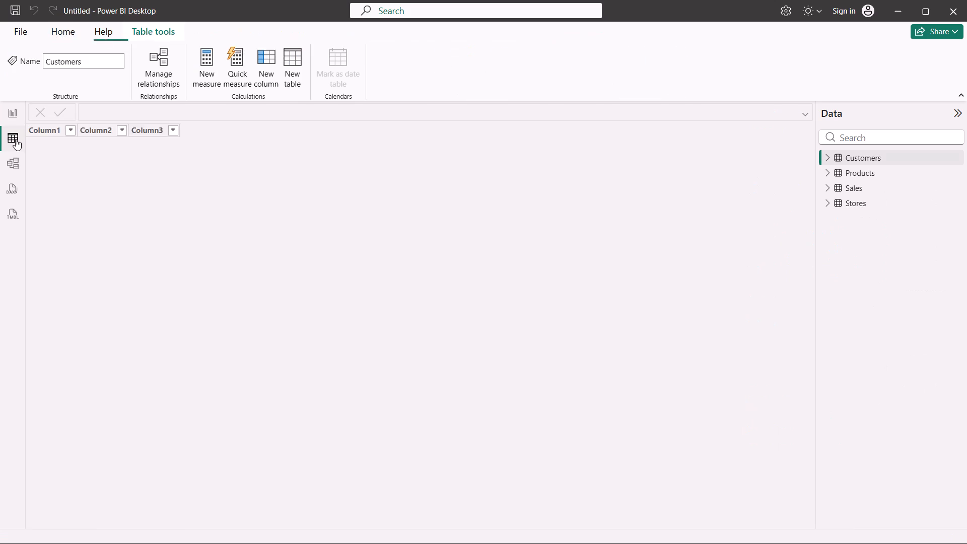
pyautogui.scroll(-4, 112, 339)
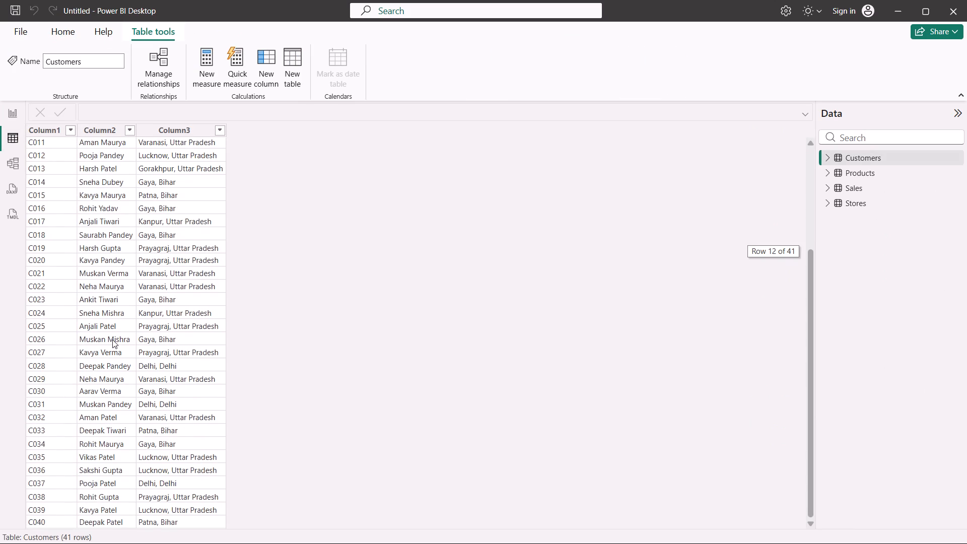
pyautogui.scroll(5, 112, 339)
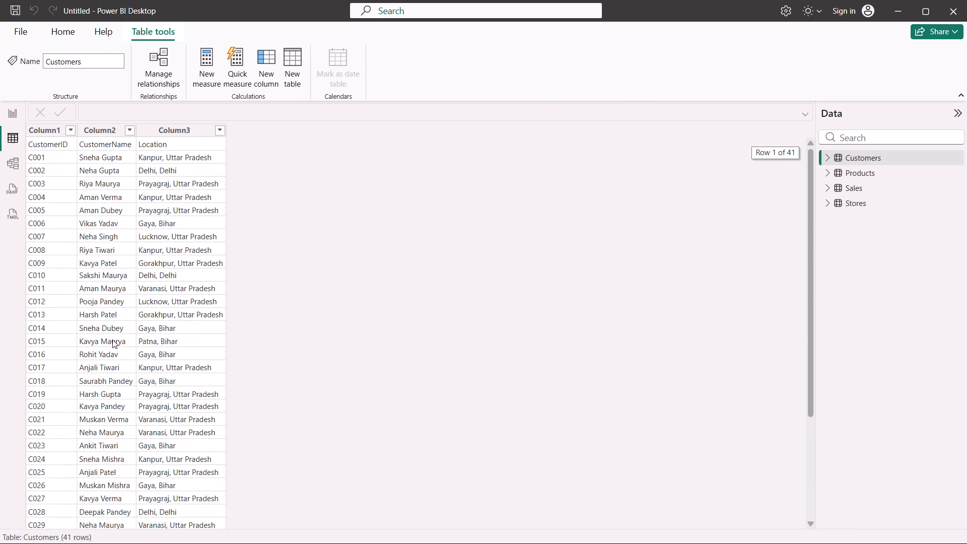
pyautogui.scroll(4, 112, 339)
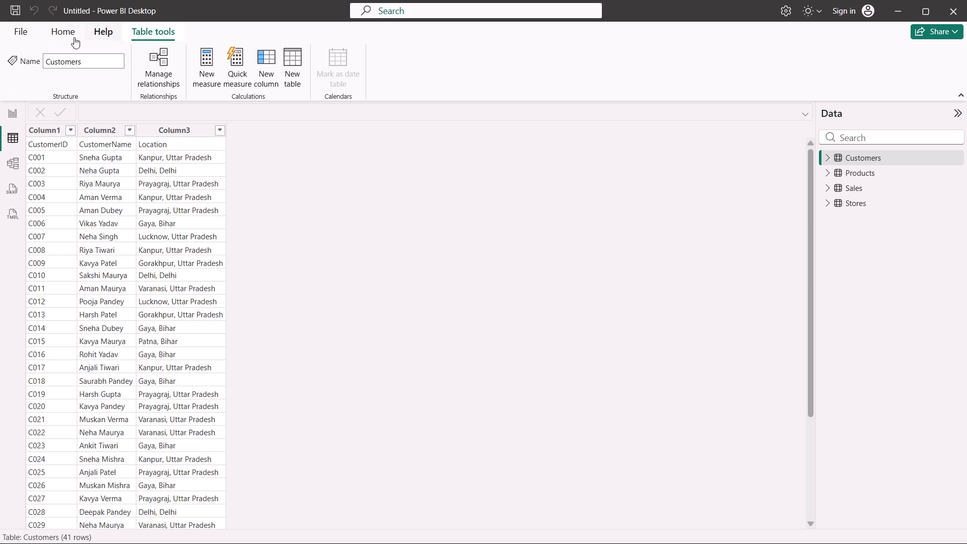
pyautogui.click(52, 28)
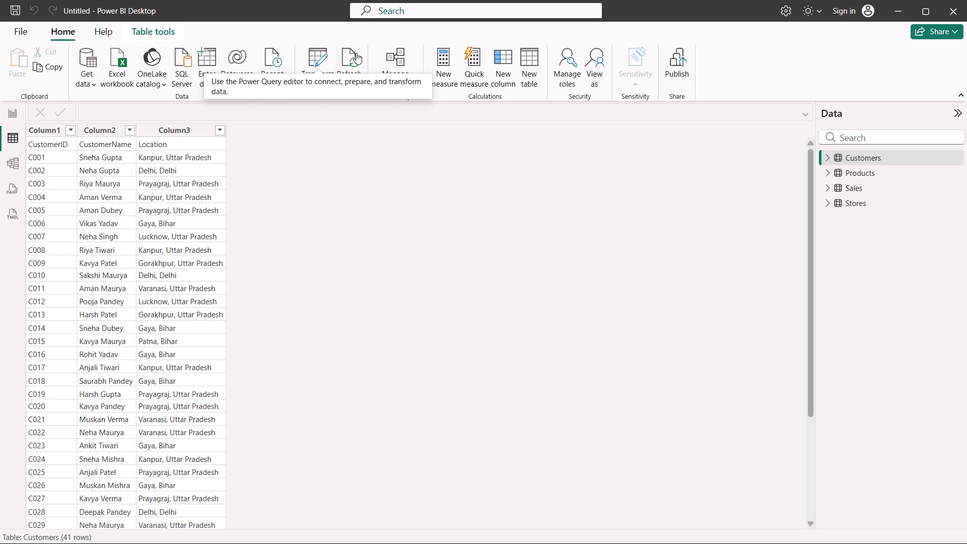
pyautogui.click(314, 56)
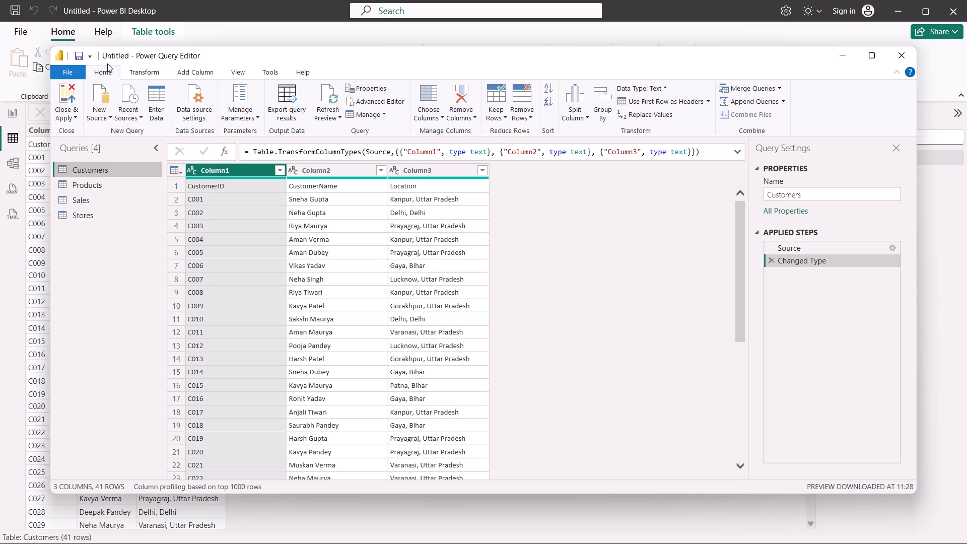
pyautogui.click(107, 63)
pyautogui.click(132, 70)
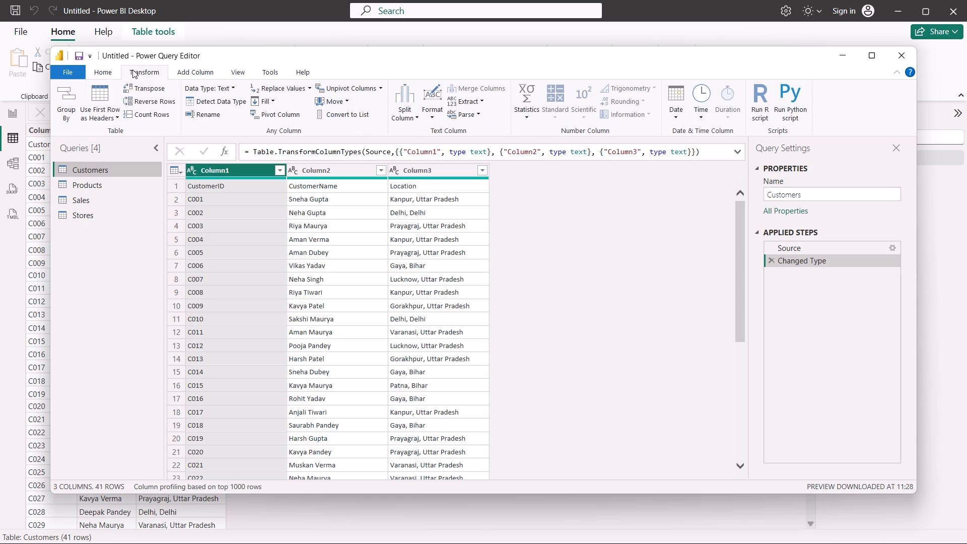
pyautogui.click(97, 88)
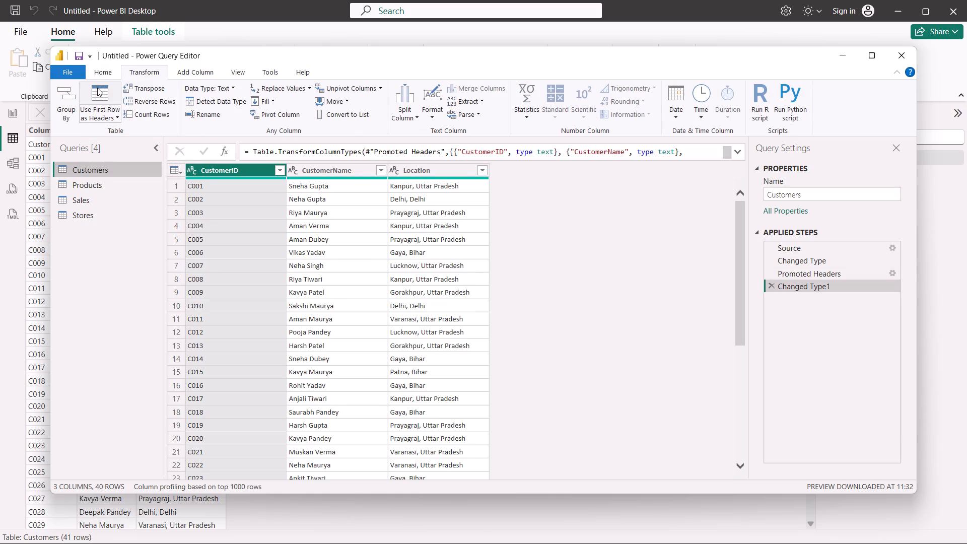
pyautogui.click(68, 74)
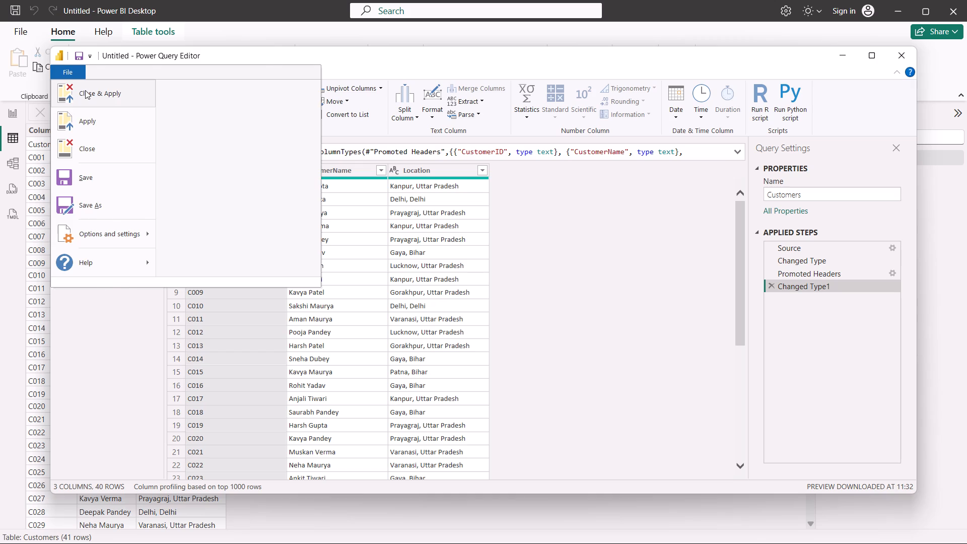
pyautogui.click(85, 90)
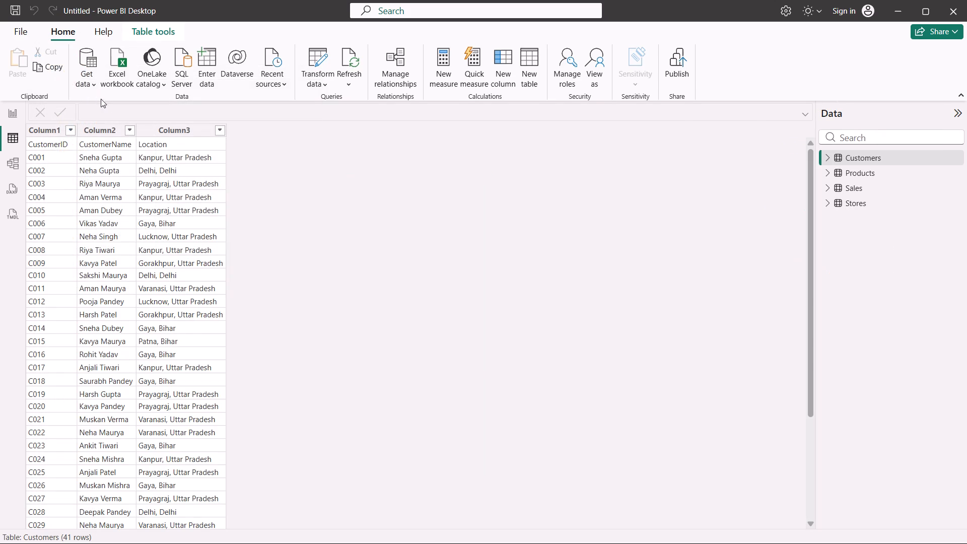
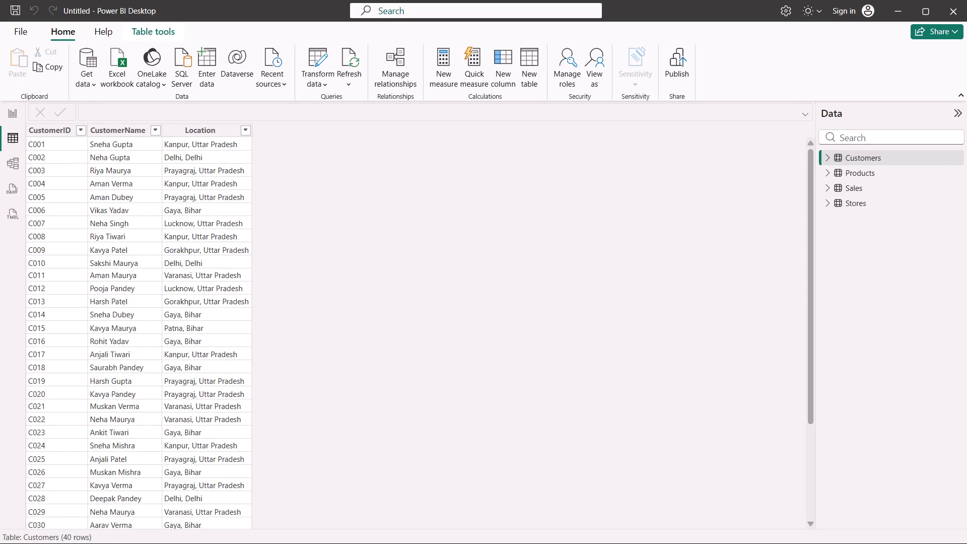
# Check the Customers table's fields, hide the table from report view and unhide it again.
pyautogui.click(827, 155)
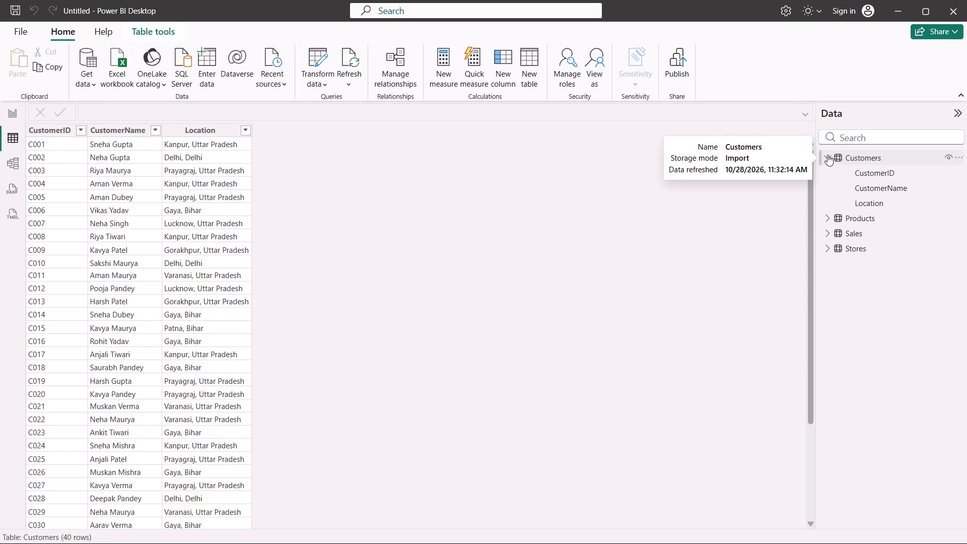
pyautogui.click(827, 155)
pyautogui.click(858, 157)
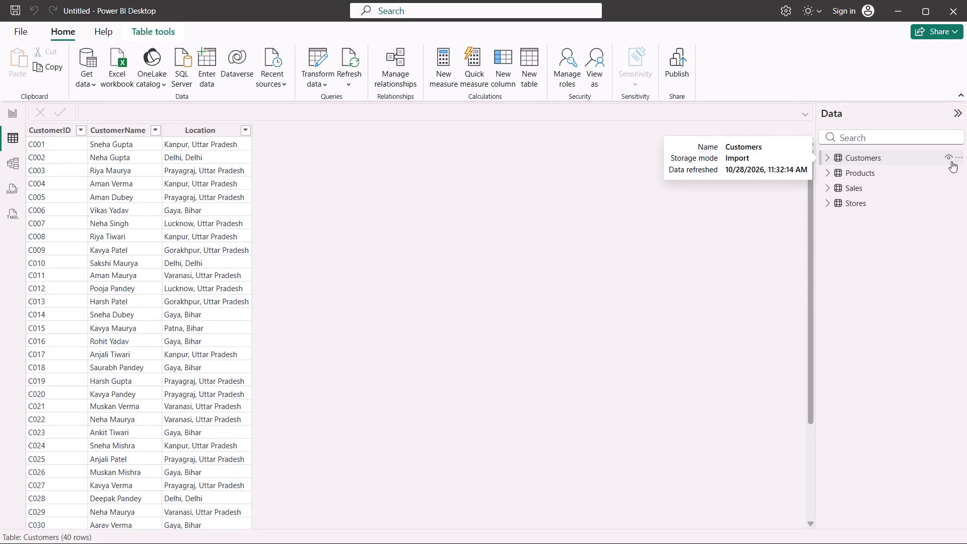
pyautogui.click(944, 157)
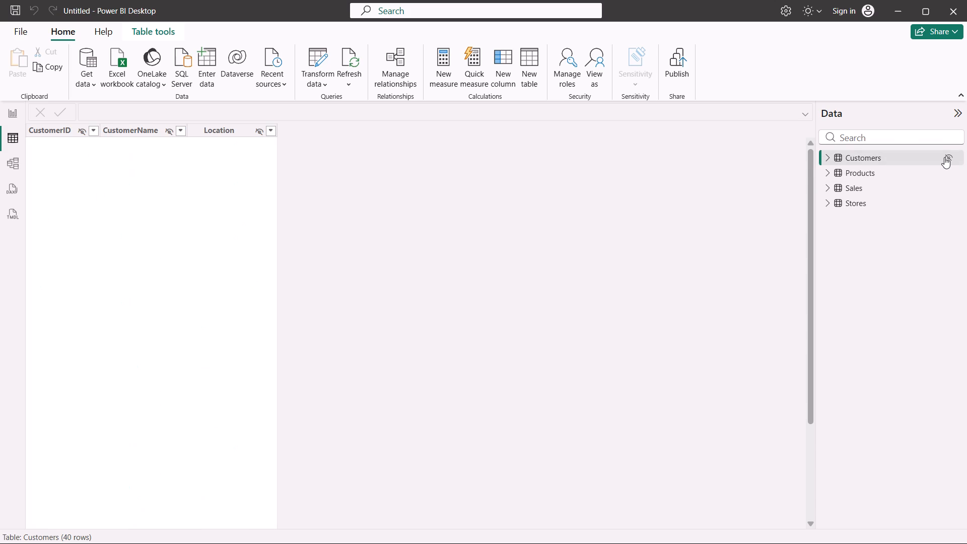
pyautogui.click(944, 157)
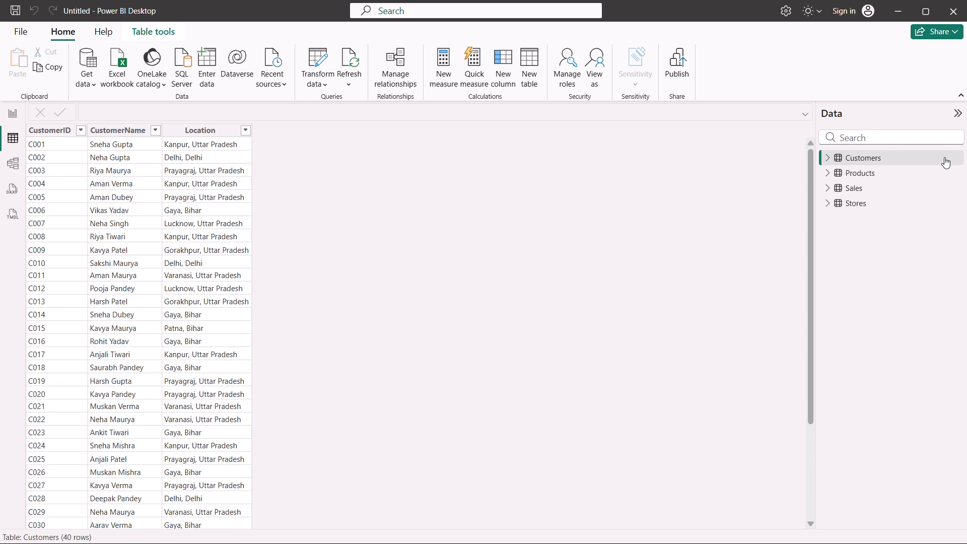
# Hide the Products table from report view while working in Table view.
pyautogui.click(3, 115)
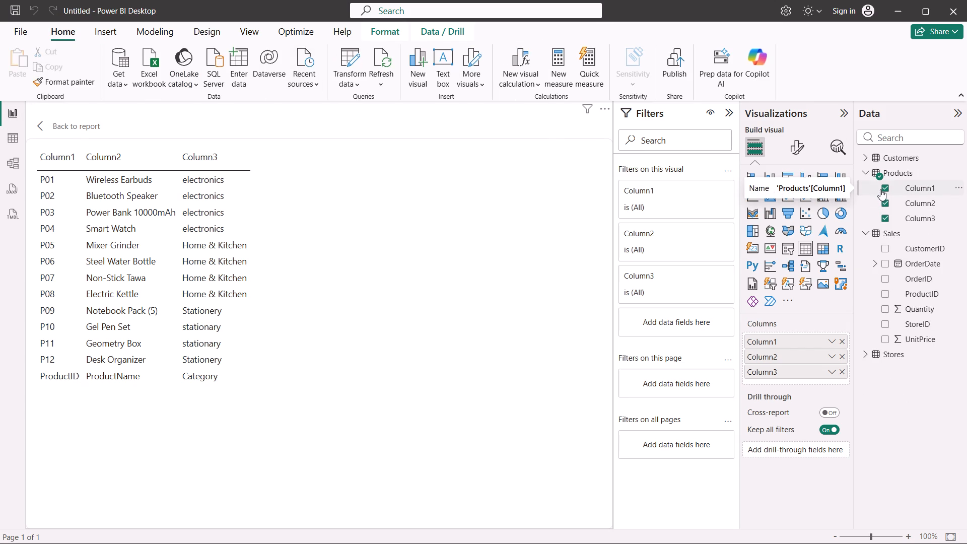
pyautogui.click(11, 144)
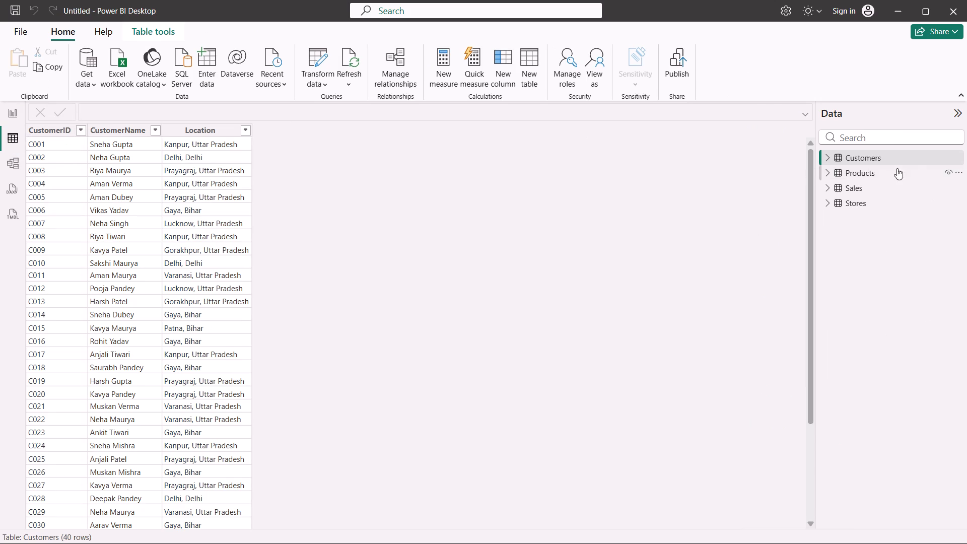
pyautogui.click(948, 175)
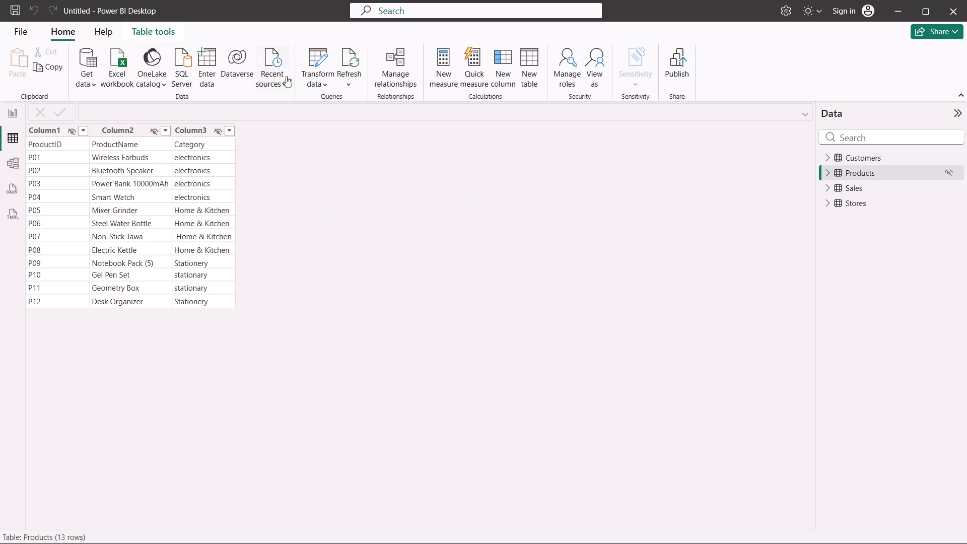
# Open Power Query Editor, look through the rows of the Customers query, and close the editor.
pyautogui.click(315, 68)
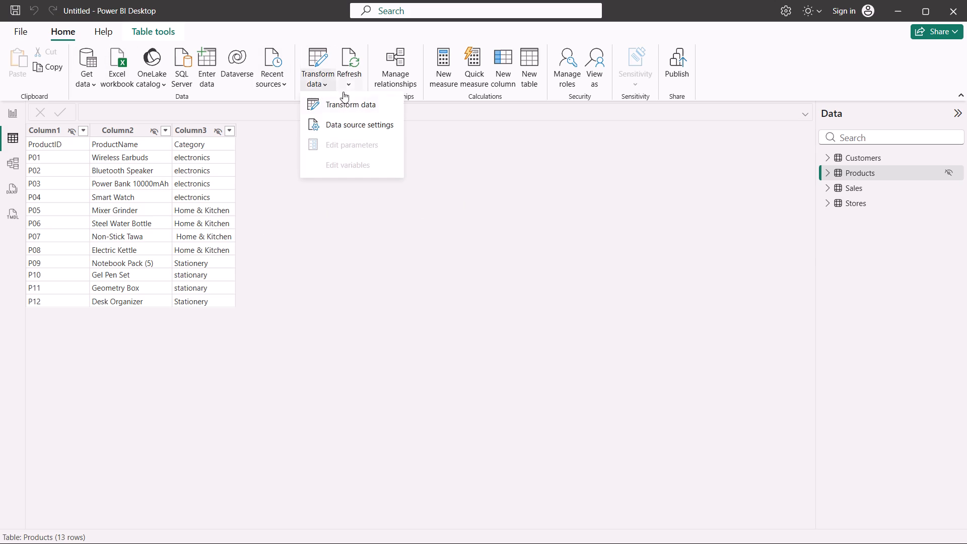
pyautogui.click(356, 108)
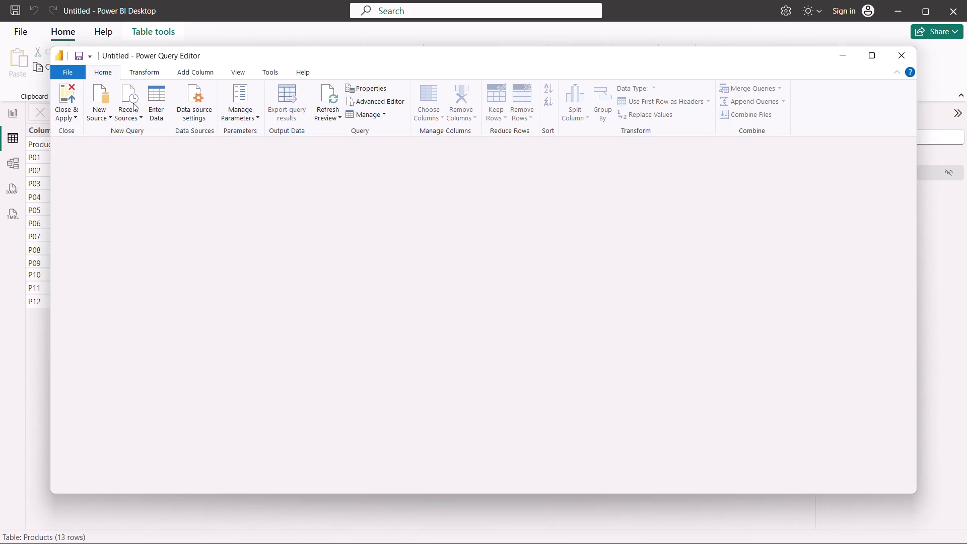
pyautogui.click(156, 80)
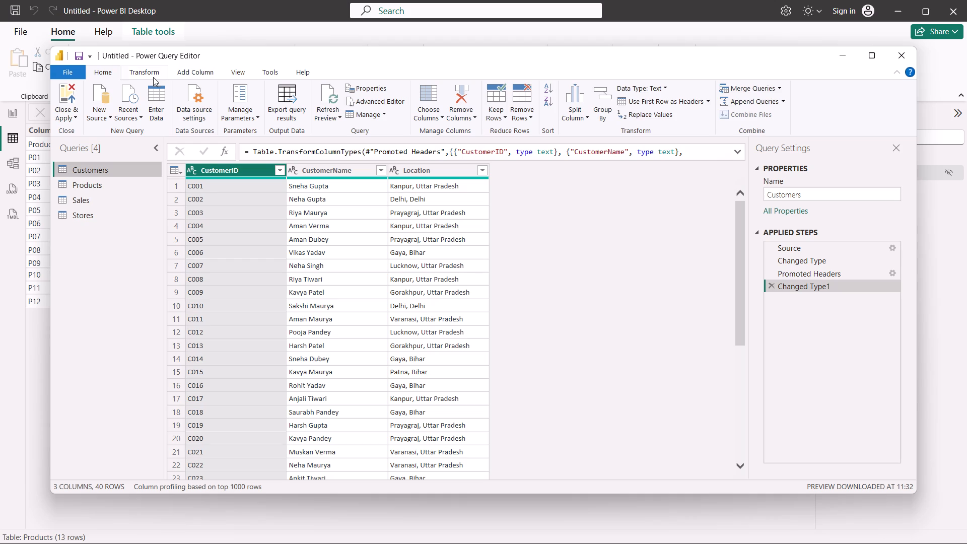
pyautogui.click(152, 75)
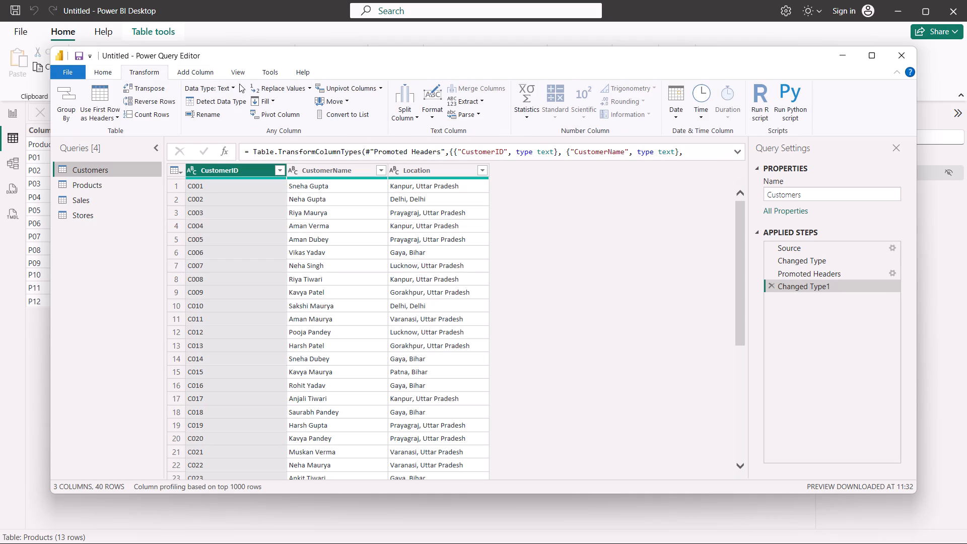
pyautogui.scroll(-10, 328, 287)
pyautogui.scroll(8, 328, 287)
pyautogui.scroll(17, 328, 287)
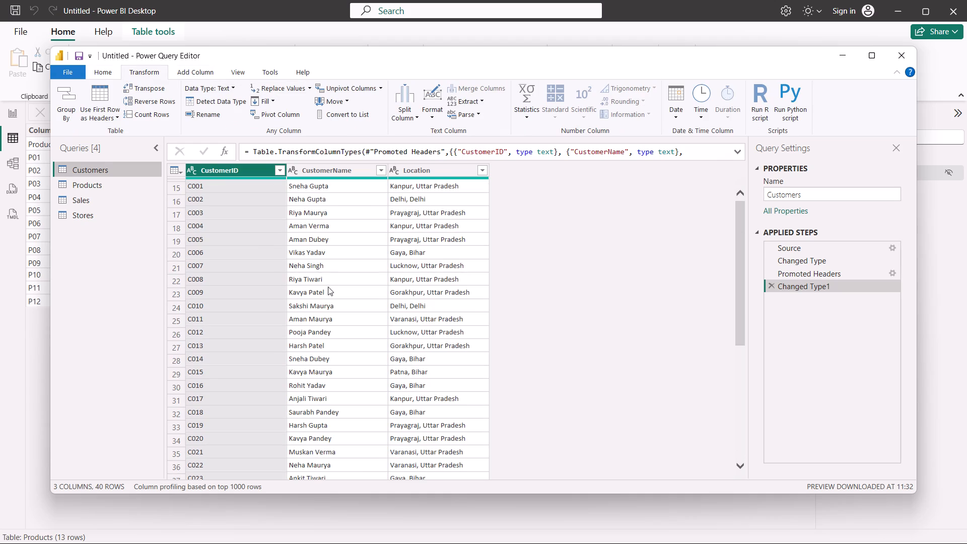
pyautogui.scroll(2, 328, 287)
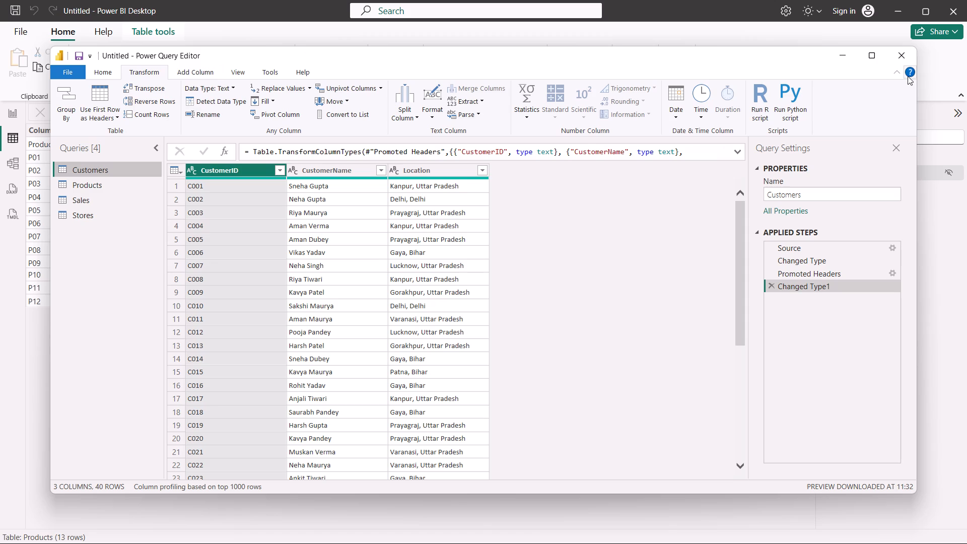
pyautogui.scroll(5, 462, 186)
pyautogui.click(912, 55)
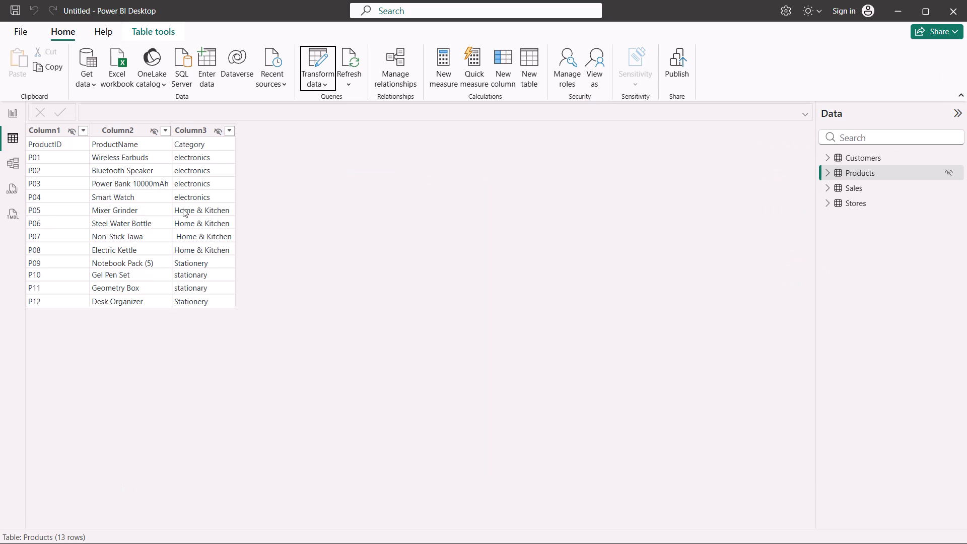
pyautogui.scroll(4, 42, 208)
# Return from the focused Products visual to the report page and collapse the Sales and Customers field lists.
pyautogui.click(15, 115)
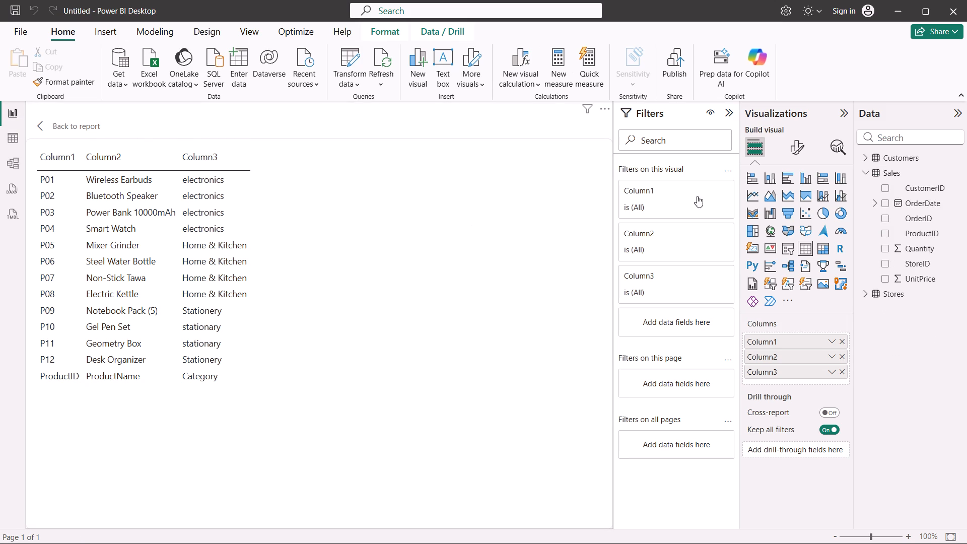
pyautogui.click(869, 158)
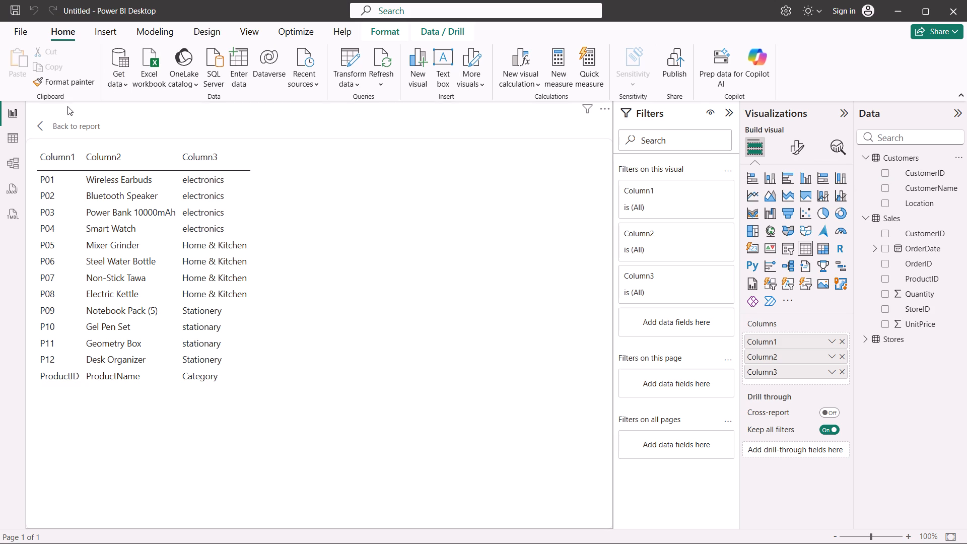
pyautogui.click(36, 126)
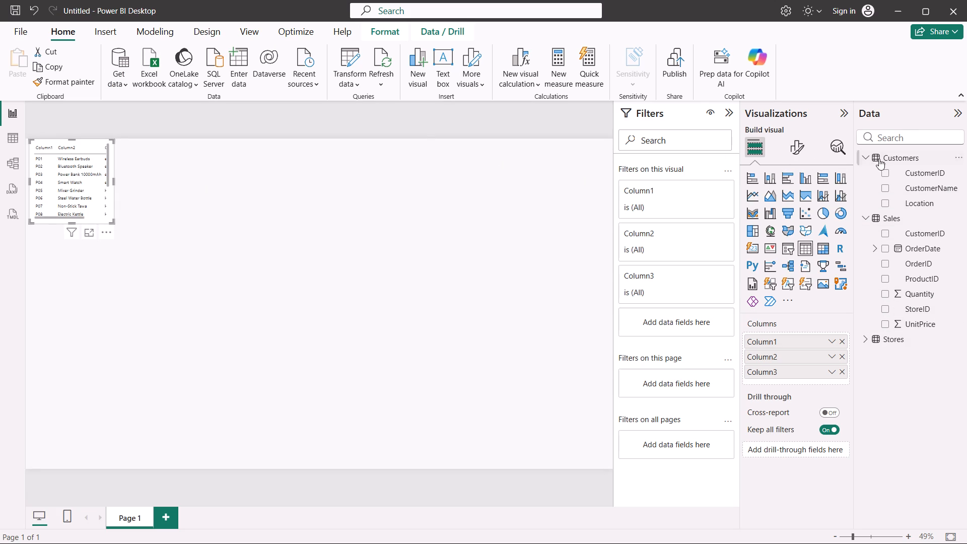
pyautogui.click(871, 214)
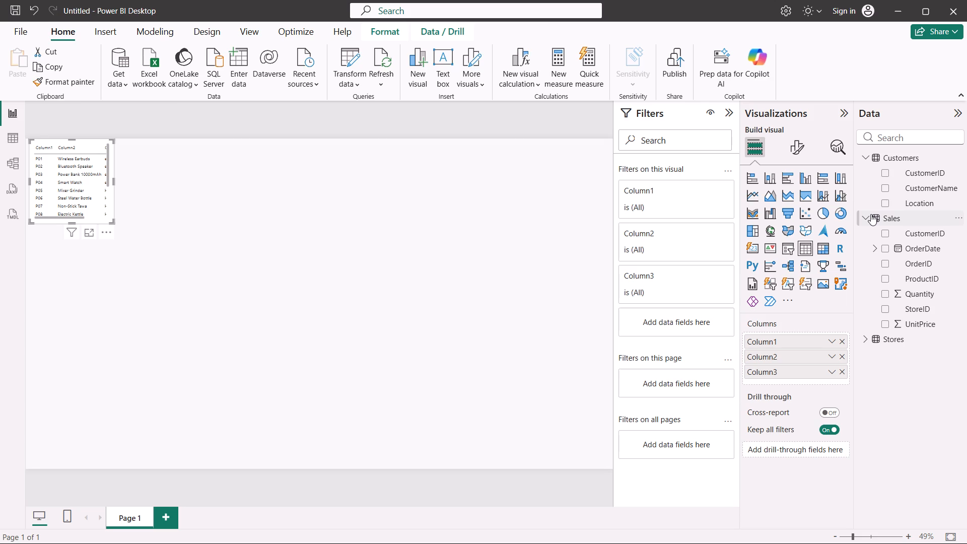
pyautogui.click(867, 214)
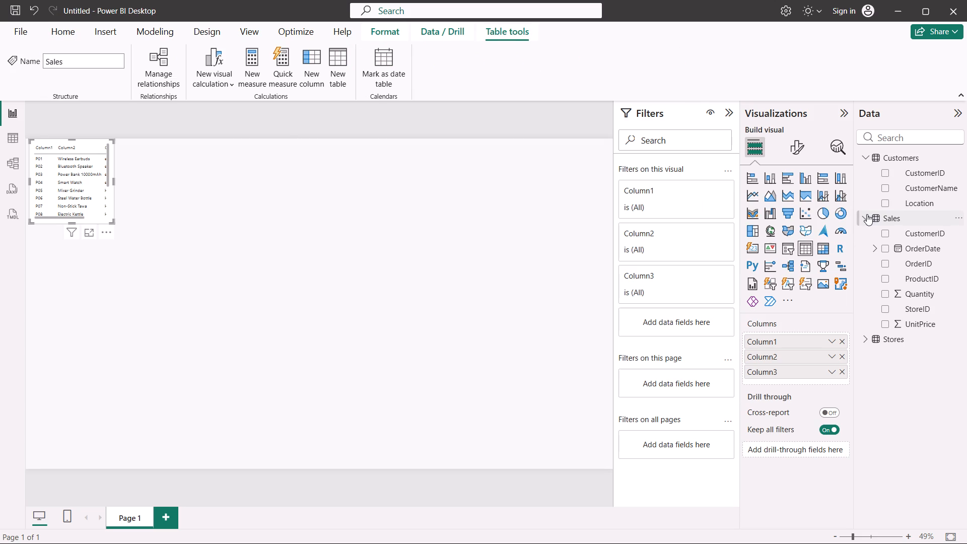
pyautogui.click(867, 156)
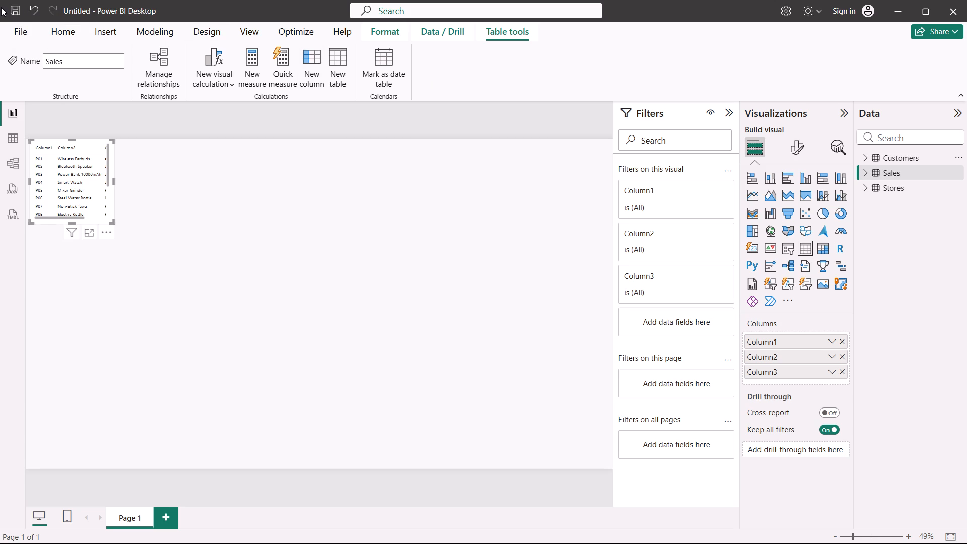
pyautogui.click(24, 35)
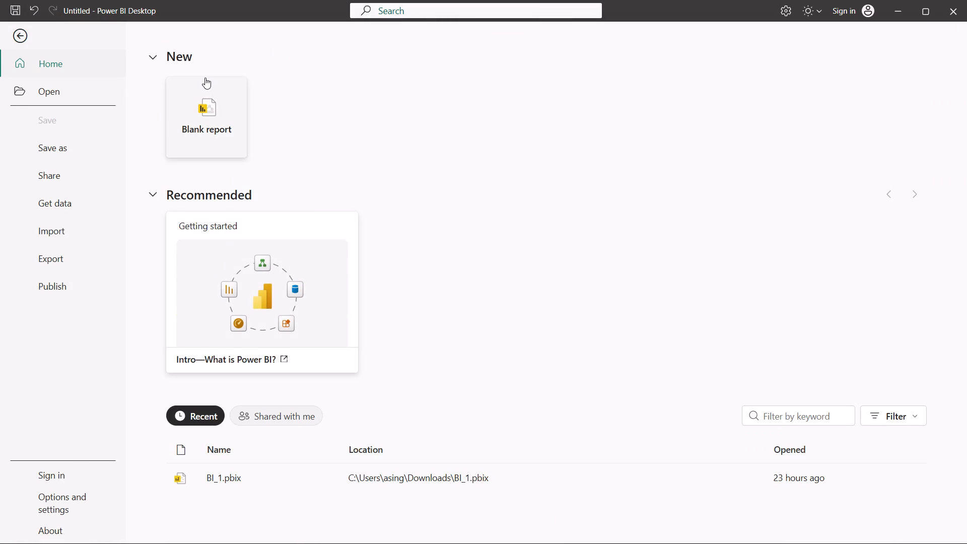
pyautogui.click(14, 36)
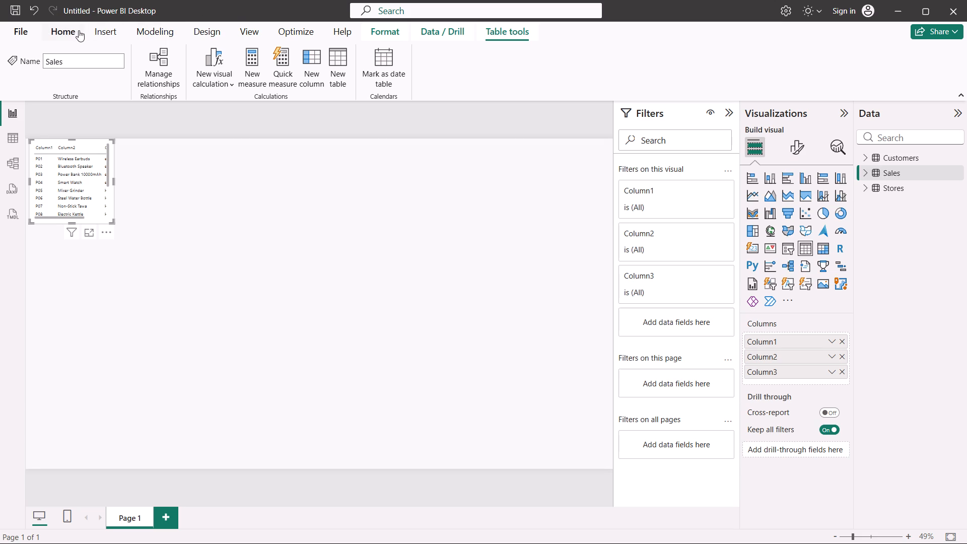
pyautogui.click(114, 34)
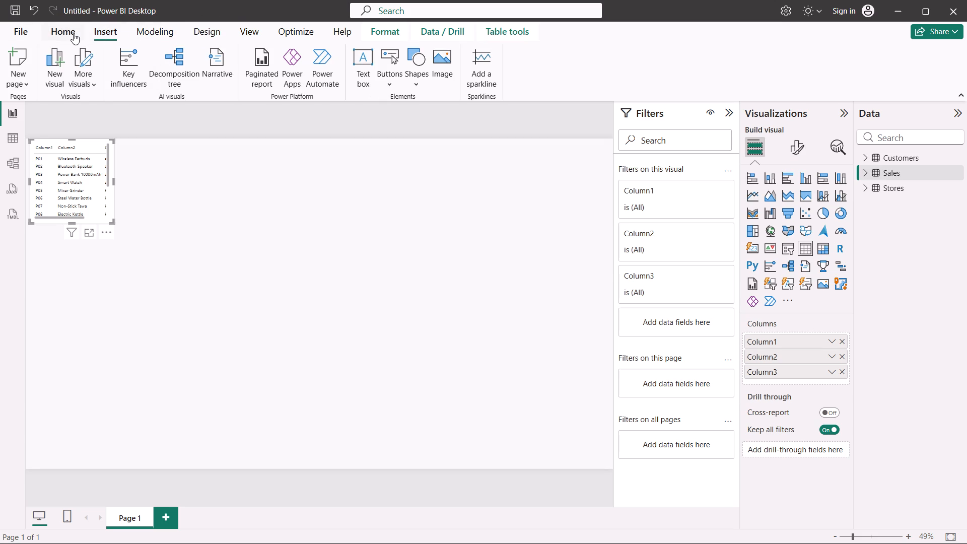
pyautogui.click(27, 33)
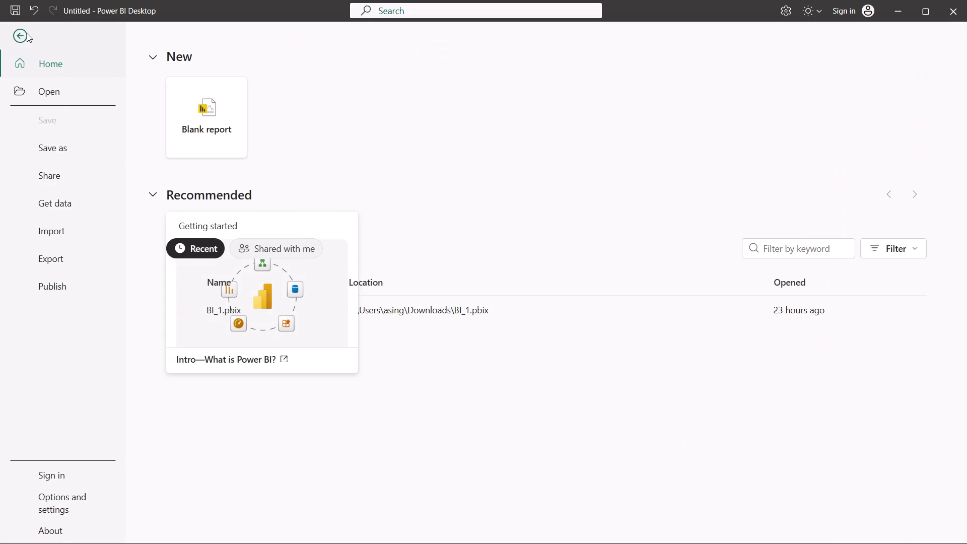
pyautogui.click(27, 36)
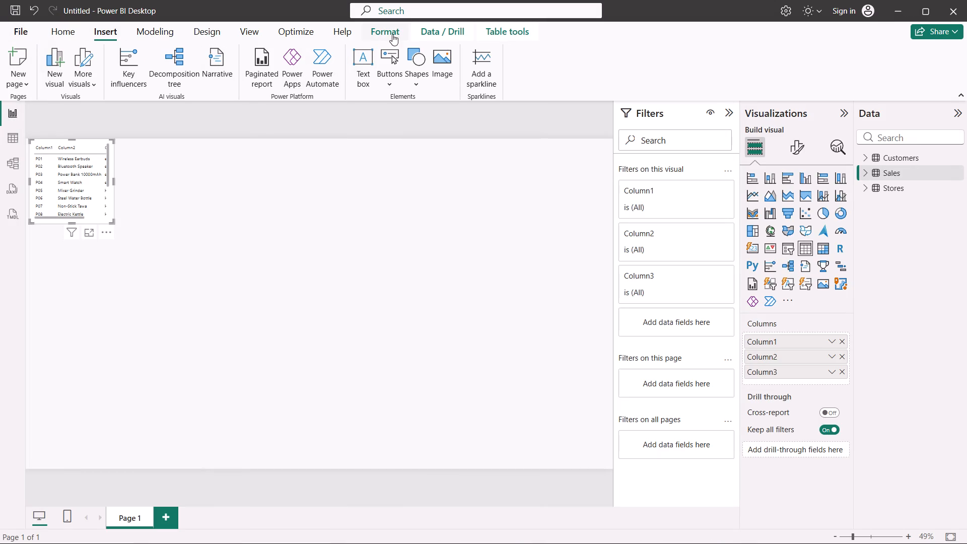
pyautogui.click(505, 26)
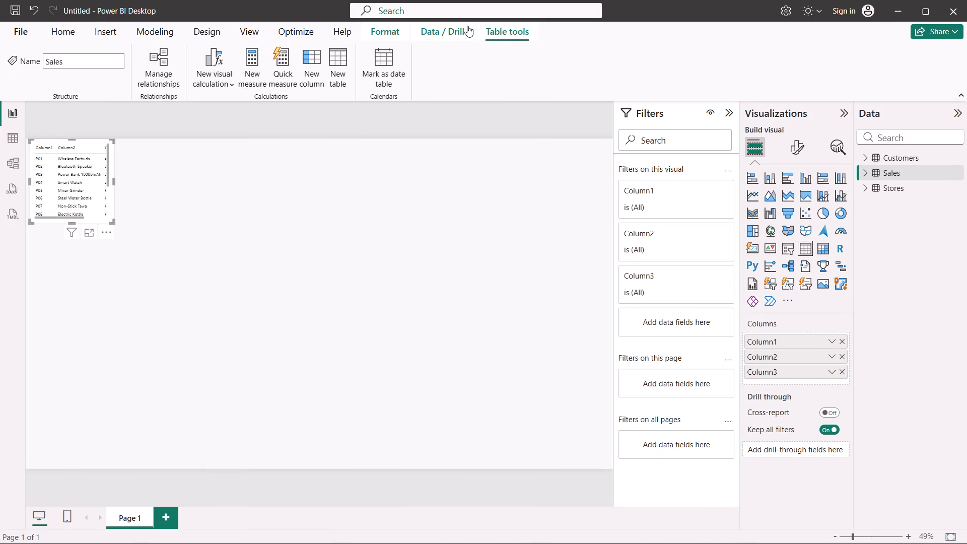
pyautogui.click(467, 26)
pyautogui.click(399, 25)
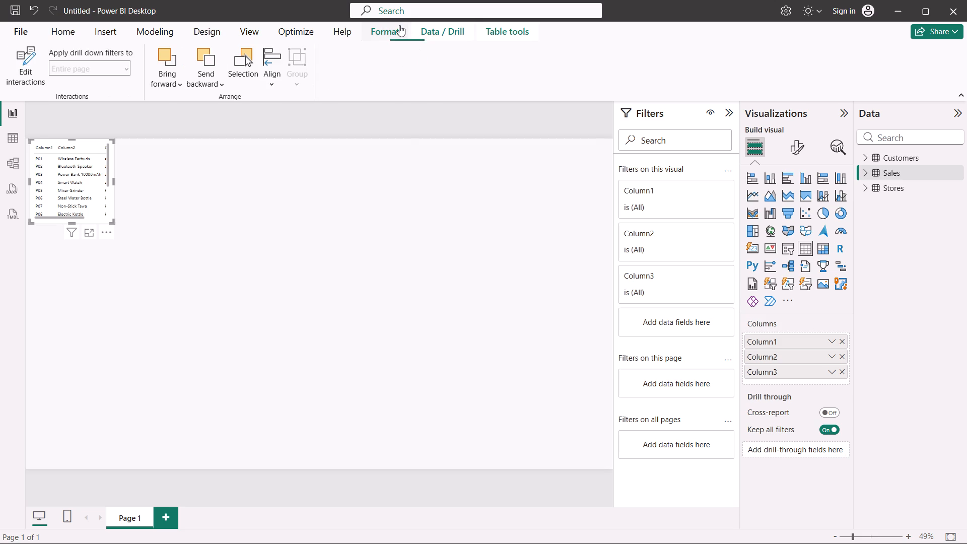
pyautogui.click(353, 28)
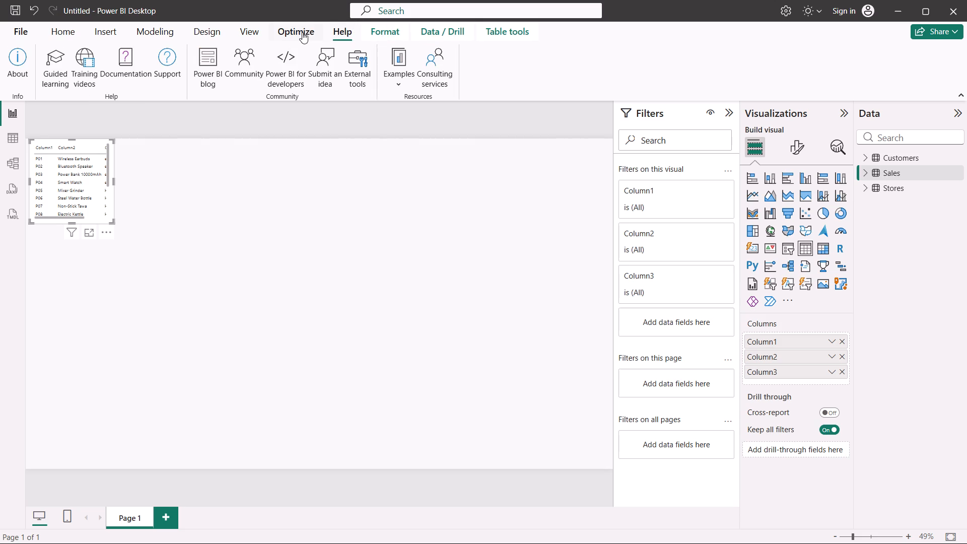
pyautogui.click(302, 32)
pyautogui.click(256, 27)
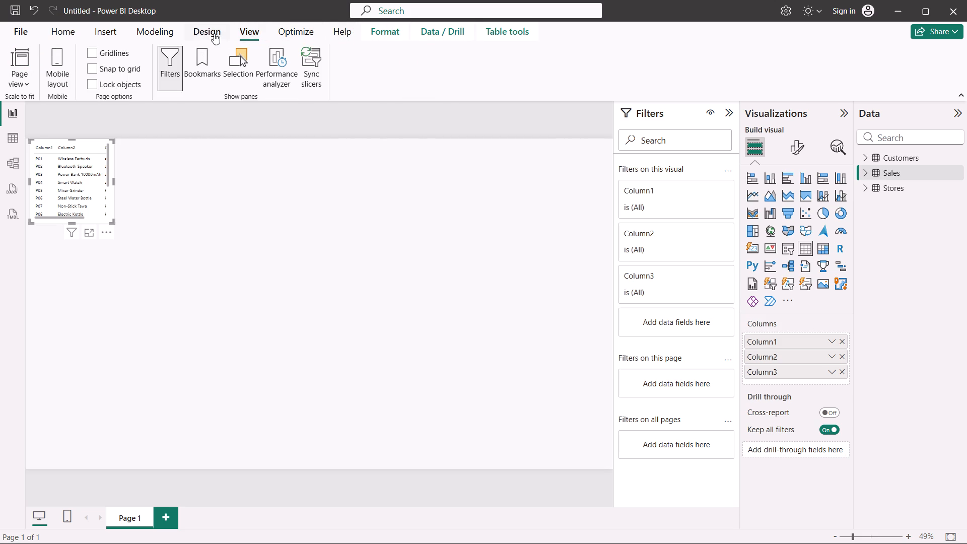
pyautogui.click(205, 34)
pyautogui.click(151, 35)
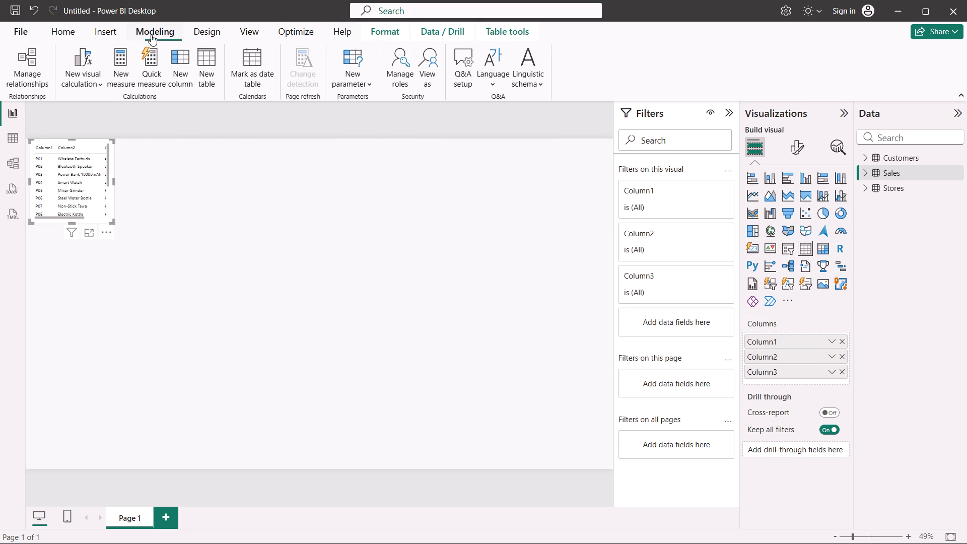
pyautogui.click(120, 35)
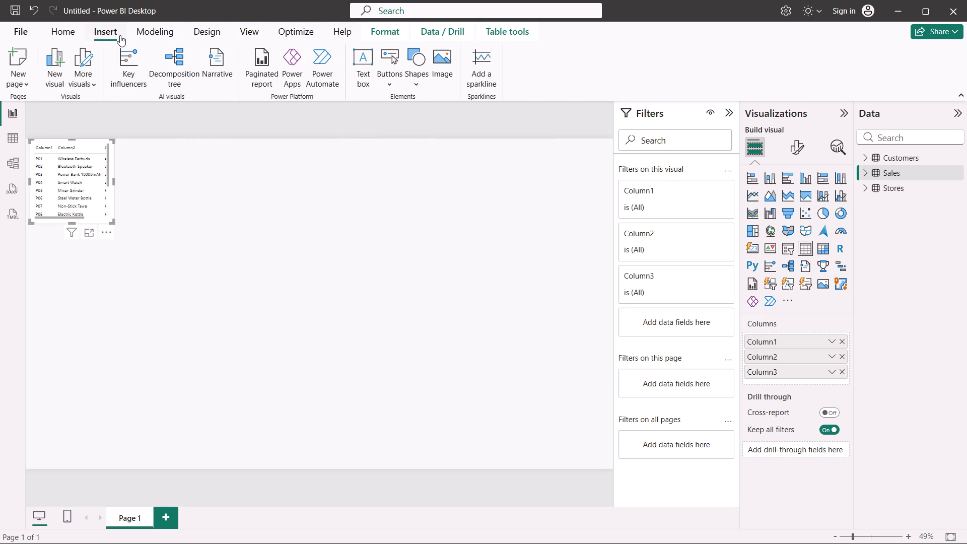
# Import the Products CSV file from the PowerBI_Lab_28Oct folder again as Text/CSV data and load it.
pyautogui.click(78, 37)
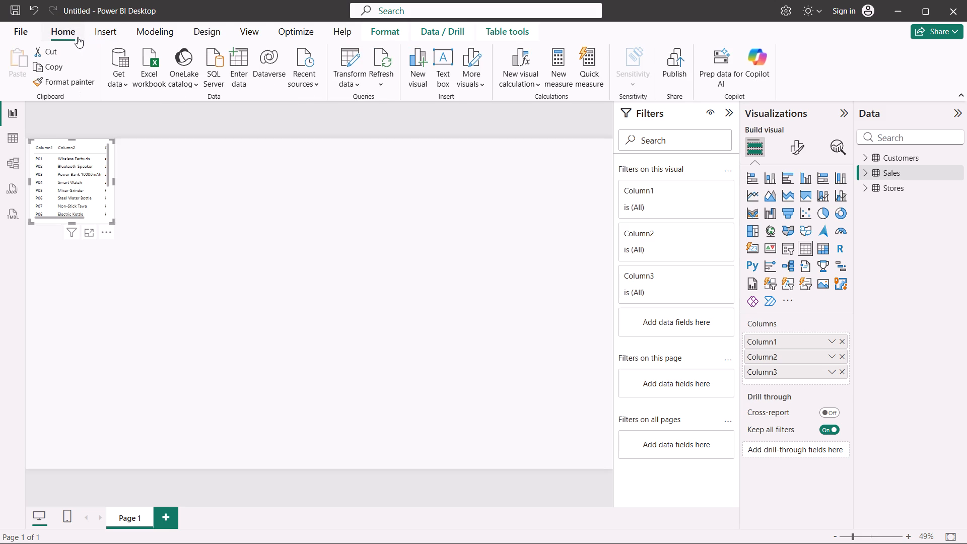
pyautogui.click(122, 61)
pyautogui.click(430, 146)
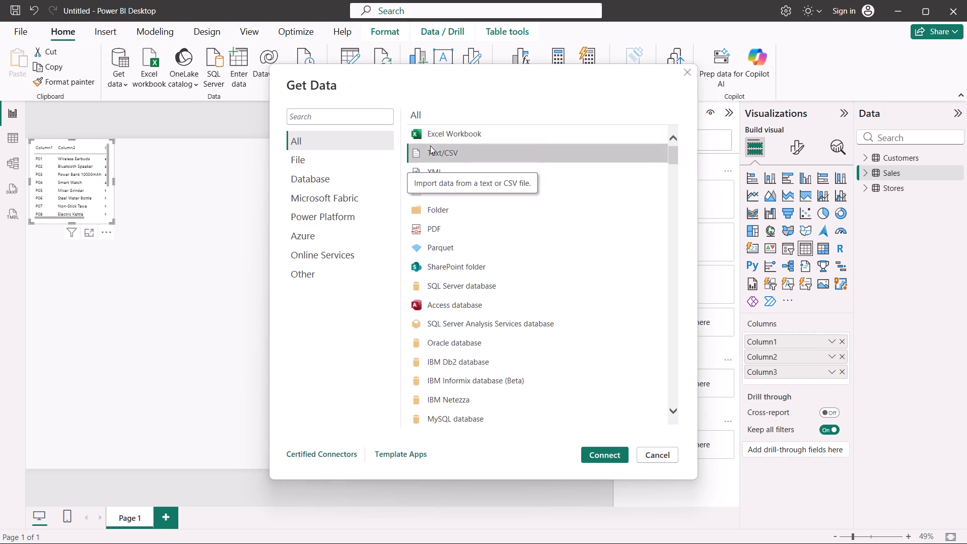
pyautogui.click(606, 458)
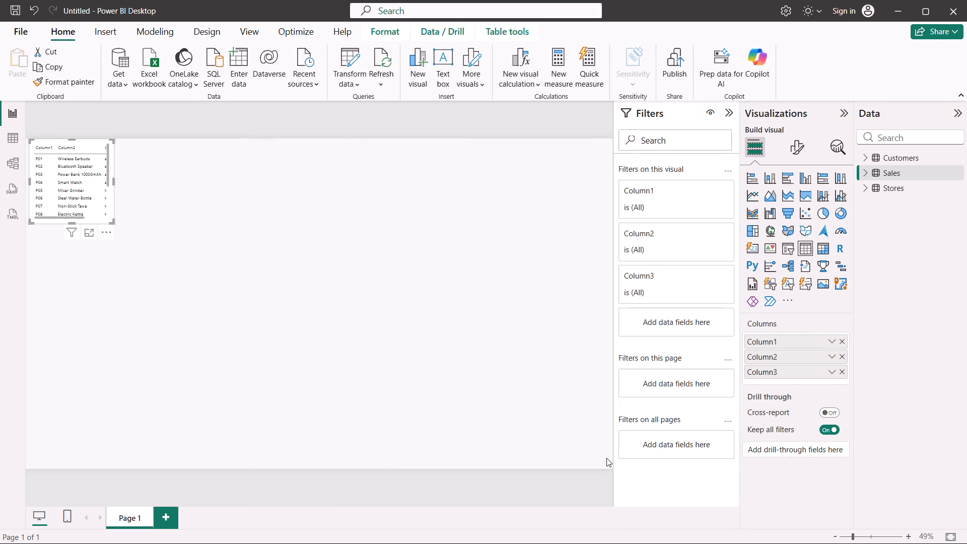
pyautogui.click(318, 135)
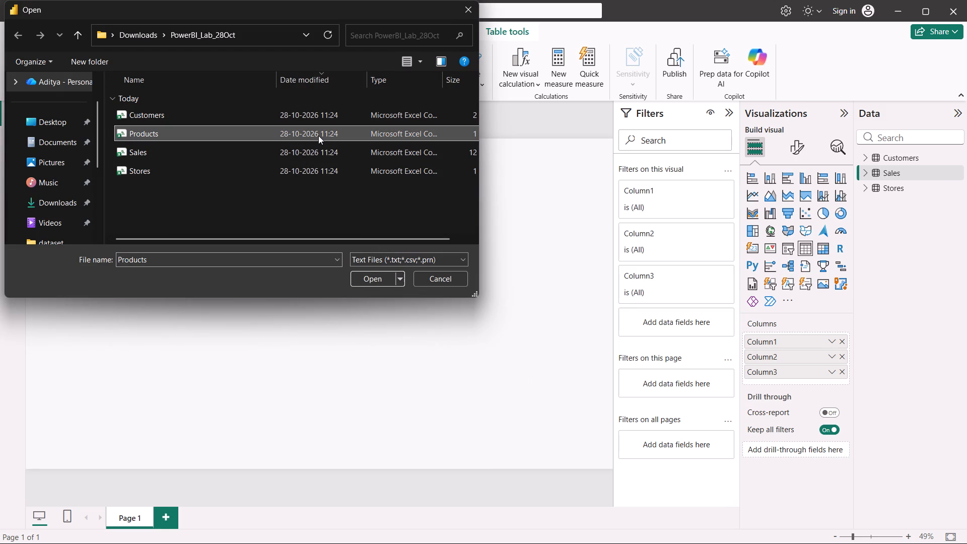
pyautogui.click(374, 280)
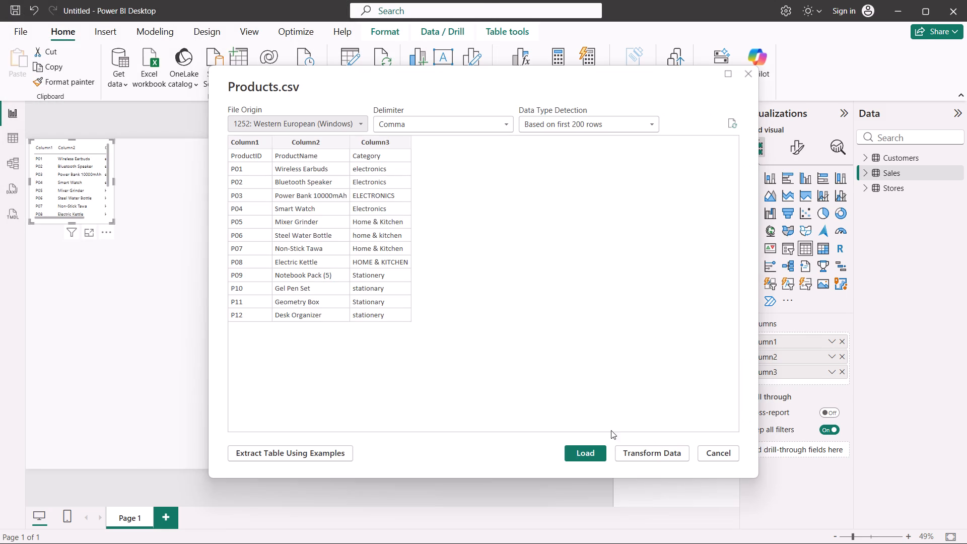
pyautogui.click(593, 451)
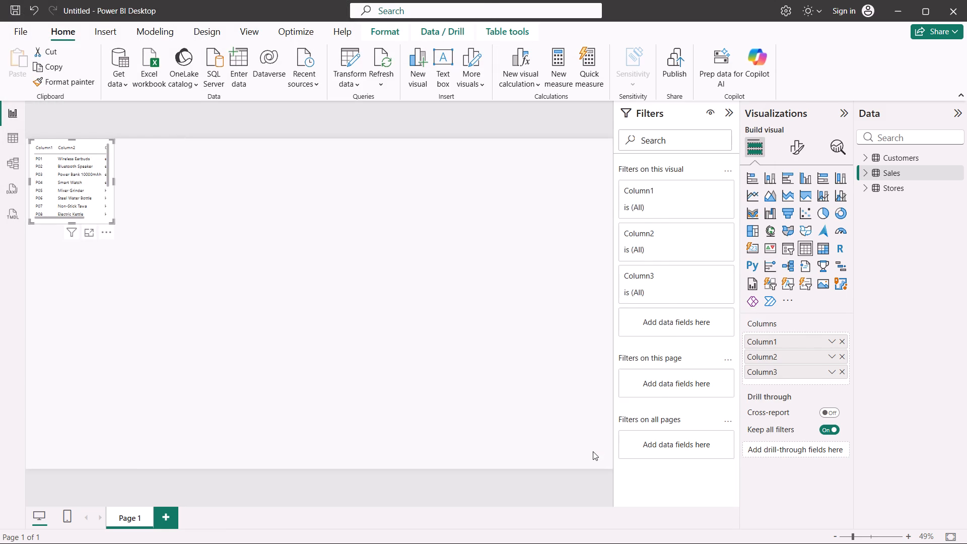
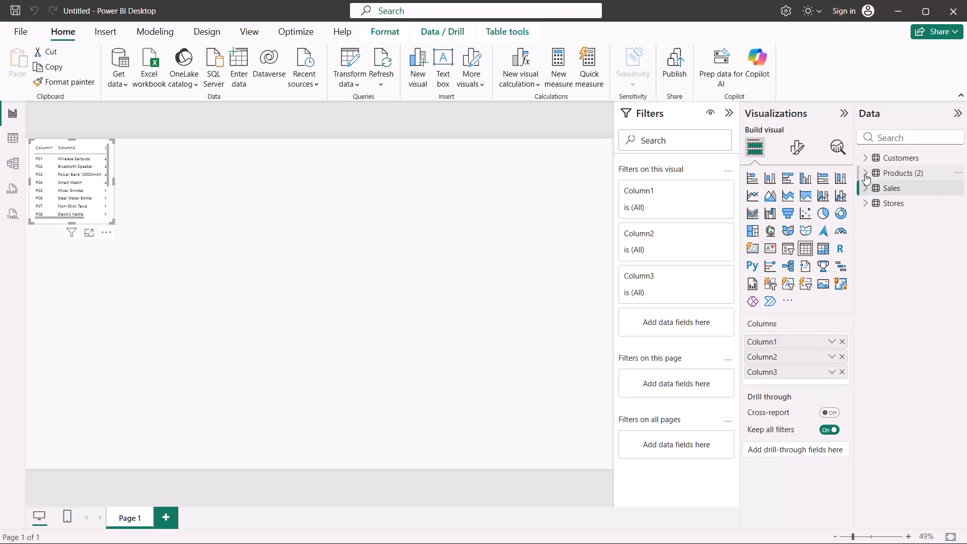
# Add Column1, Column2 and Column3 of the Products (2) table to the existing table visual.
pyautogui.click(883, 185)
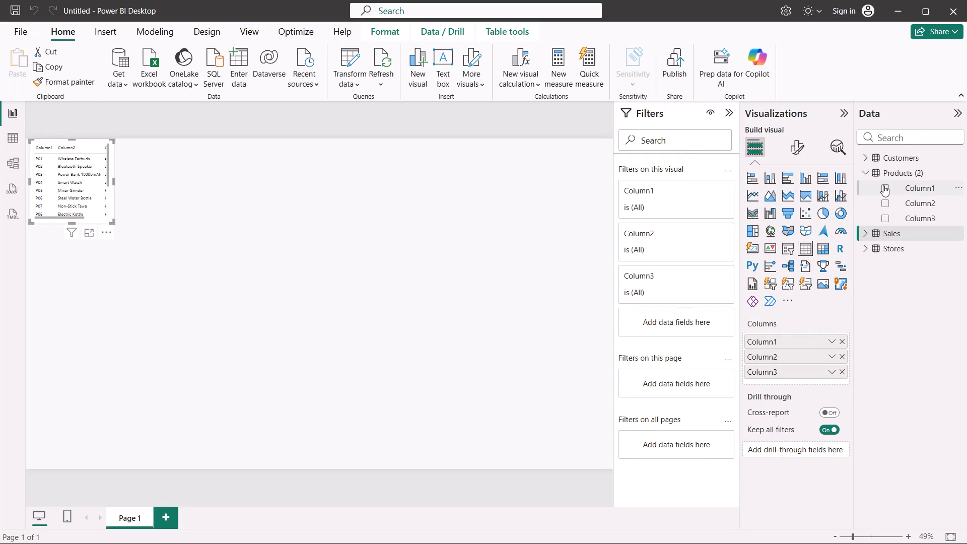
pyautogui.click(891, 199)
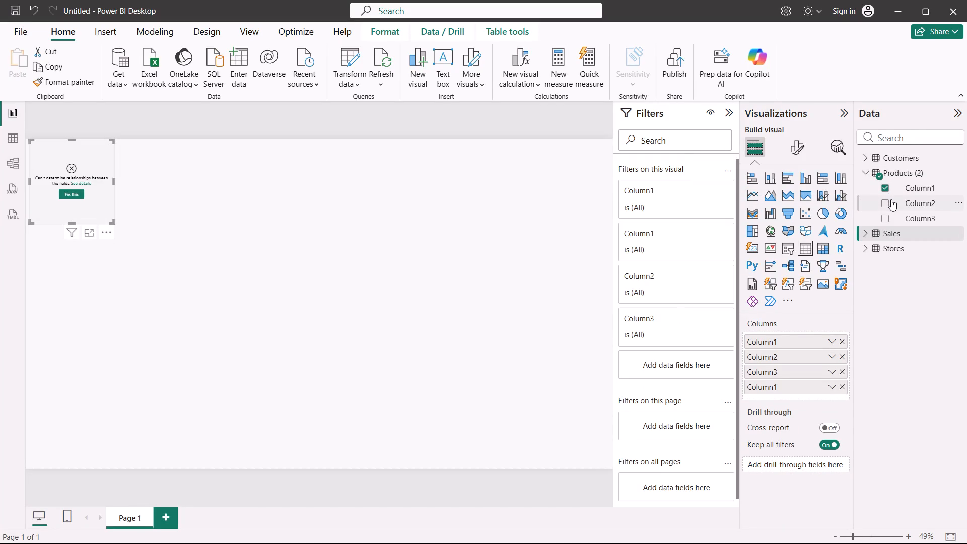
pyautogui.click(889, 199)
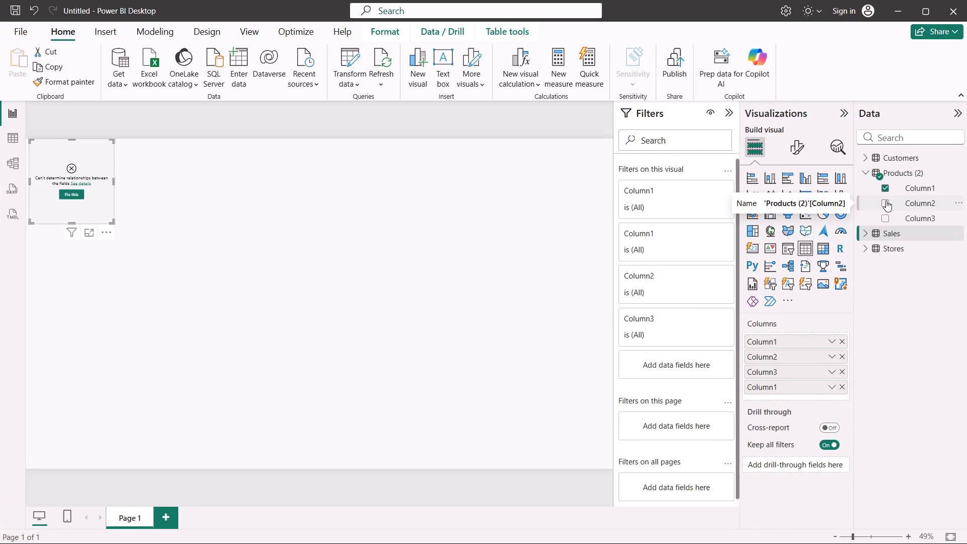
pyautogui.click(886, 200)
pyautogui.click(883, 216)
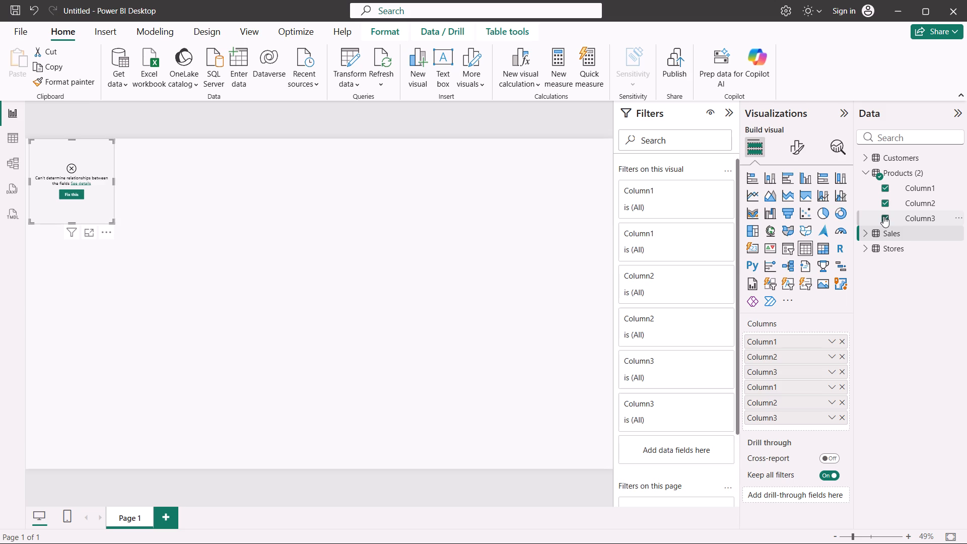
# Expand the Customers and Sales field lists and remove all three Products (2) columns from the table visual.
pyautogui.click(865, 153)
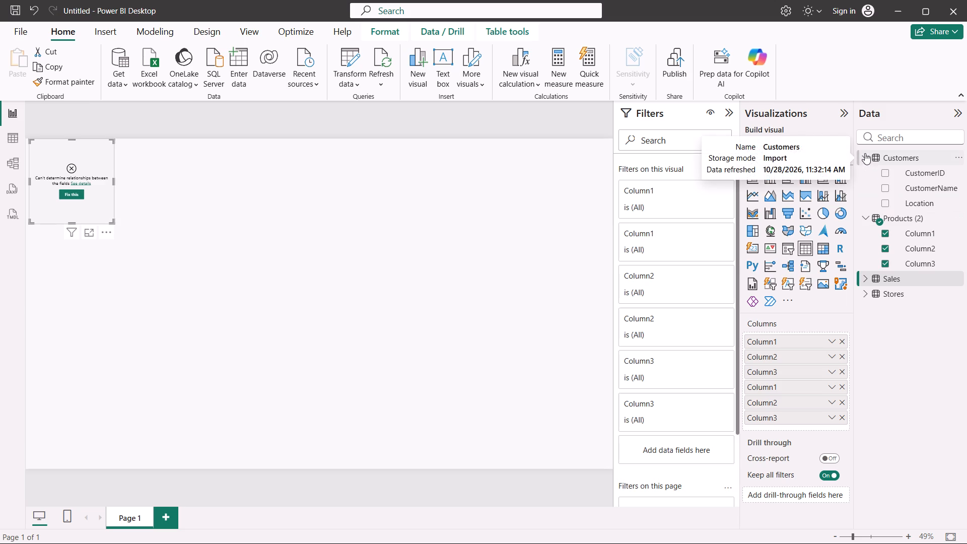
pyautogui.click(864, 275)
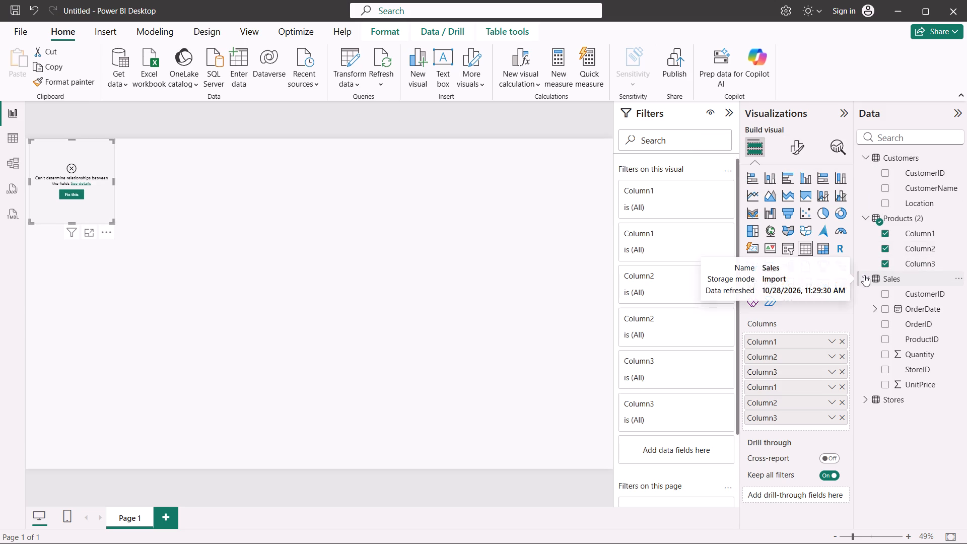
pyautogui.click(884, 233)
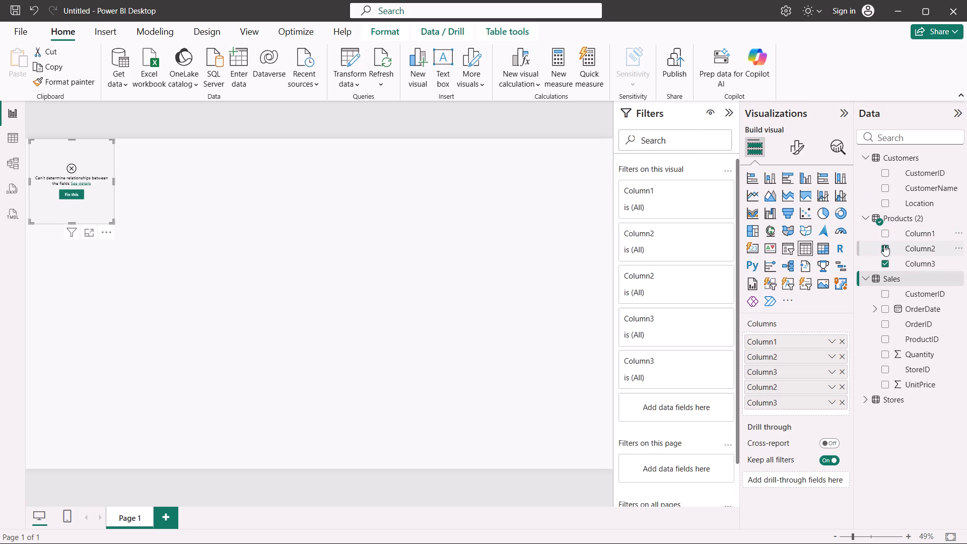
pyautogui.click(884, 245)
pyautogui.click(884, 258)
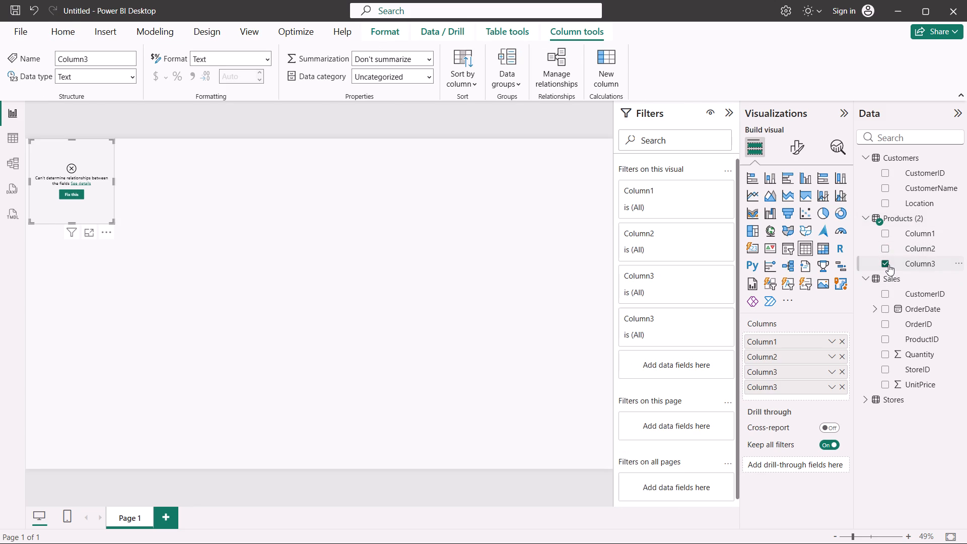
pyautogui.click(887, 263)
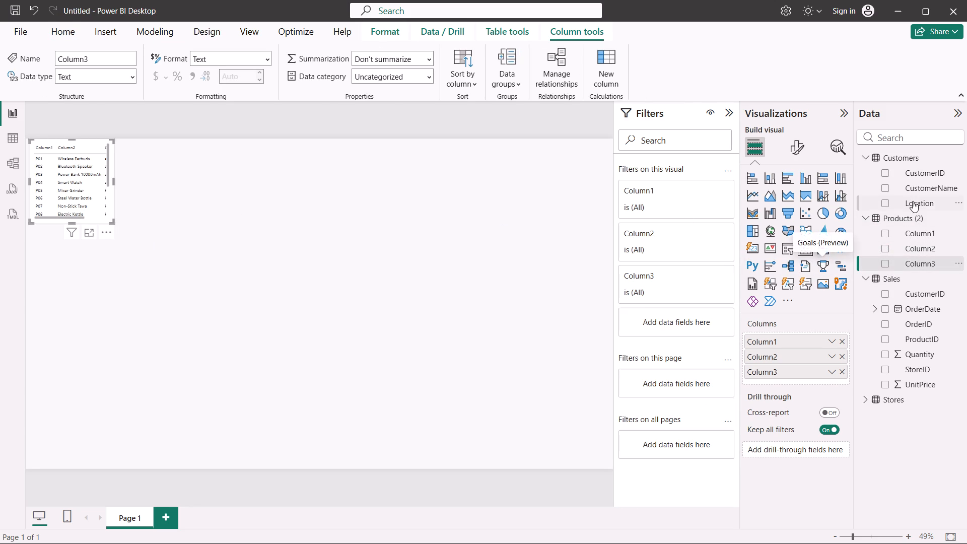
# Delete the duplicate Products (2) table from the model.
pyautogui.click(959, 219)
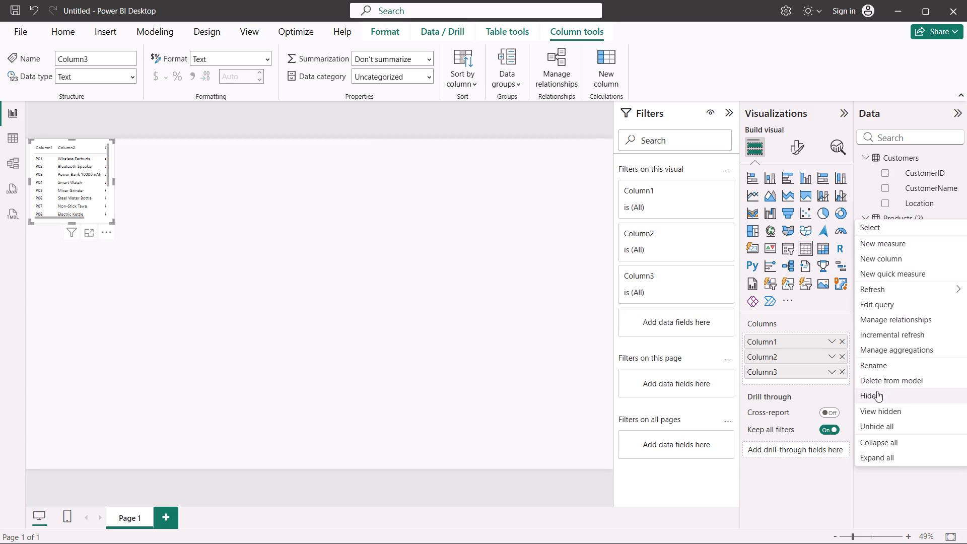
pyautogui.click(887, 381)
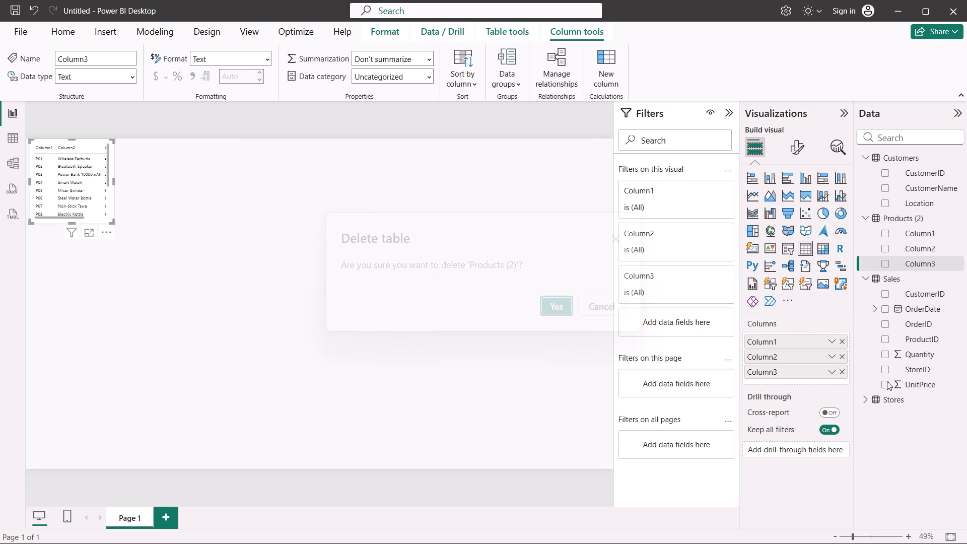
pyautogui.press('Return')
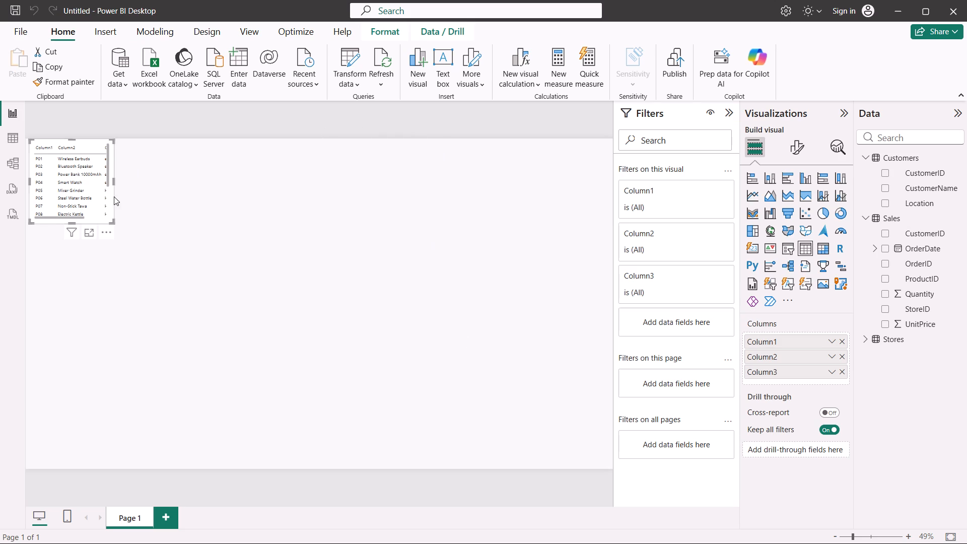
# Unhide the original Products table in Table view.
pyautogui.click(5, 134)
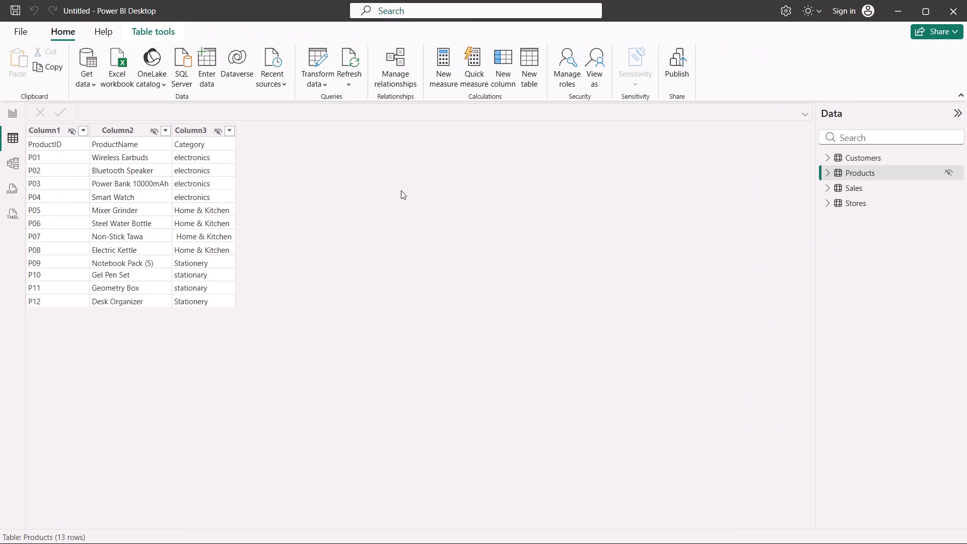
pyautogui.click(948, 174)
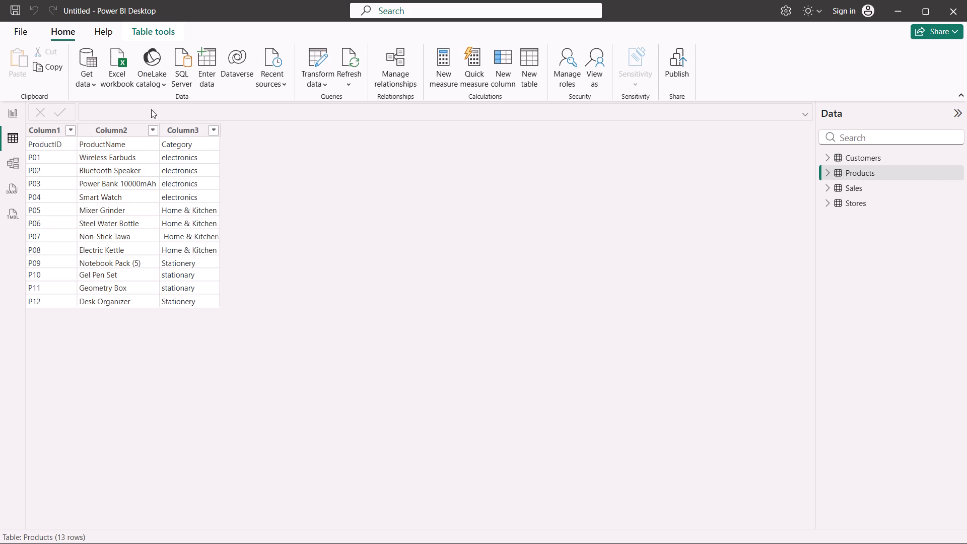
# Open Power Query Editor, look over the Customers query and the available transformations, and close the editor with Close & Apply.
pyautogui.click(324, 60)
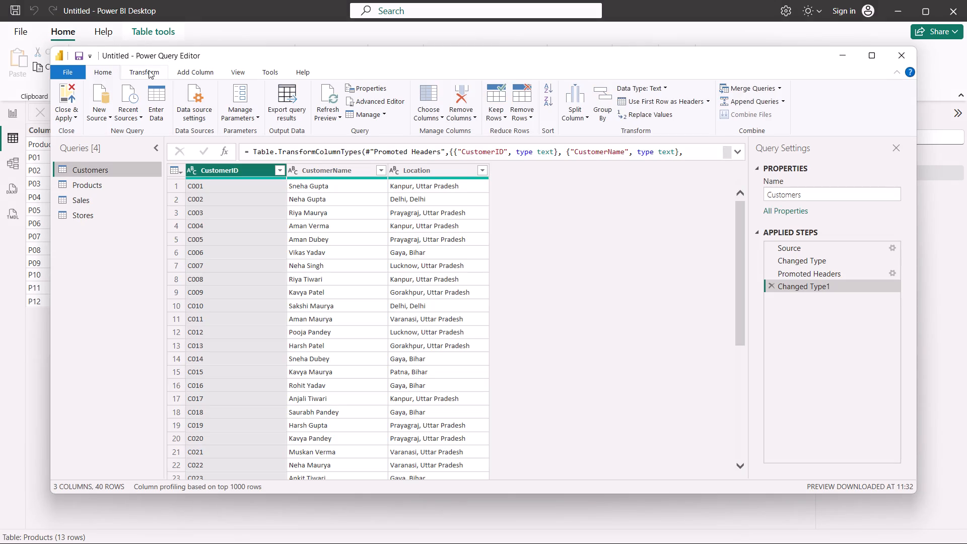
pyautogui.click(149, 70)
pyautogui.scroll(4, 340, 200)
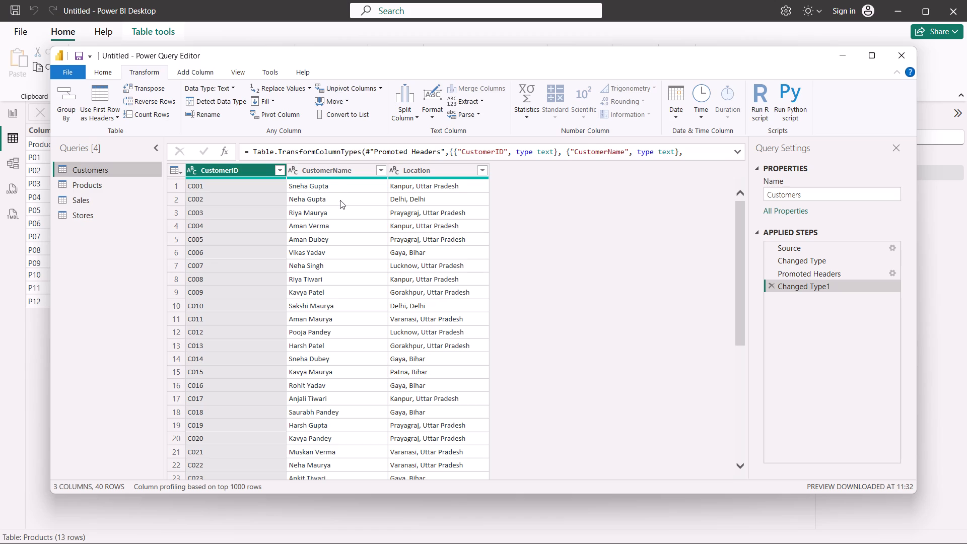
pyautogui.scroll(20, 340, 200)
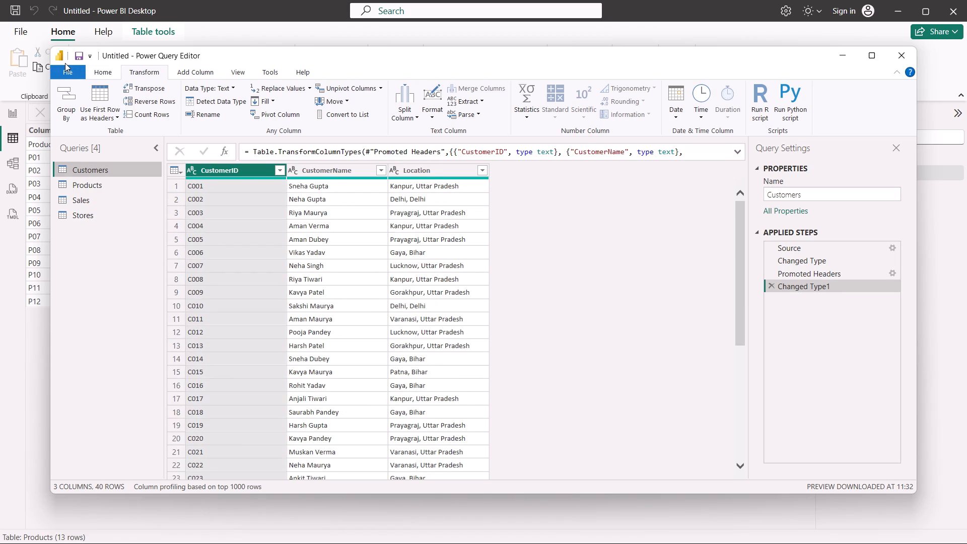
pyautogui.click(100, 66)
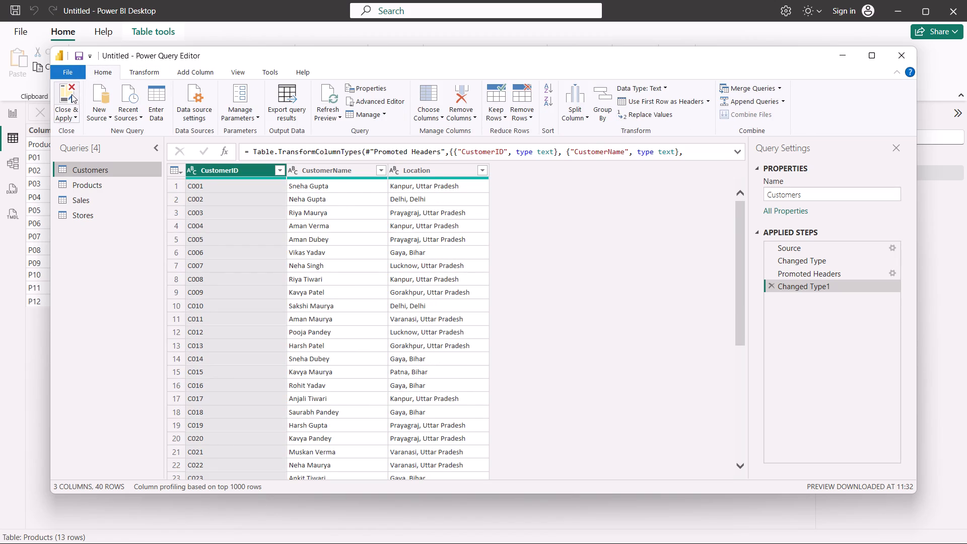
pyautogui.click(72, 94)
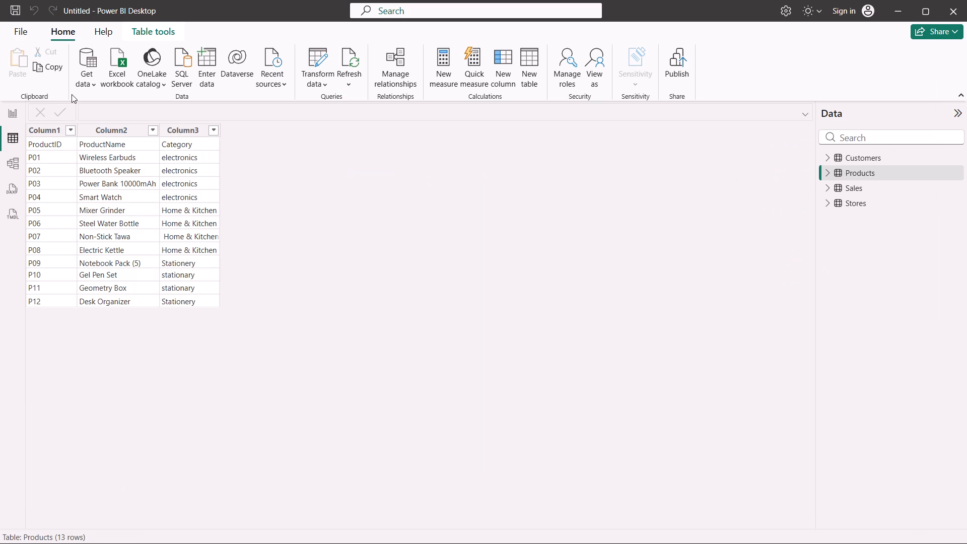
pyautogui.click(56, 114)
# Look over the table cards in Model view, then return through Table view to the report page.
pyautogui.click(12, 163)
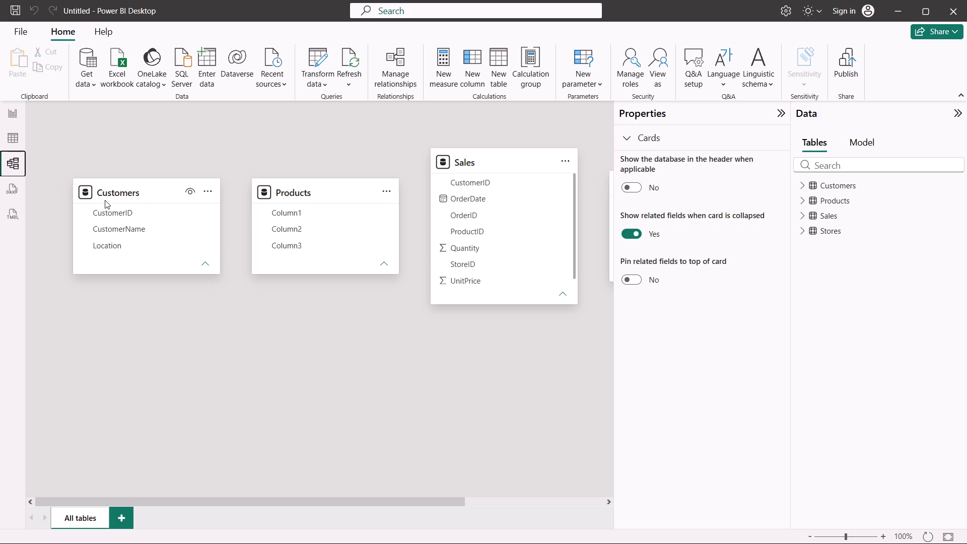
pyautogui.click(15, 140)
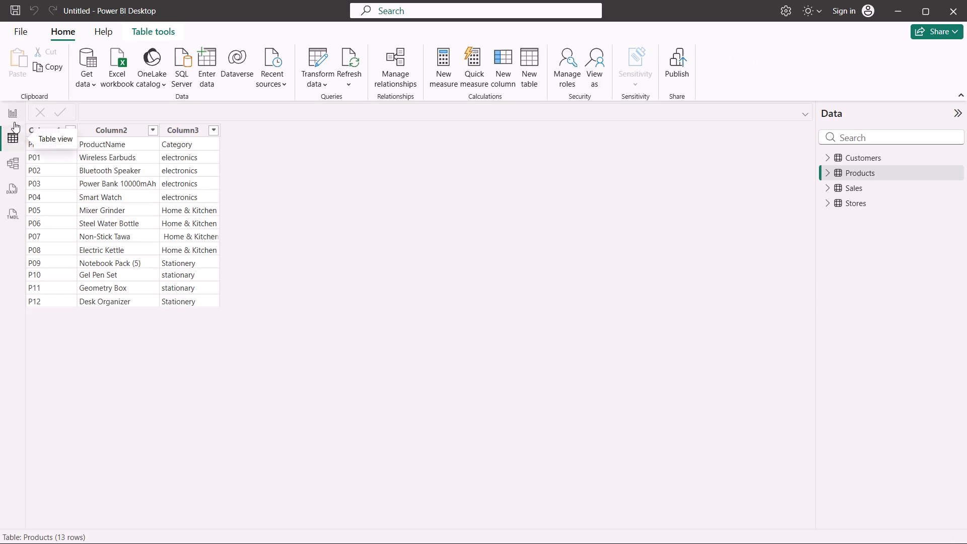
pyautogui.click(13, 108)
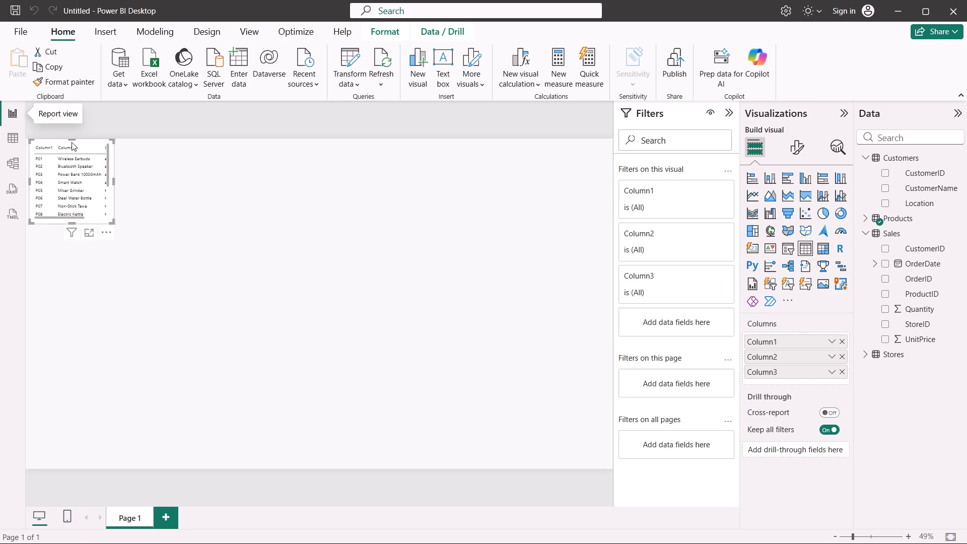
# Show the Products table visual in focus mode and highlight its ProductID, ProductName, Category row.
pyautogui.click(92, 228)
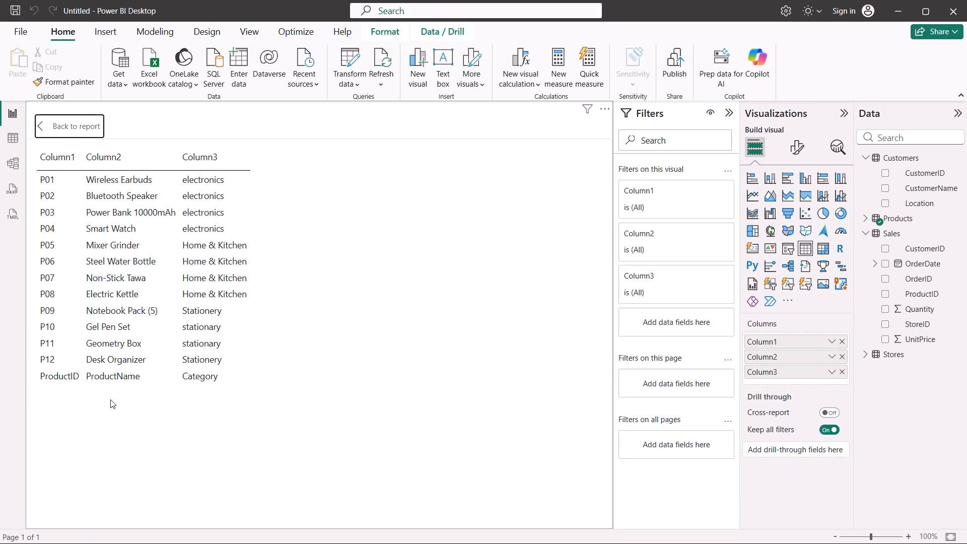
pyautogui.click(124, 382)
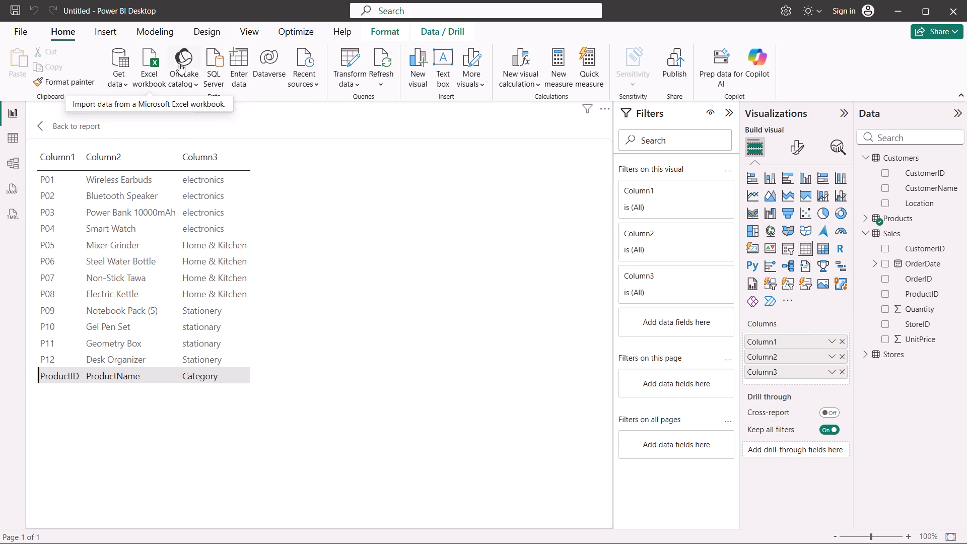
# Add the CustomerName, CustomerID and Location fields of the Customers table to the focused table visual.
pyautogui.click(872, 217)
pyautogui.click(875, 217)
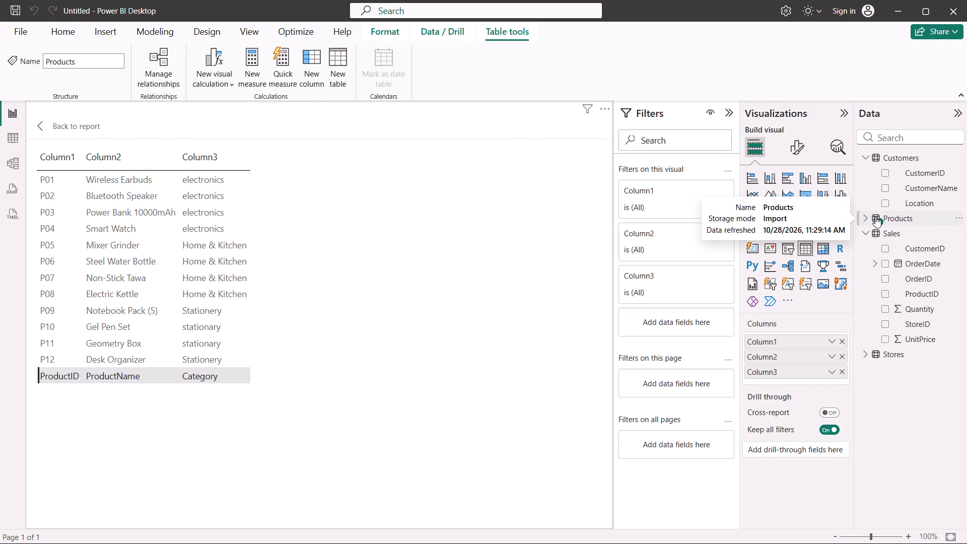
pyautogui.click(876, 154)
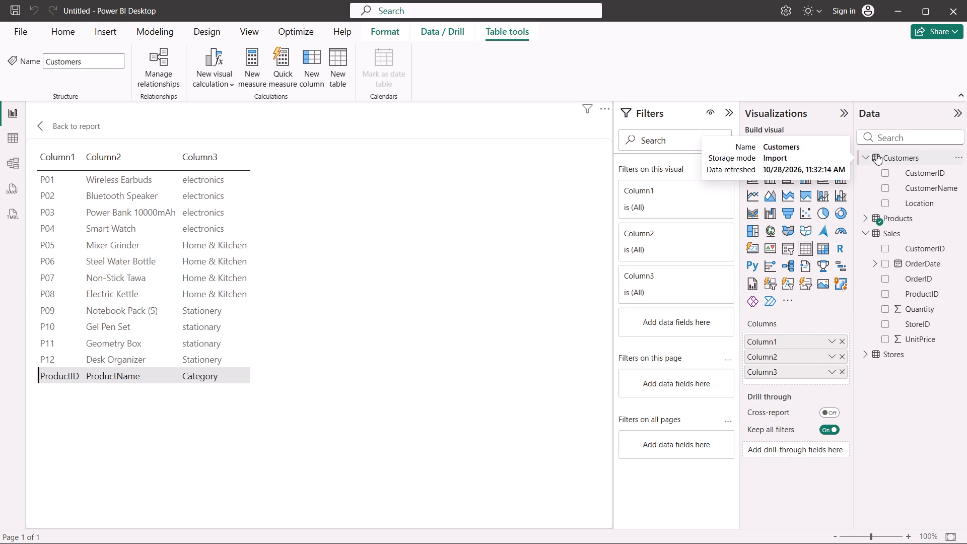
pyautogui.doubleClick(876, 154)
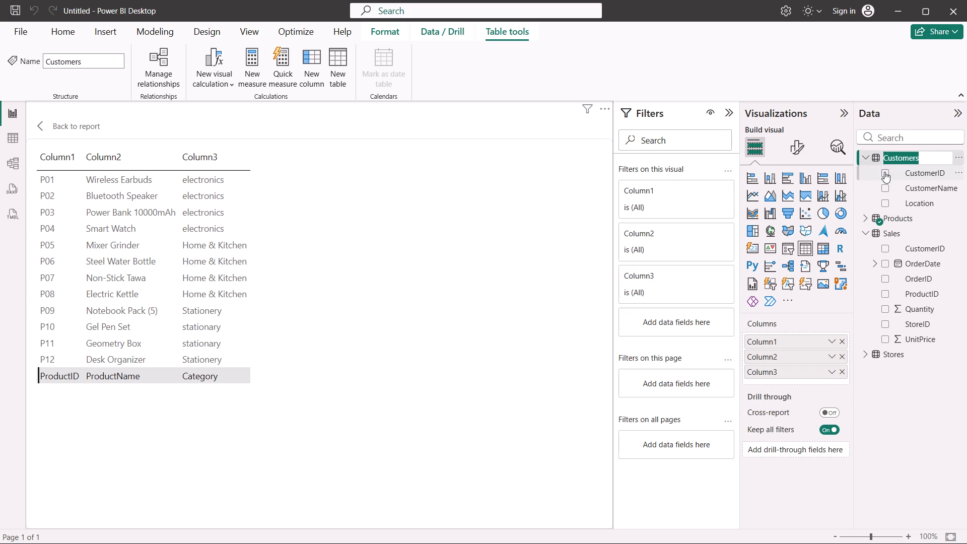
pyautogui.doubleClick(884, 172)
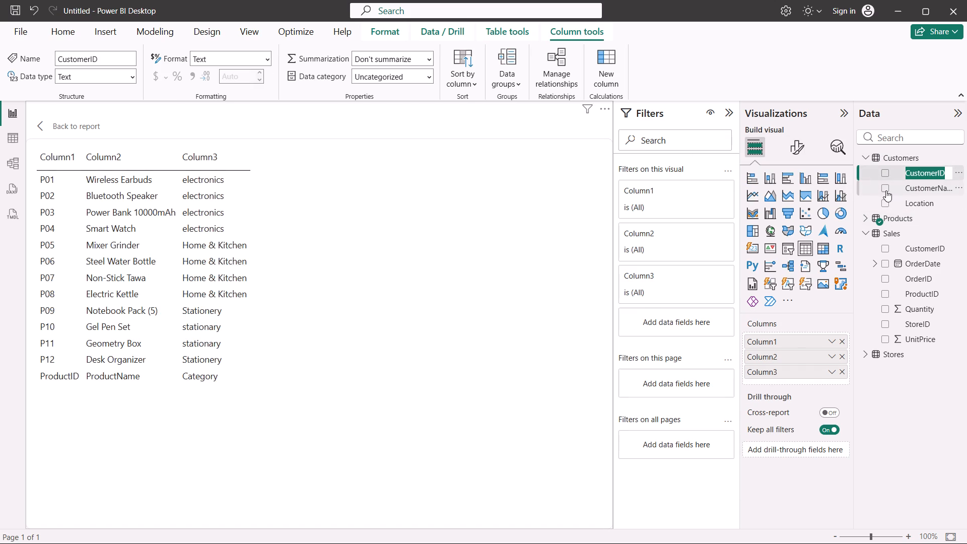
pyautogui.click(886, 188)
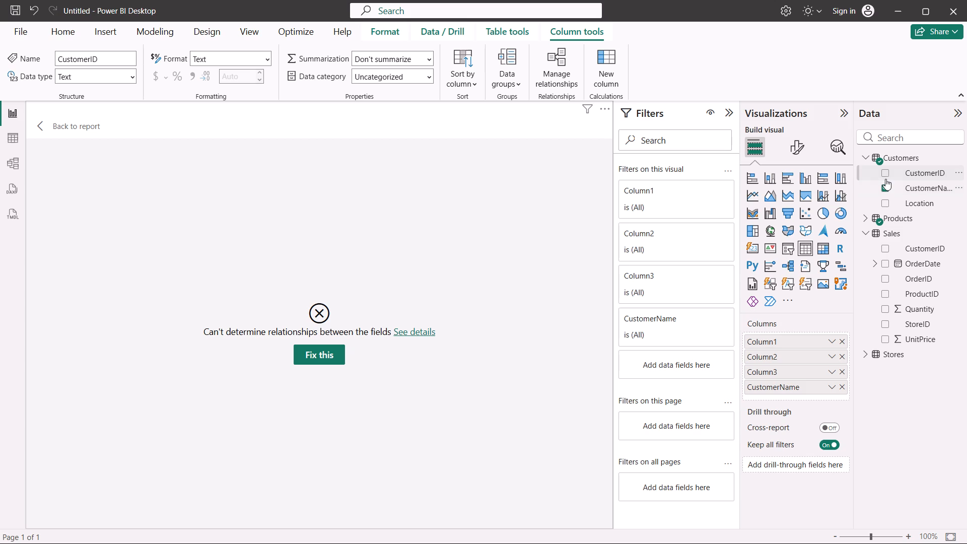
pyautogui.click(885, 176)
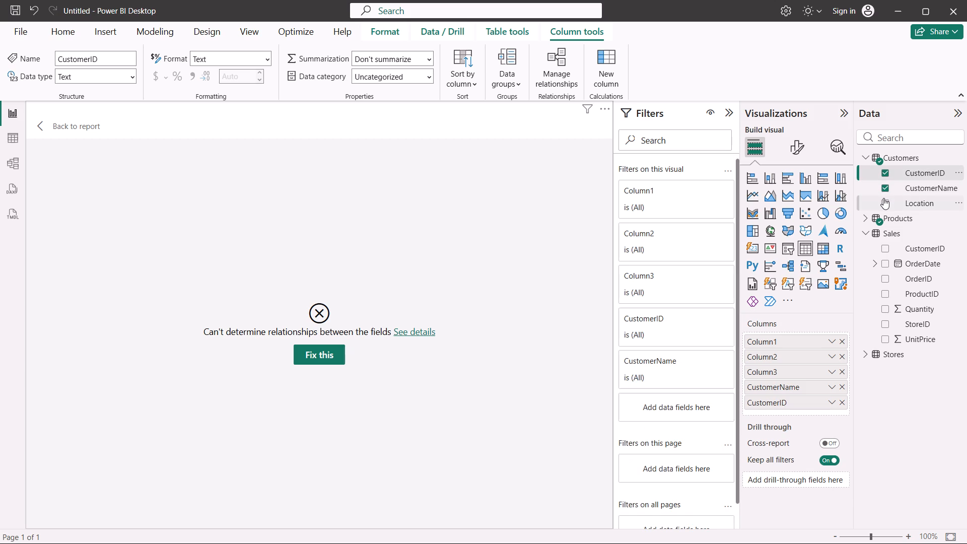
pyautogui.click(883, 198)
pyautogui.click(883, 199)
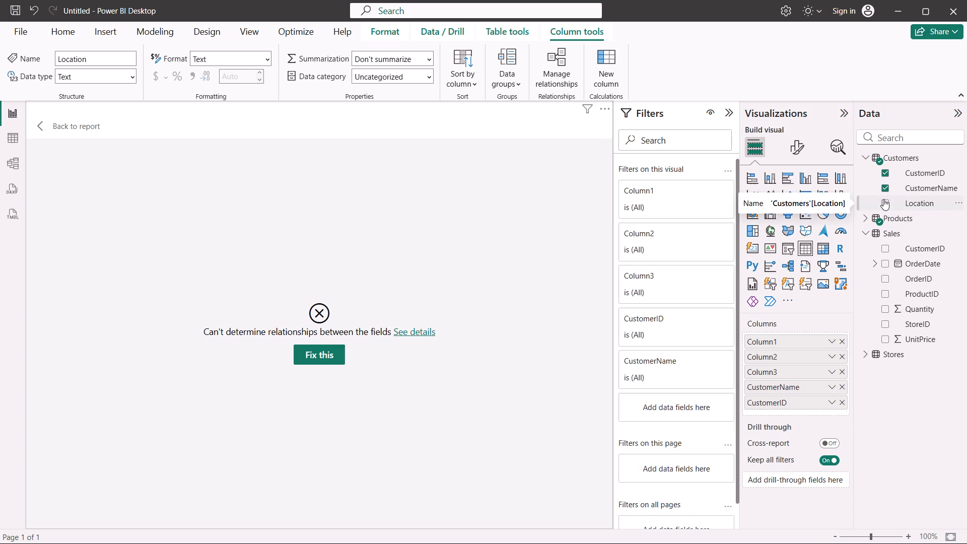
# Remove Column1, Column2 and Column3 of the Products table from the focused table visual and look over the customer rows.
pyautogui.click(869, 216)
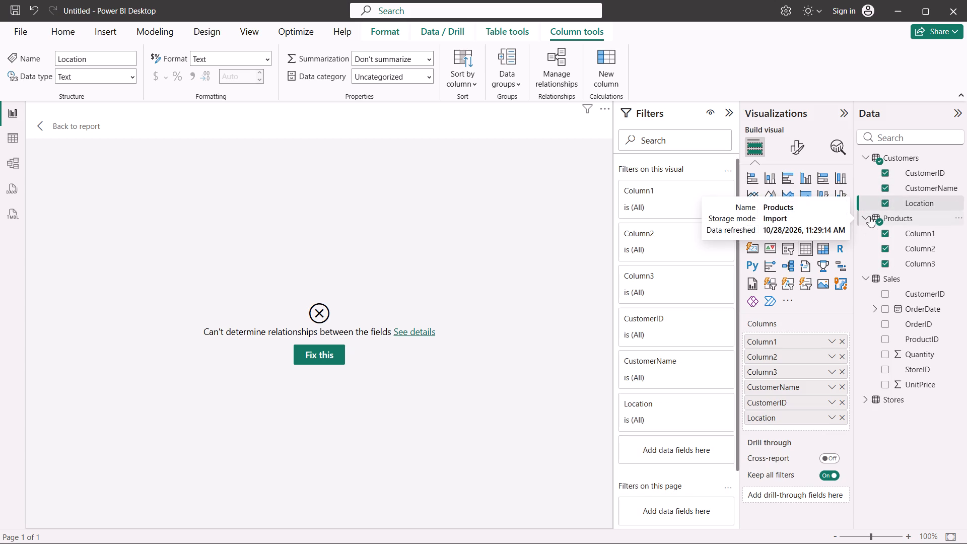
pyautogui.click(882, 229)
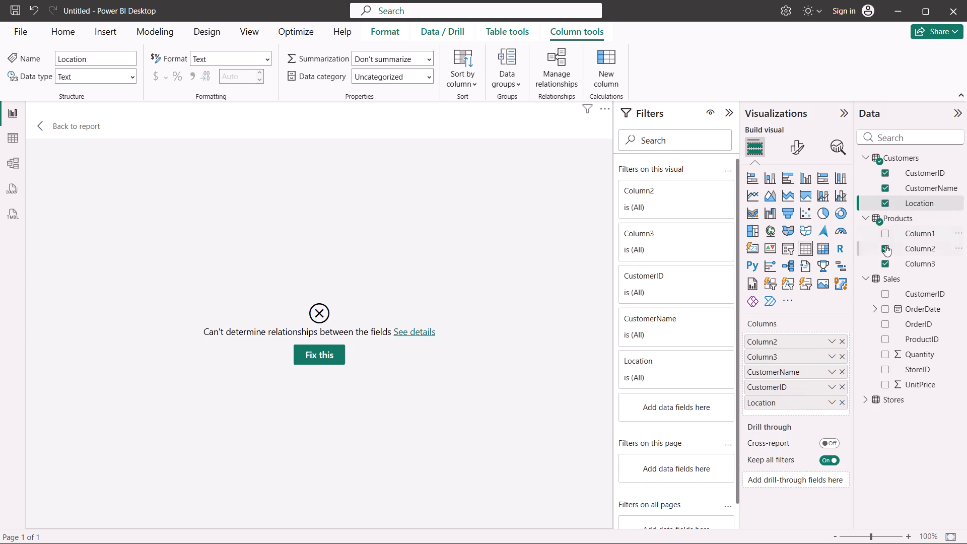
pyautogui.click(885, 248)
pyautogui.click(885, 265)
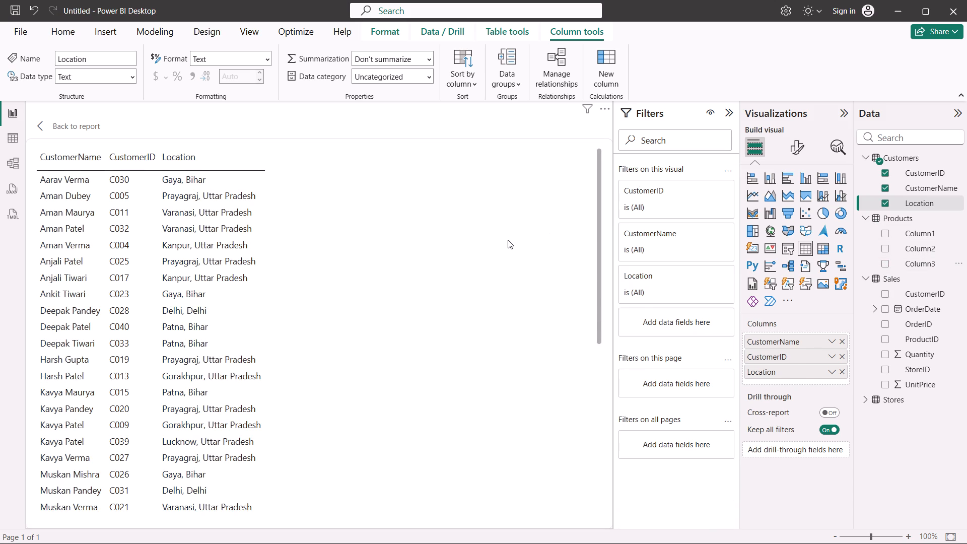
pyautogui.scroll(-6, 508, 240)
pyautogui.scroll(3, 508, 240)
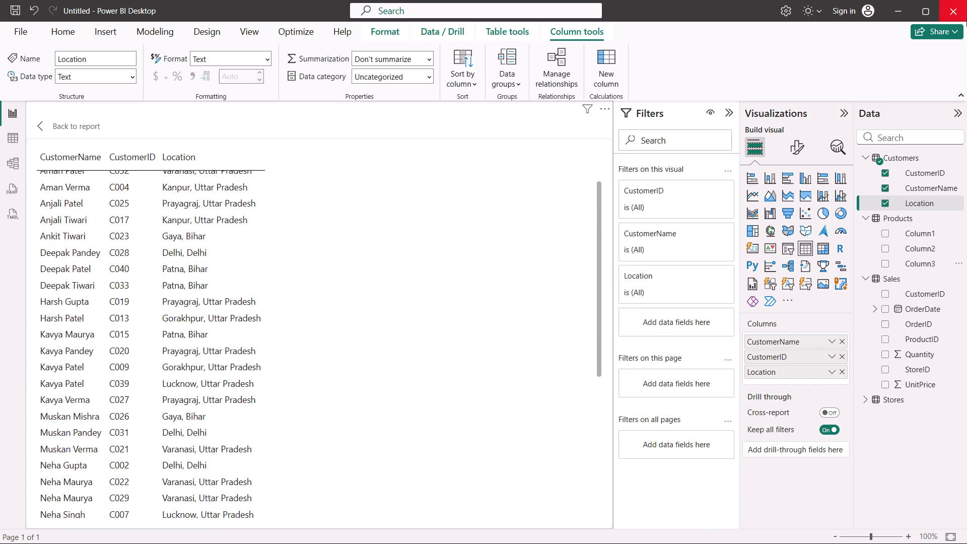
# Remove the Location, CustomerName and CustomerID fields of the Customers table from the focused table visual.
pyautogui.click(887, 200)
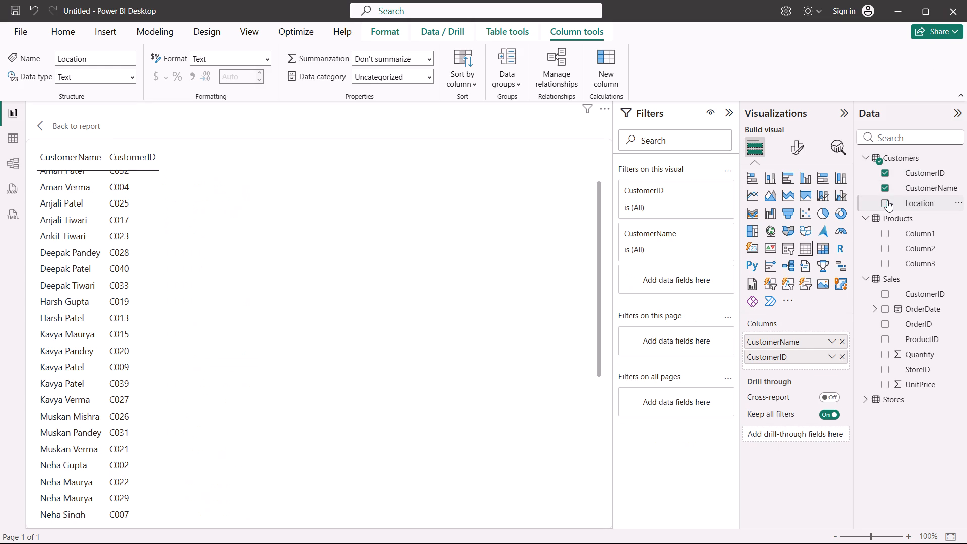
pyautogui.click(888, 185)
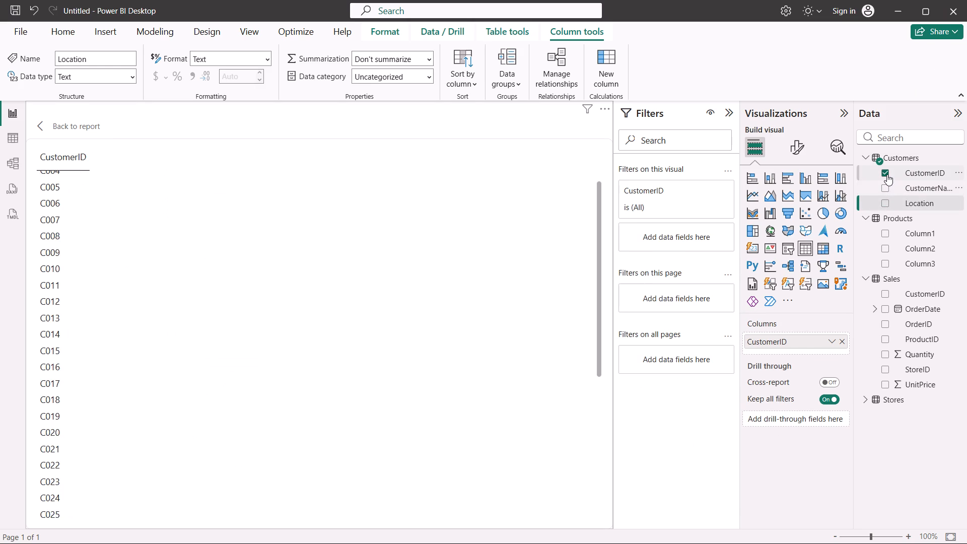
pyautogui.click(887, 174)
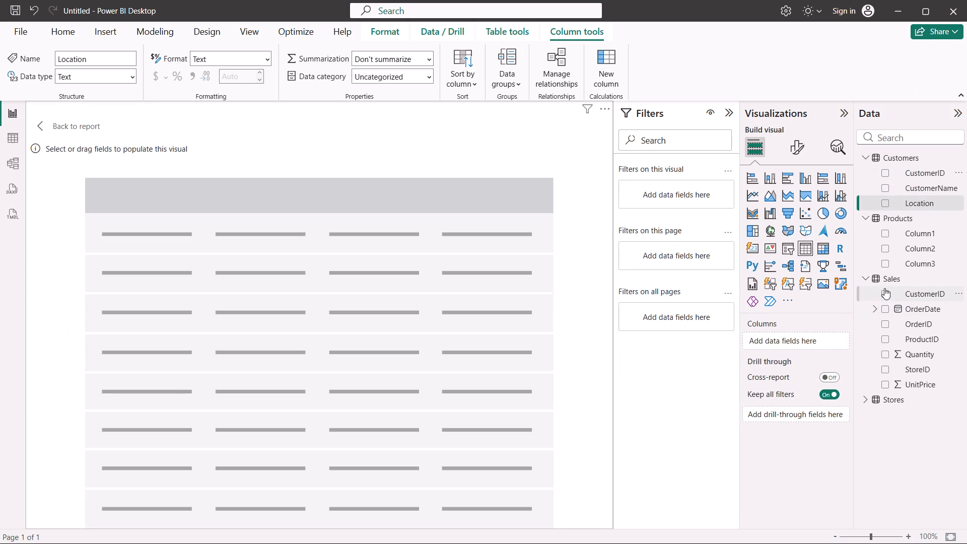
# Add the Sales fields CustomerID, OrderDate, OrderID, ProductID, Quantity, StoreID and UnitPrice to the focused table visual and look over its rows.
pyautogui.click(883, 287)
pyautogui.click(883, 292)
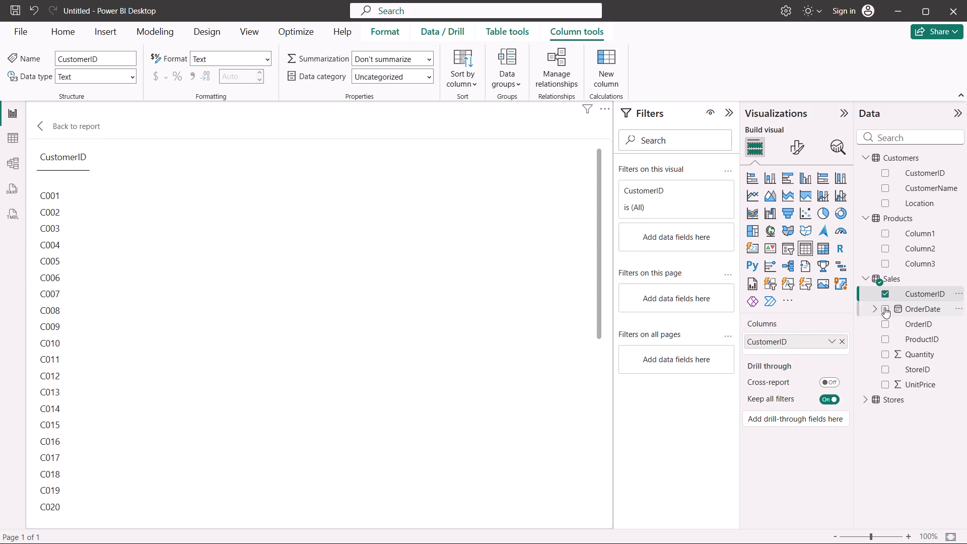
pyautogui.click(884, 307)
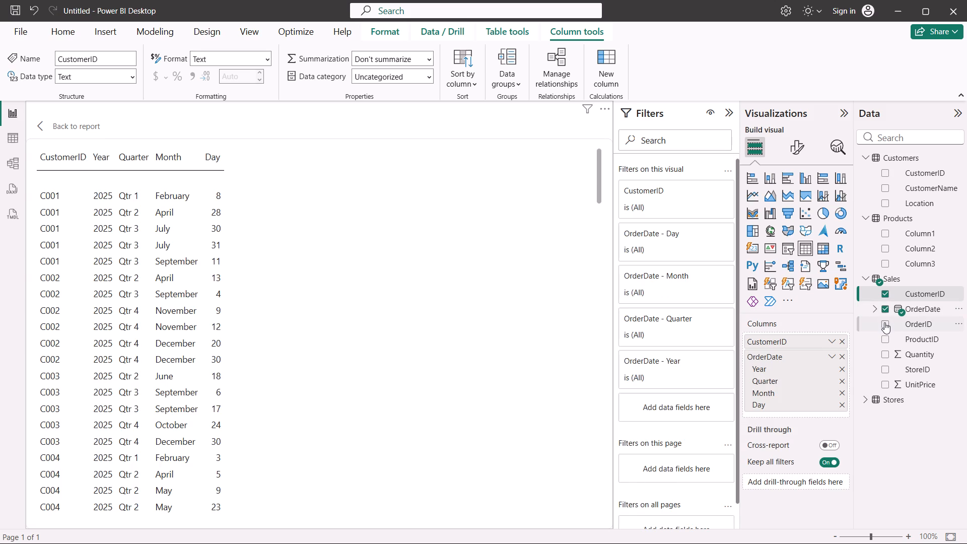
pyautogui.click(884, 323)
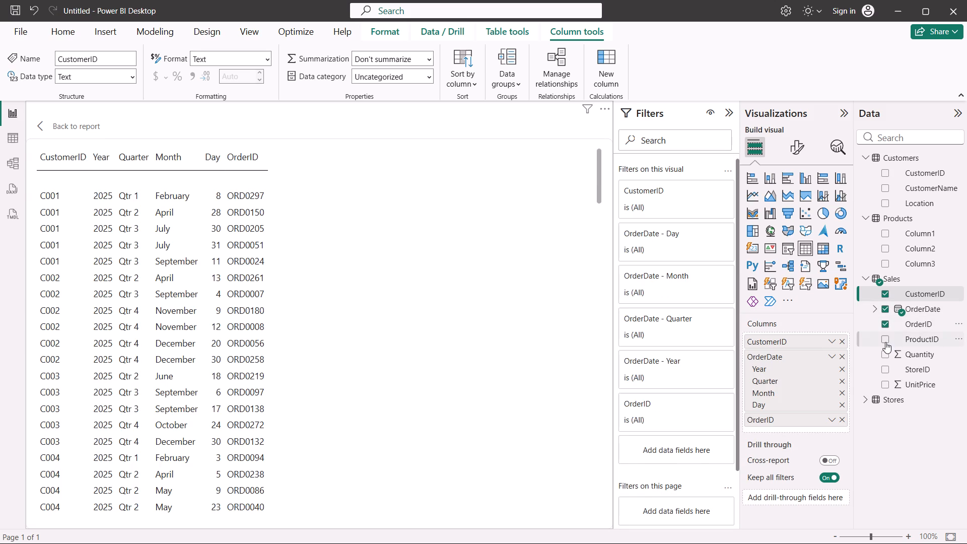
pyautogui.click(885, 342)
pyautogui.click(885, 358)
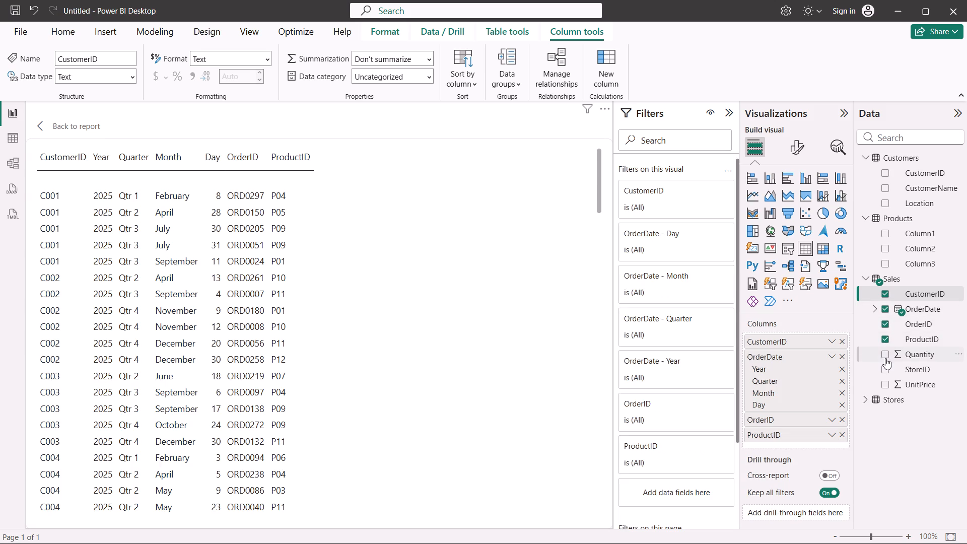
pyautogui.click(885, 356)
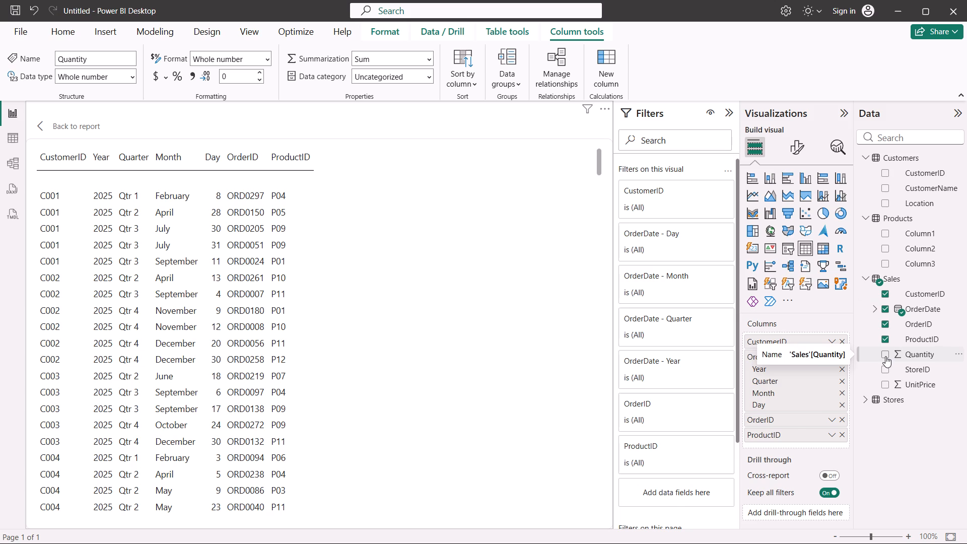
pyautogui.click(885, 366)
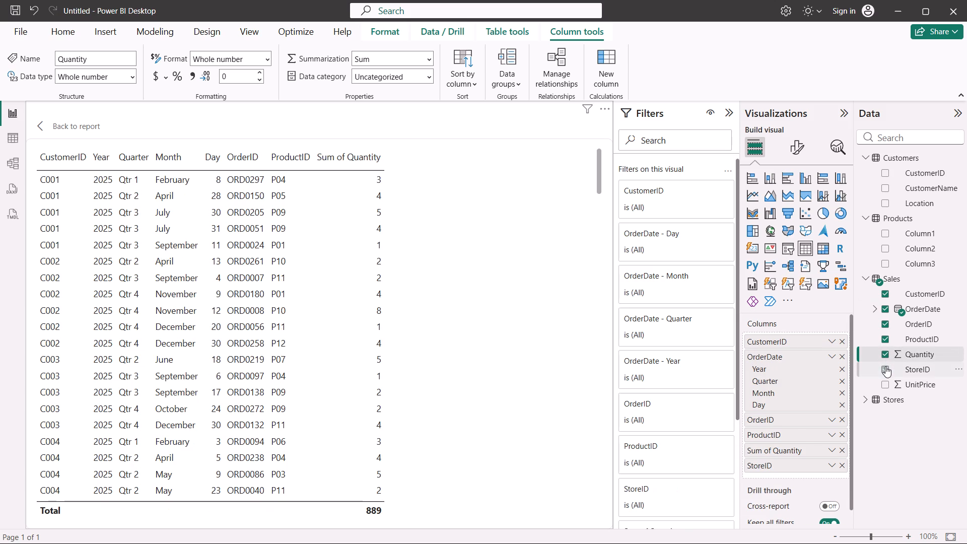
pyautogui.click(886, 389)
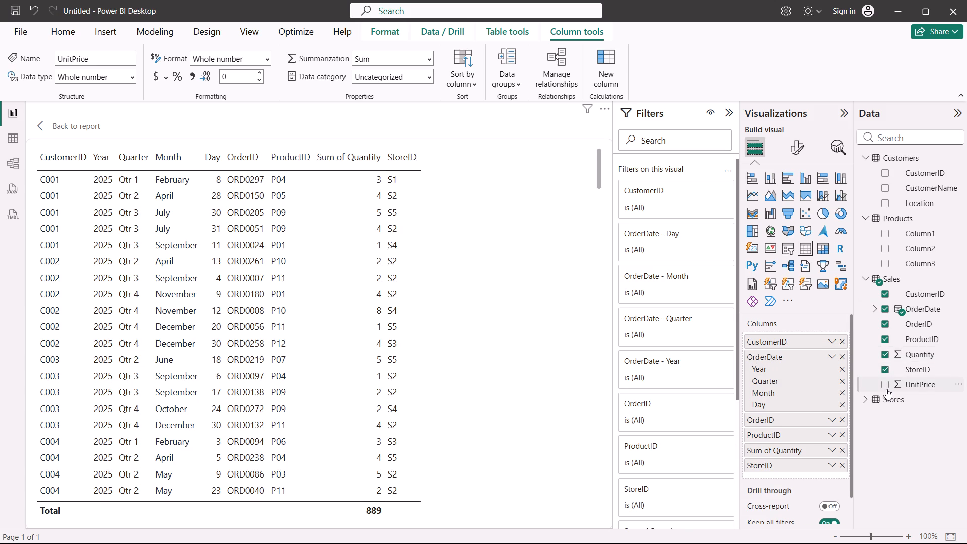
pyautogui.click(886, 388)
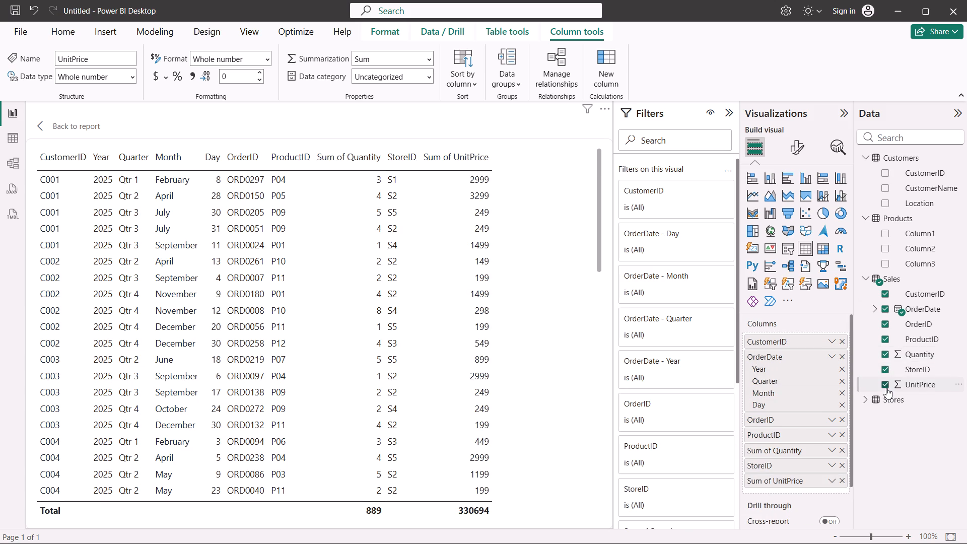
pyautogui.scroll(1, 427, 305)
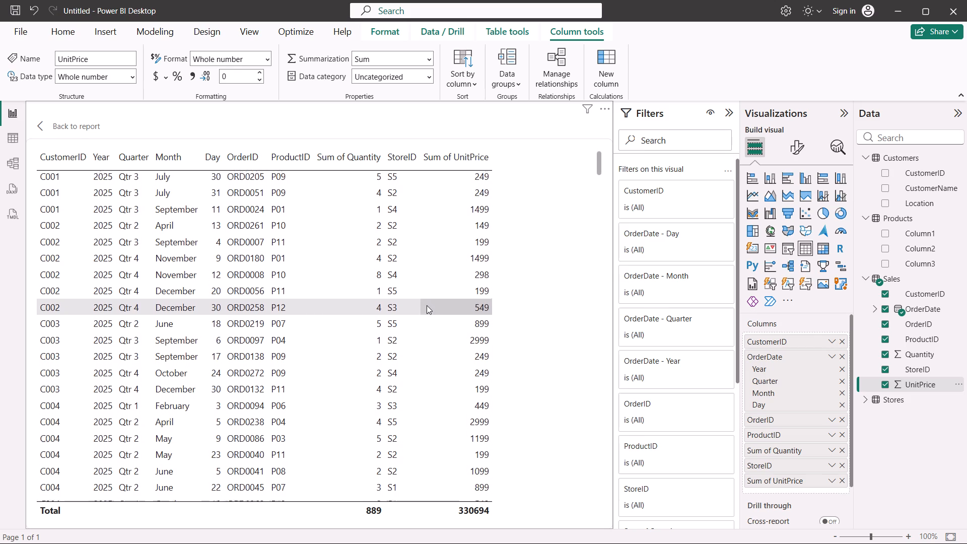
pyautogui.scroll(1, 427, 305)
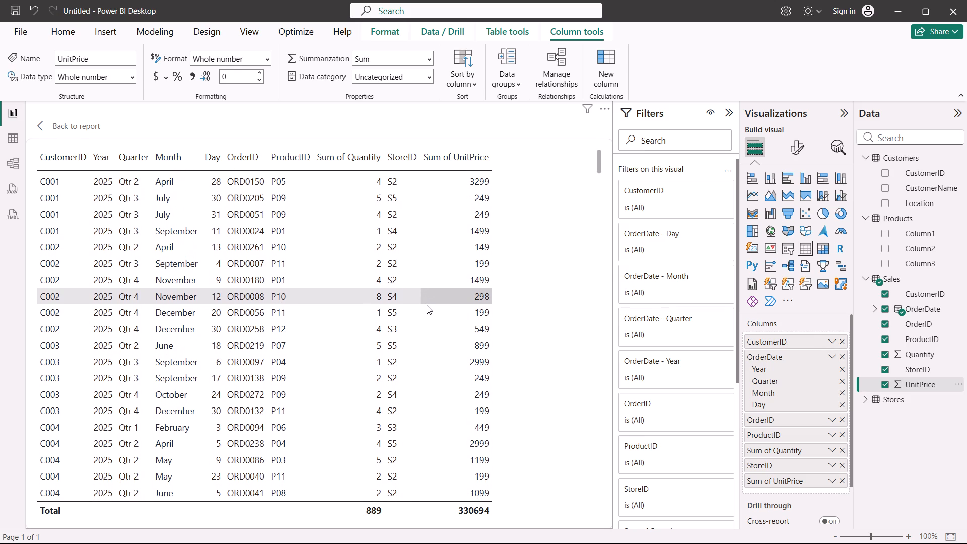
pyautogui.scroll(1, 427, 305)
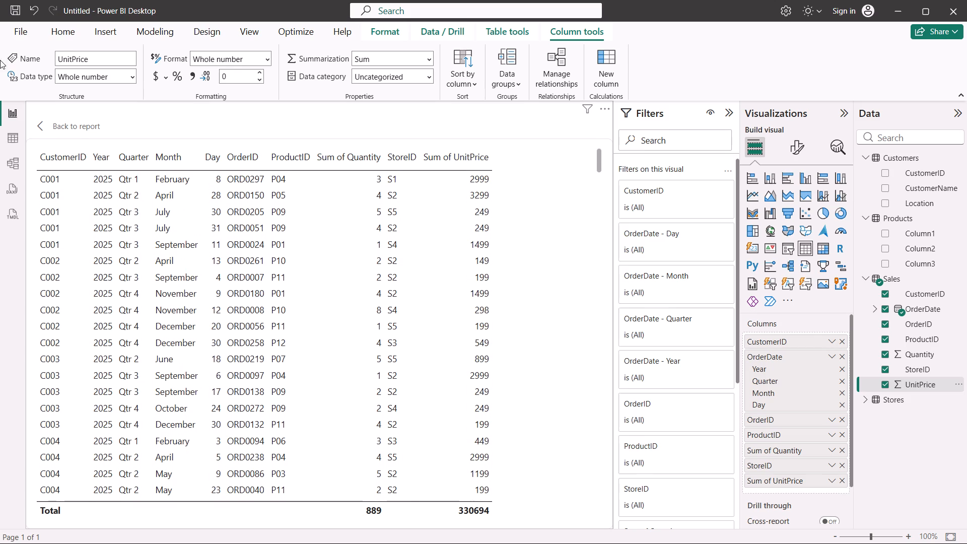
# Compare the column headers of the Products and Customers tables in Table view.
pyautogui.click(16, 142)
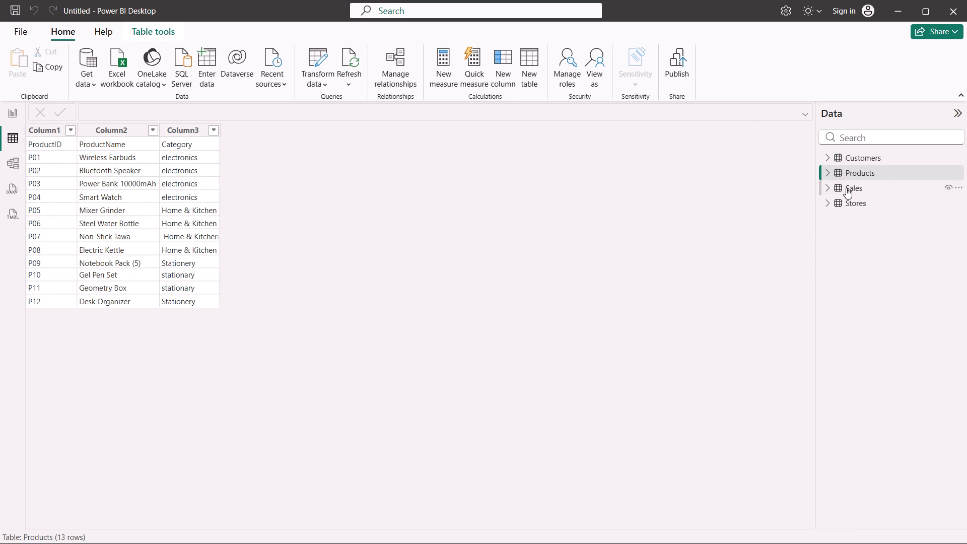
pyautogui.click(859, 172)
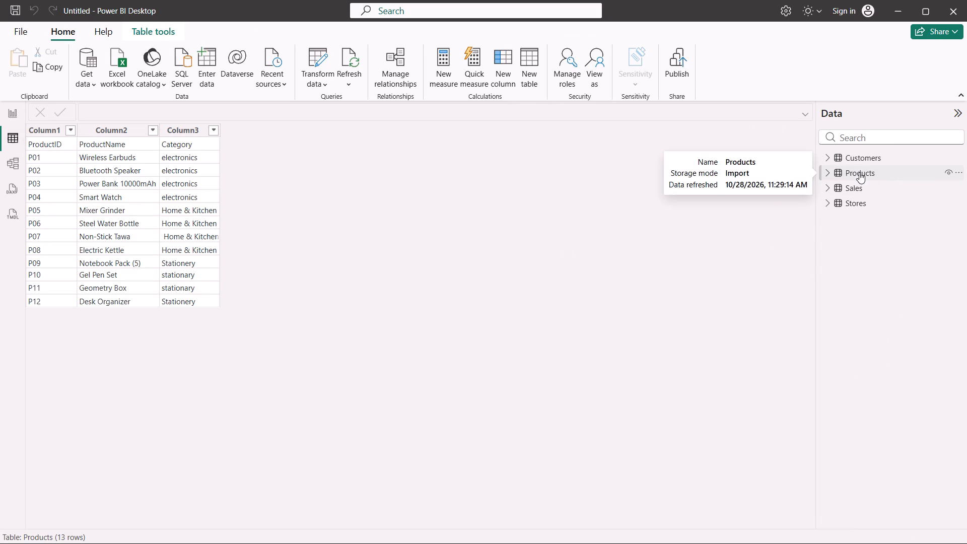
pyautogui.click(859, 158)
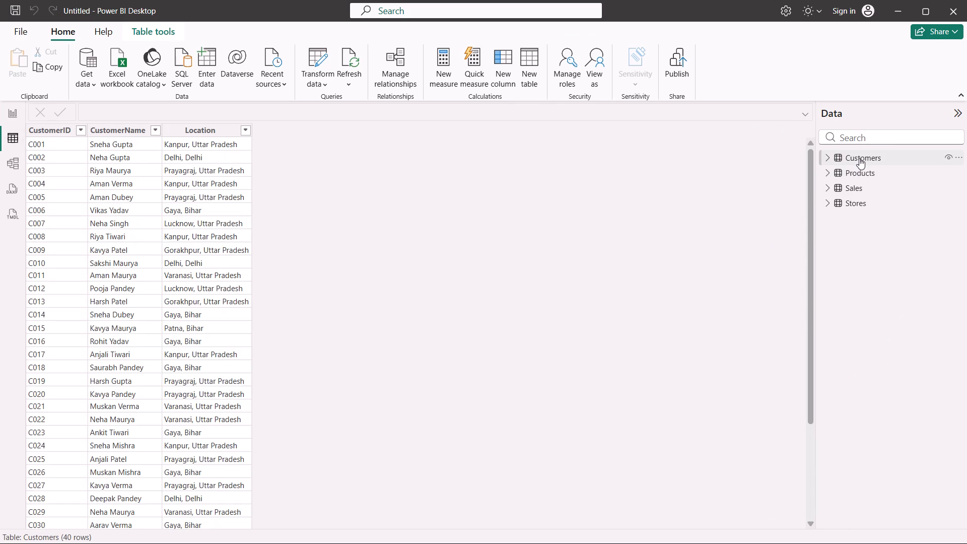
pyautogui.click(858, 173)
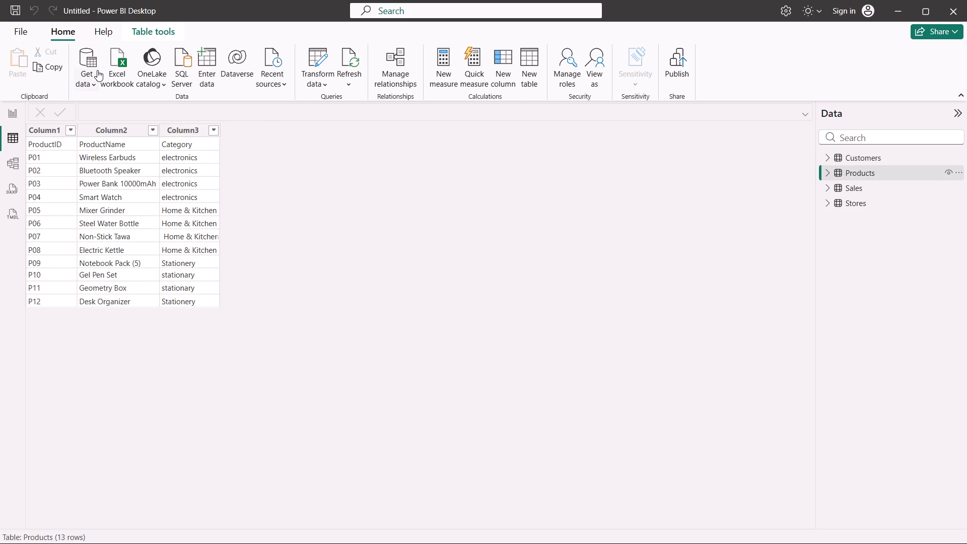
# Open Power Query Editor and use the first row as headers in the Products query.
pyautogui.click(314, 57)
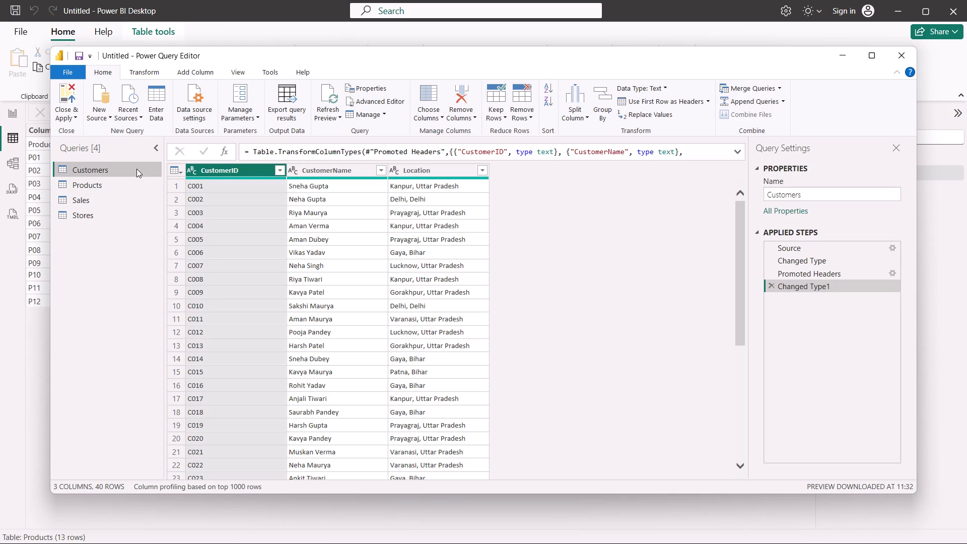
pyautogui.click(122, 181)
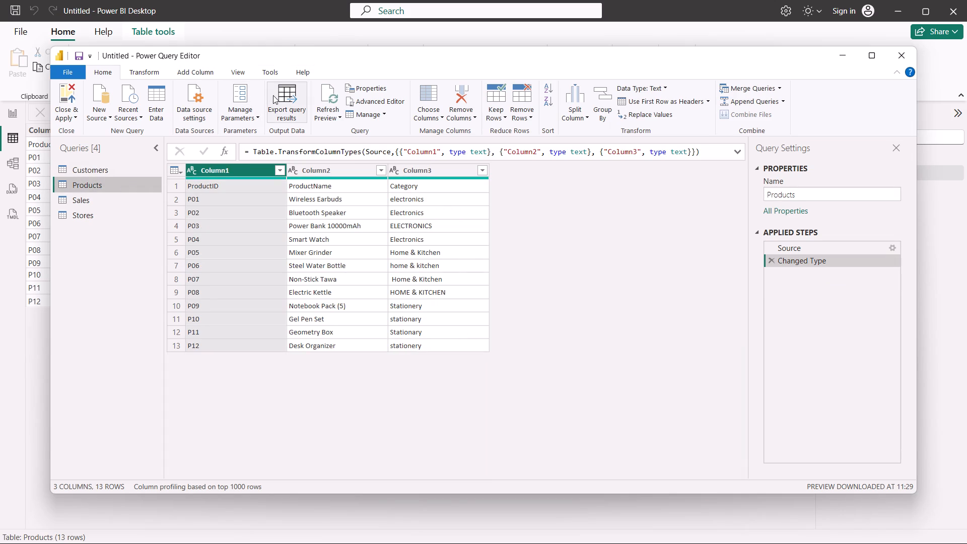
pyautogui.click(157, 69)
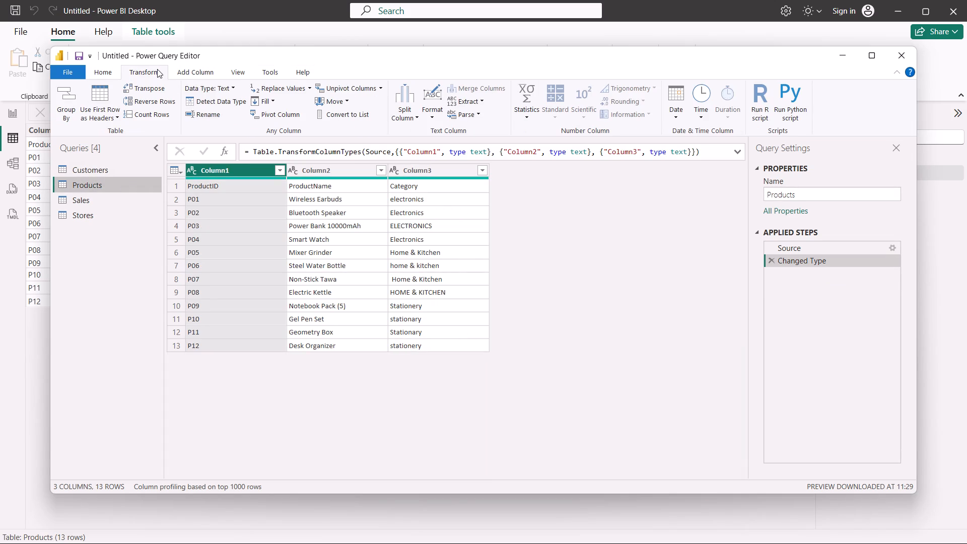
pyautogui.click(130, 73)
pyautogui.click(102, 90)
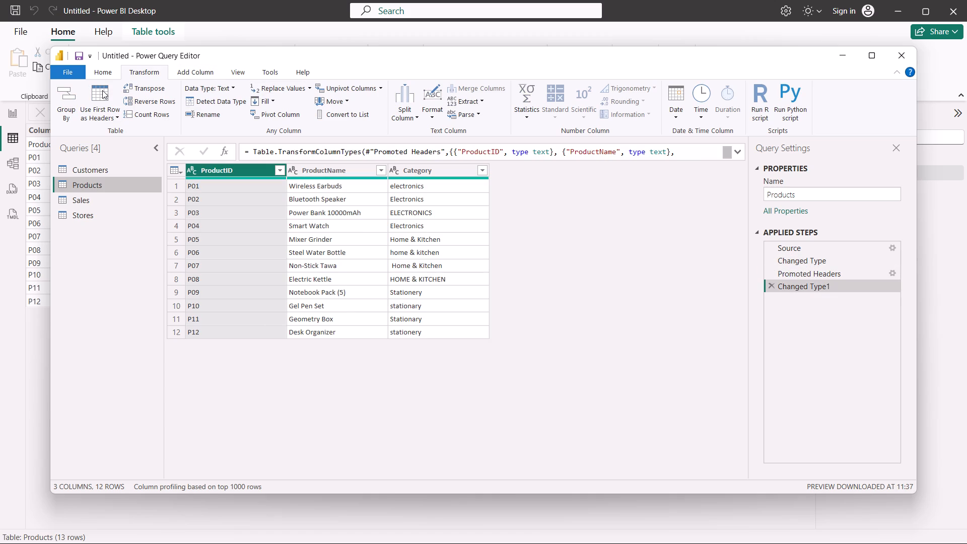
# Check the Sales query's headers, and use the first row as headers in the Stores query.
pyautogui.click(90, 201)
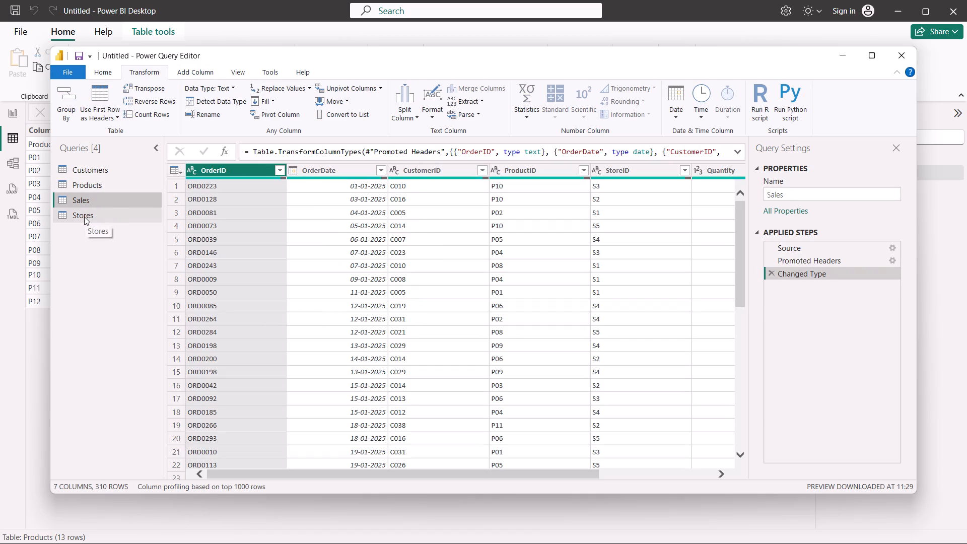
pyautogui.click(84, 217)
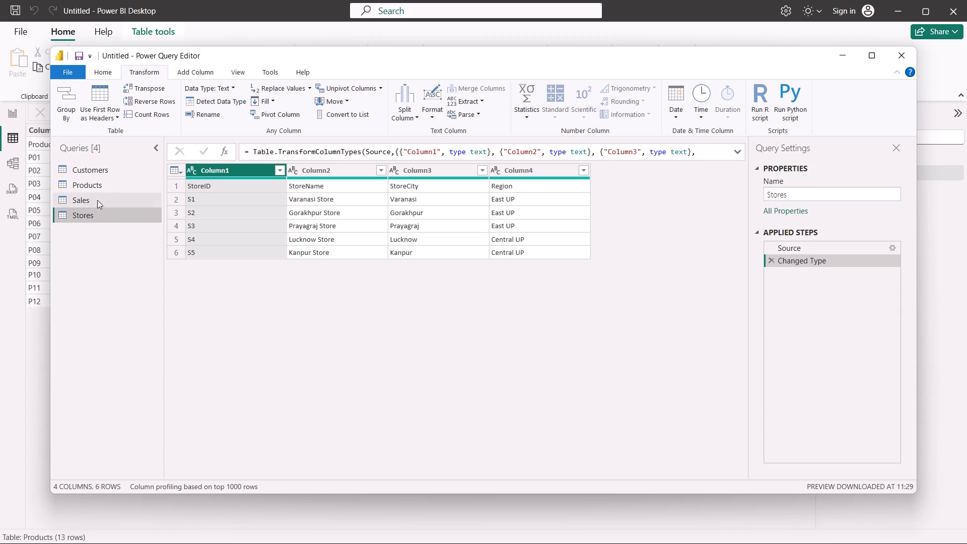
pyautogui.click(98, 88)
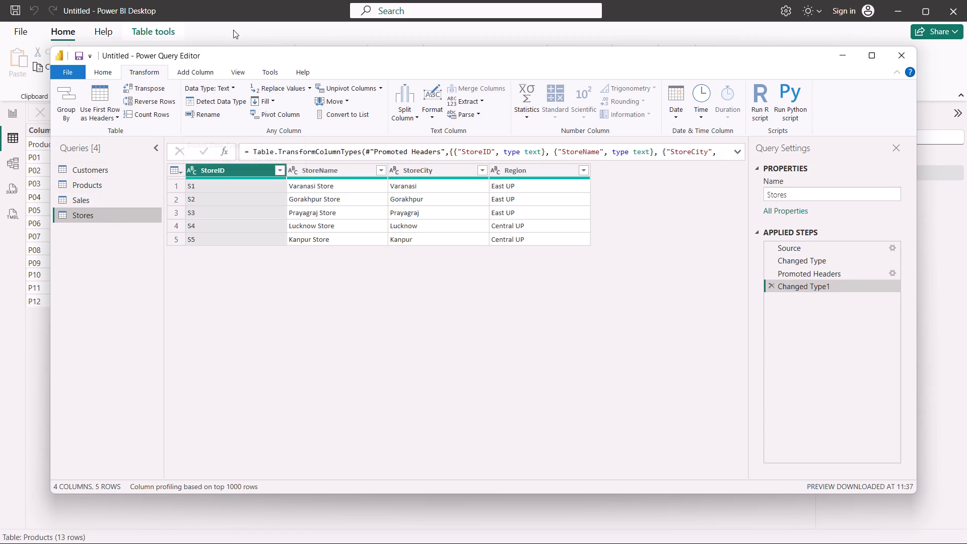
# Apply the query changes and close Power Query Editor with Close & Apply.
pyautogui.click(94, 72)
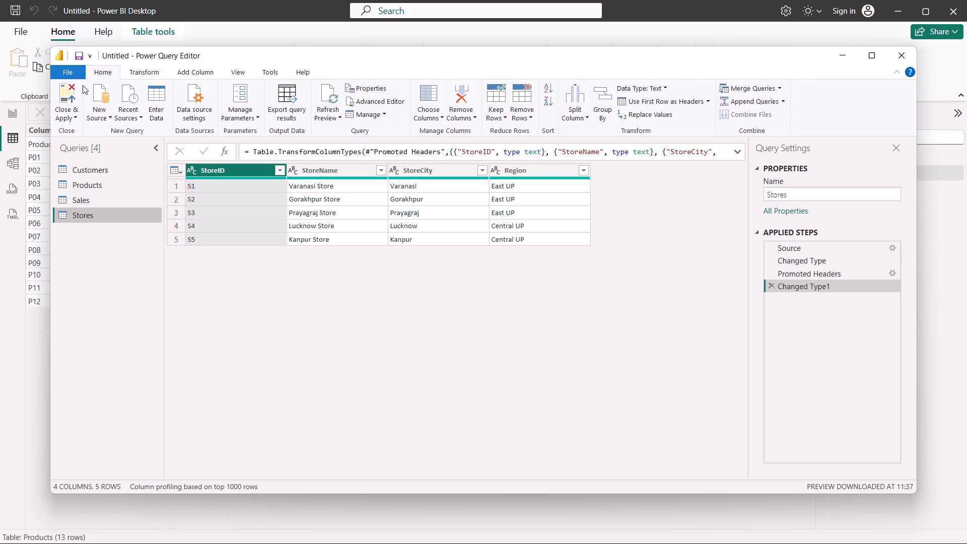
pyautogui.click(75, 89)
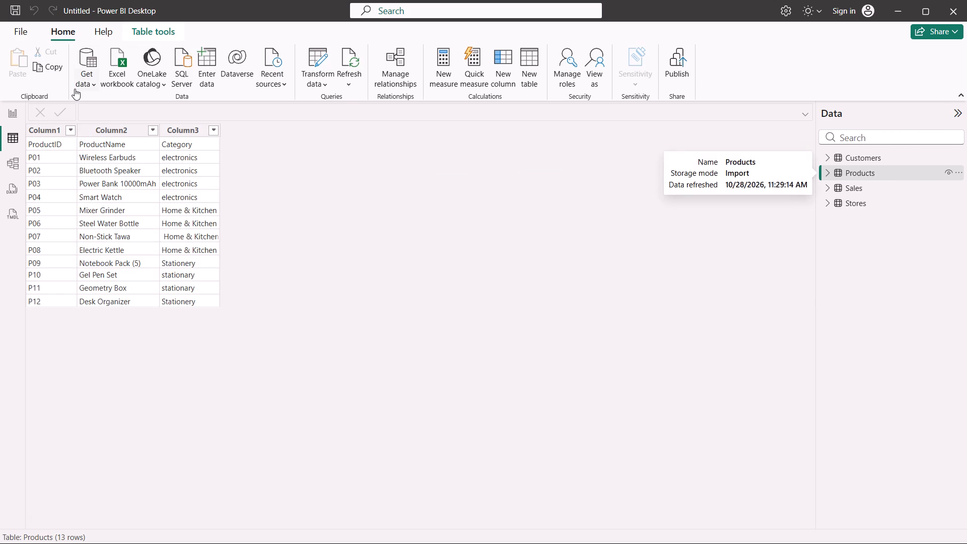
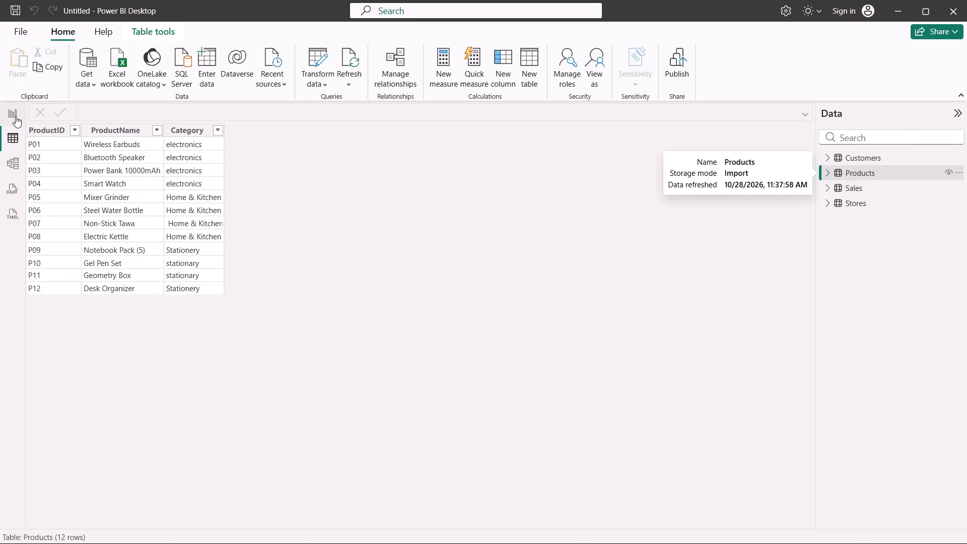
# Examine the Sales table's rows in Table view for blank and duplicate order records.
pyautogui.click(15, 116)
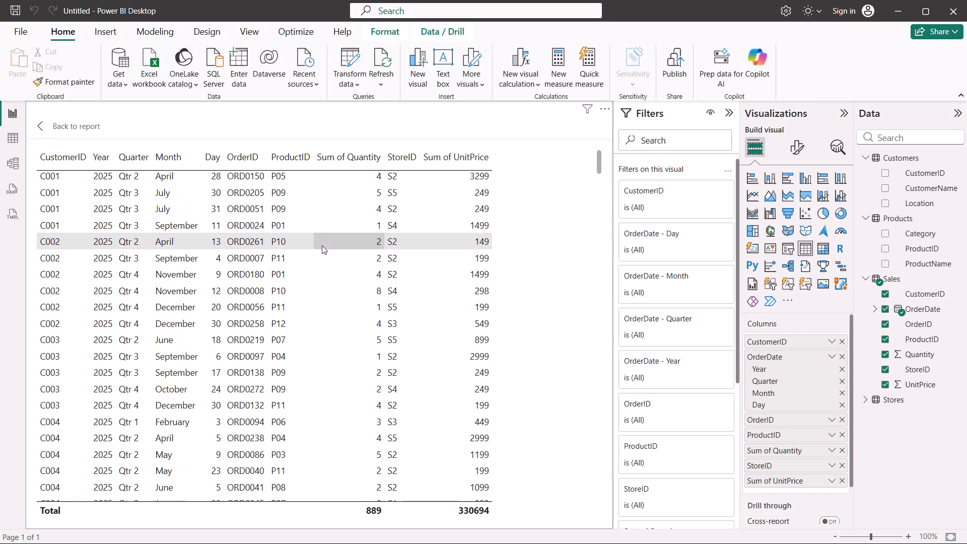
pyautogui.click(13, 142)
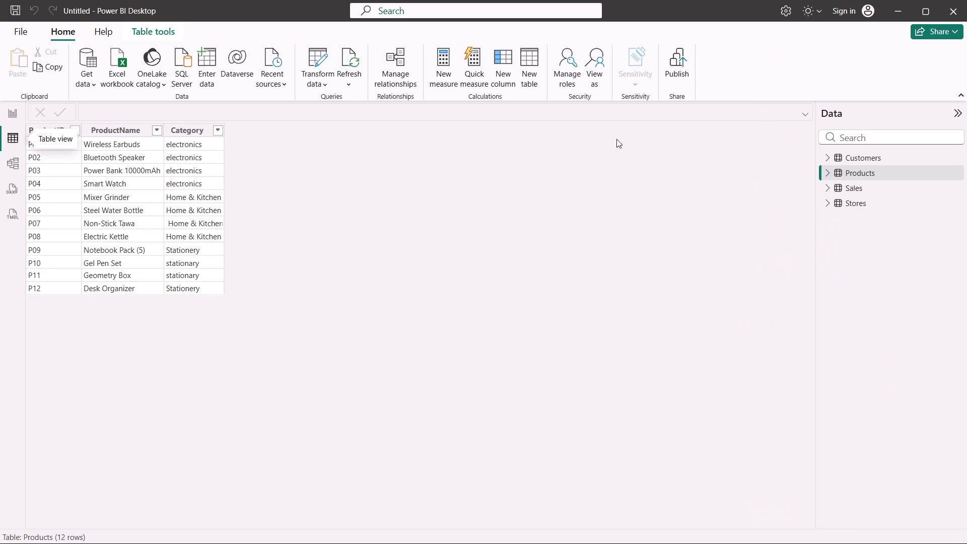
pyautogui.click(878, 190)
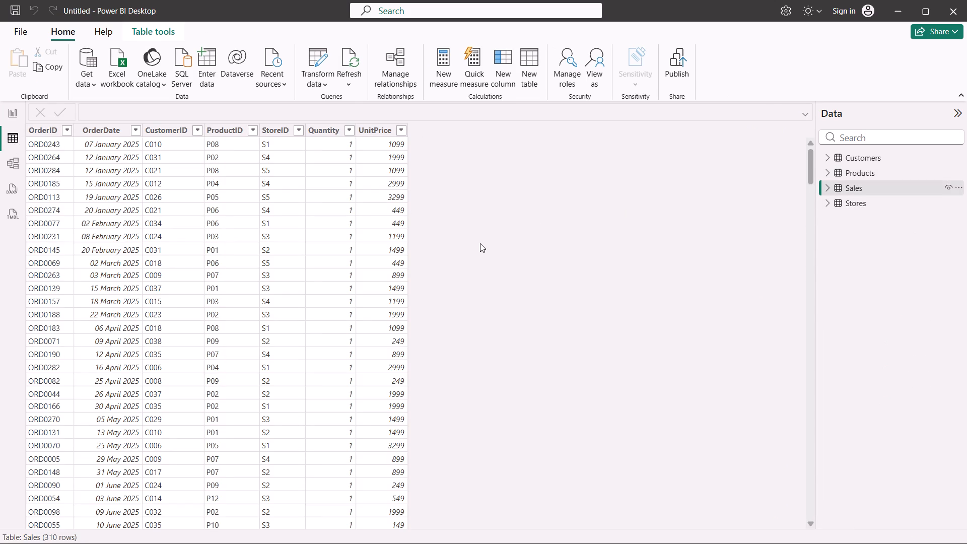
pyautogui.scroll(-4, 480, 243)
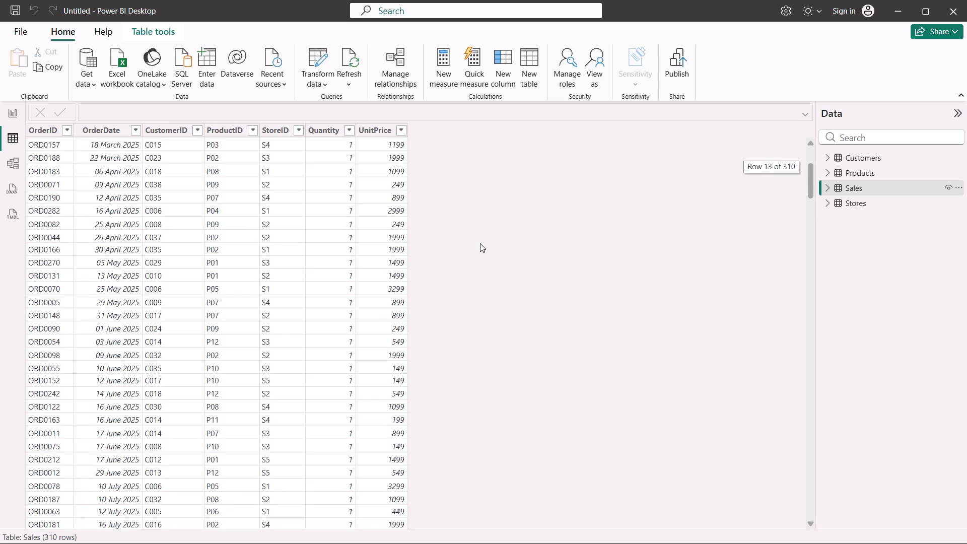
pyautogui.scroll(-8, 480, 243)
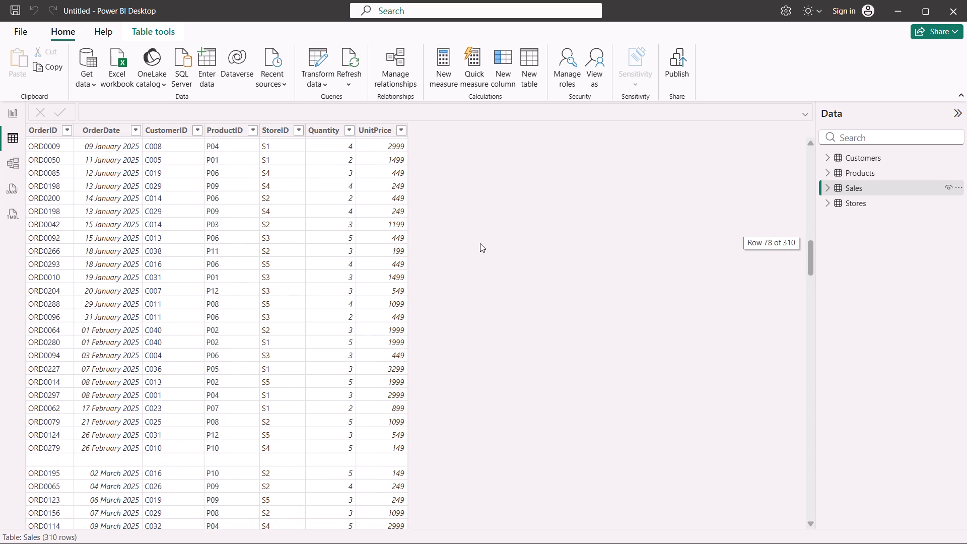
pyautogui.scroll(-3, 480, 243)
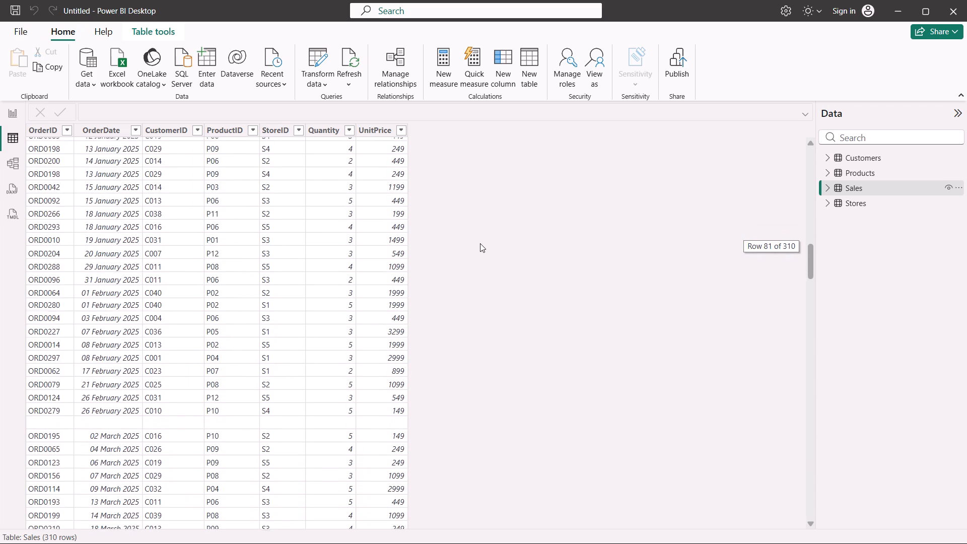
pyautogui.scroll(-2, 480, 243)
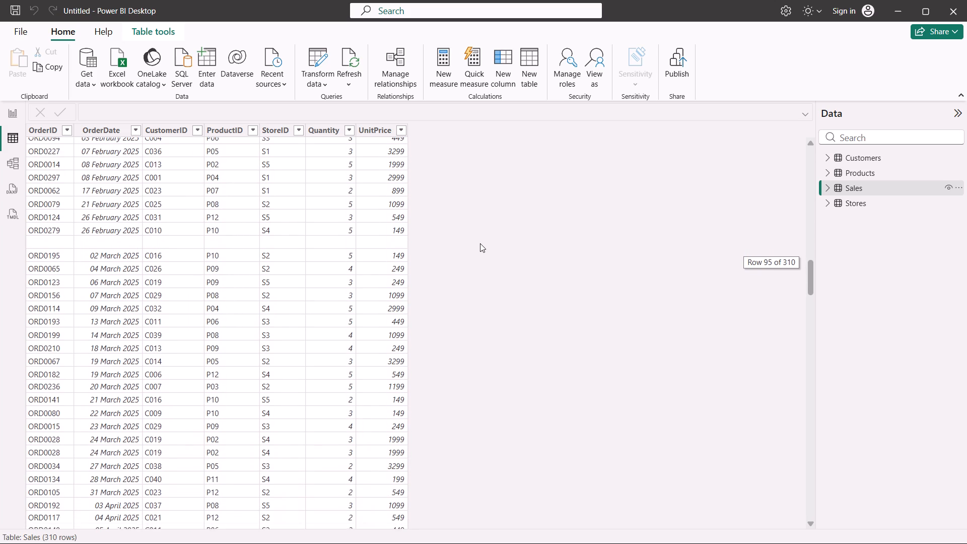
pyautogui.scroll(-1, 480, 243)
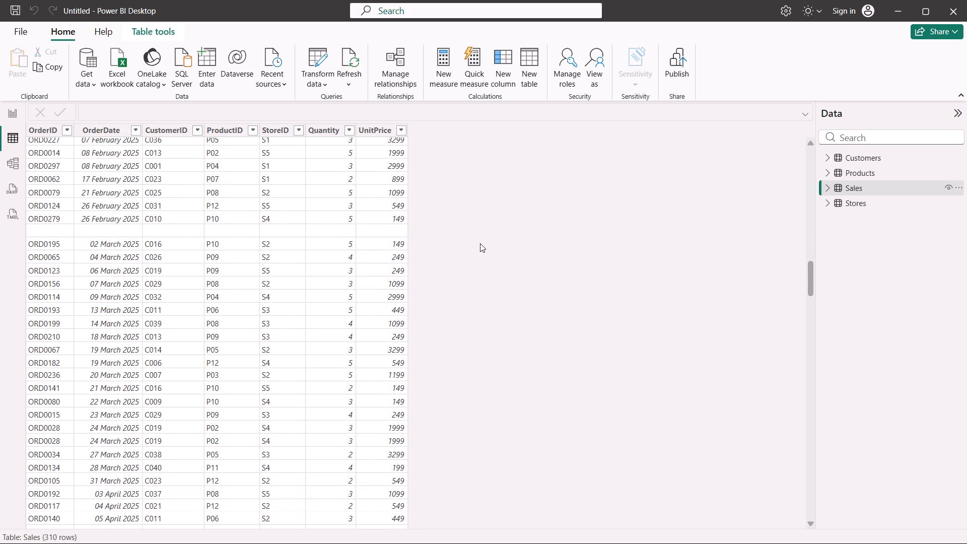
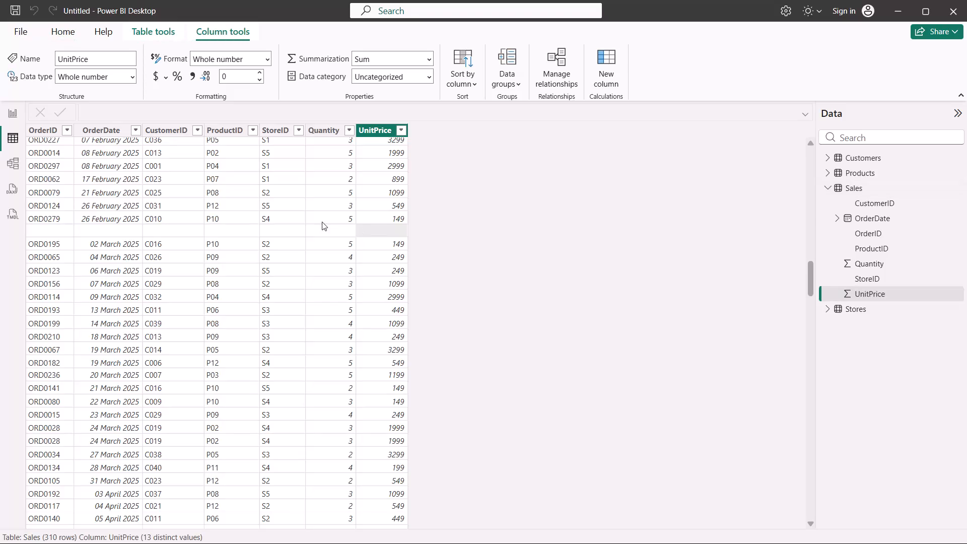
# Examine the remaining Sales rows through December 2025 for blank and duplicate order records.
pyautogui.click(286, 230)
pyautogui.click(200, 232)
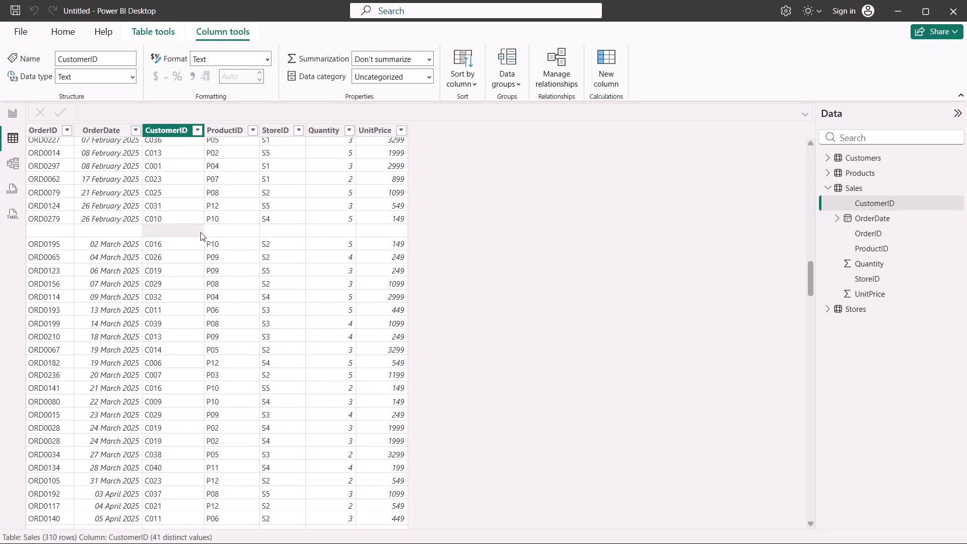
pyautogui.click(166, 288)
pyautogui.scroll(-3, 255, 303)
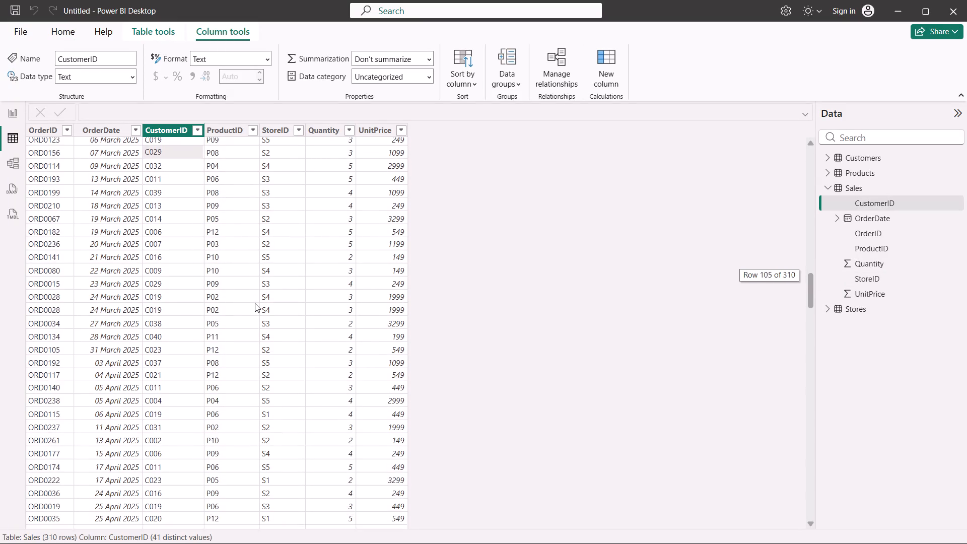
pyautogui.scroll(-8, 255, 303)
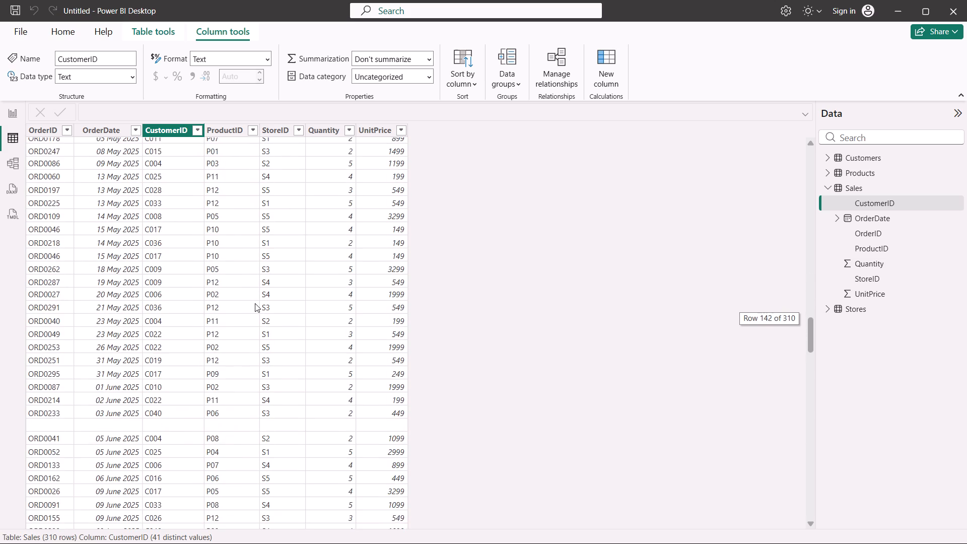
pyautogui.scroll(-5, 255, 303)
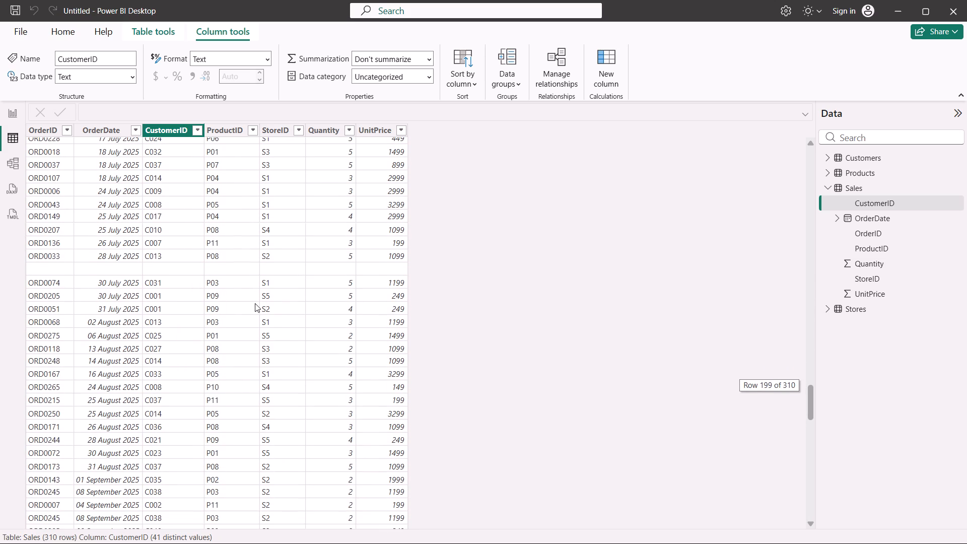
pyautogui.scroll(-1, 255, 303)
pyautogui.hscroll(1, 255, 303)
pyautogui.scroll(-7, 255, 303)
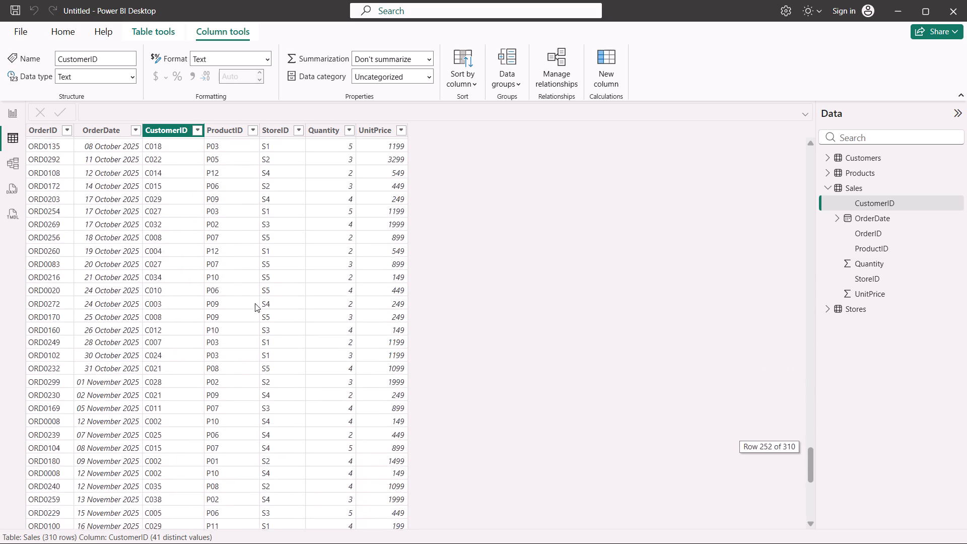
pyautogui.scroll(-4, 255, 303)
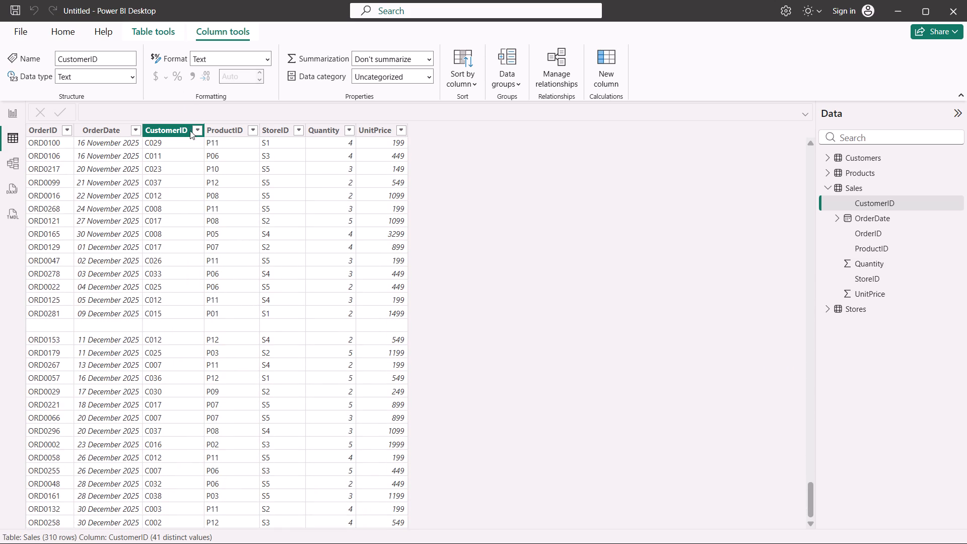
# Examine the distinct values of the Sales table's CustomerID and OrderID columns, including blanks, without applying a filter.
pyautogui.click(193, 130)
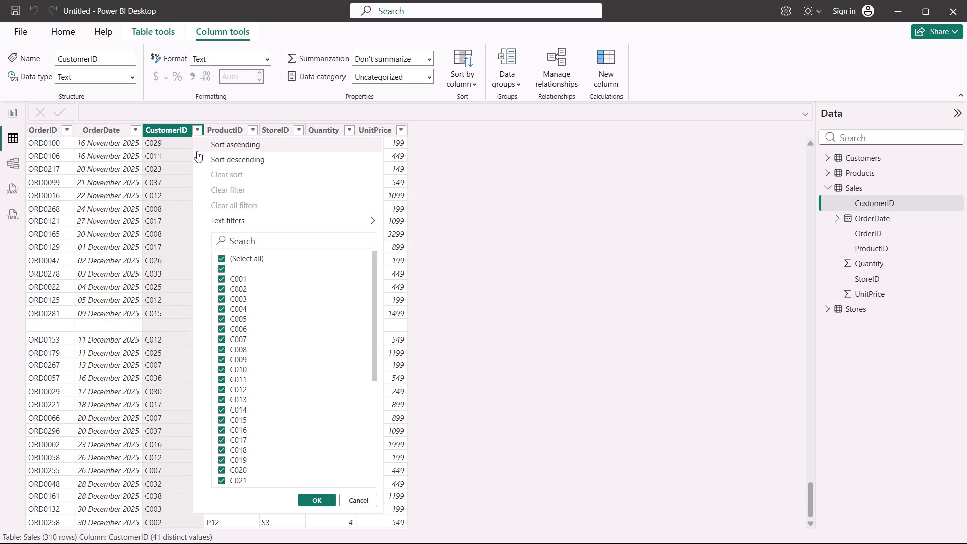
pyautogui.scroll(-5, 277, 354)
pyautogui.scroll(5, 277, 354)
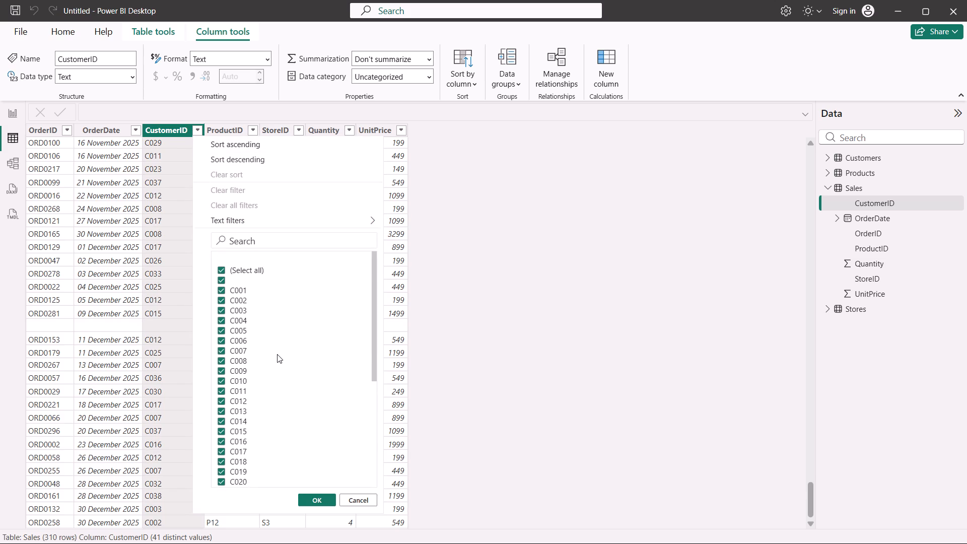
pyautogui.click(512, 216)
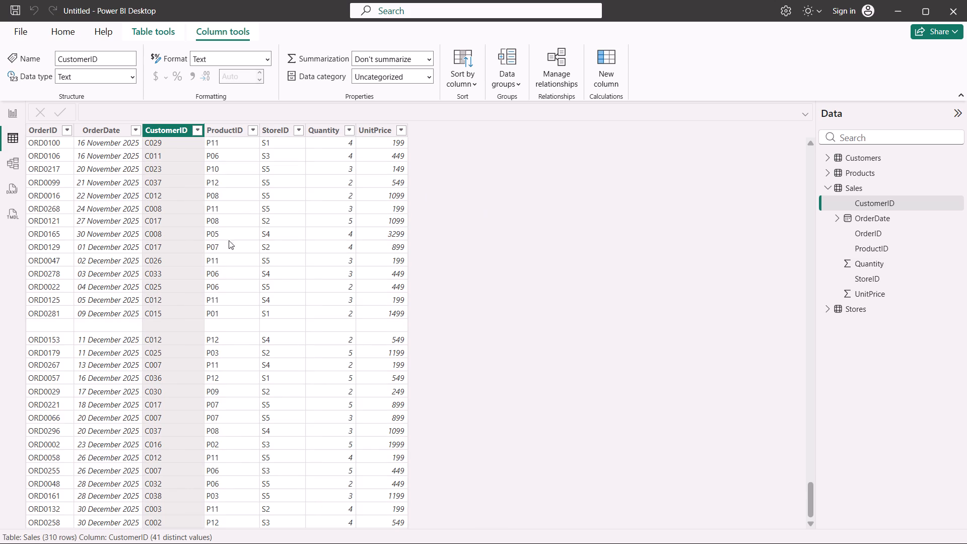
pyautogui.click(68, 131)
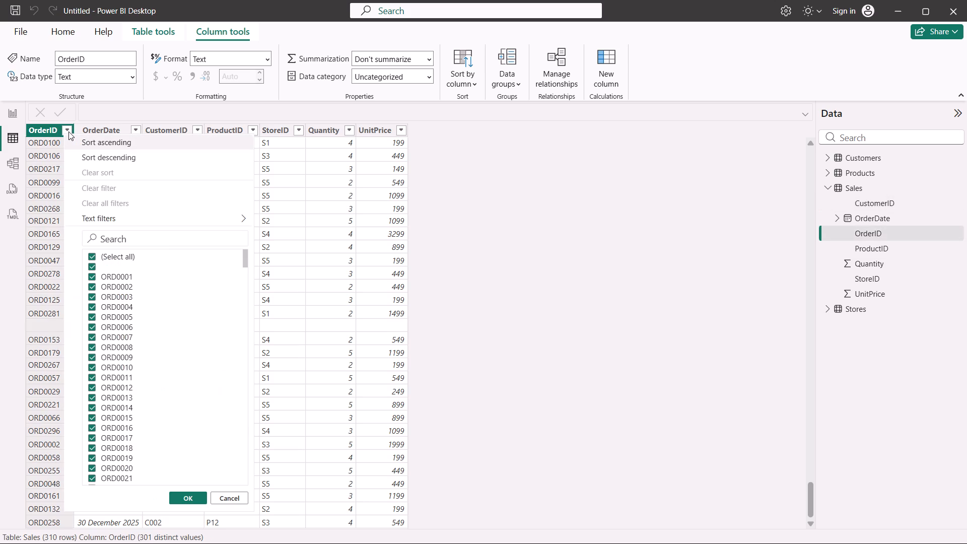
pyautogui.scroll(-13, 144, 243)
pyautogui.scroll(-16, 134, 369)
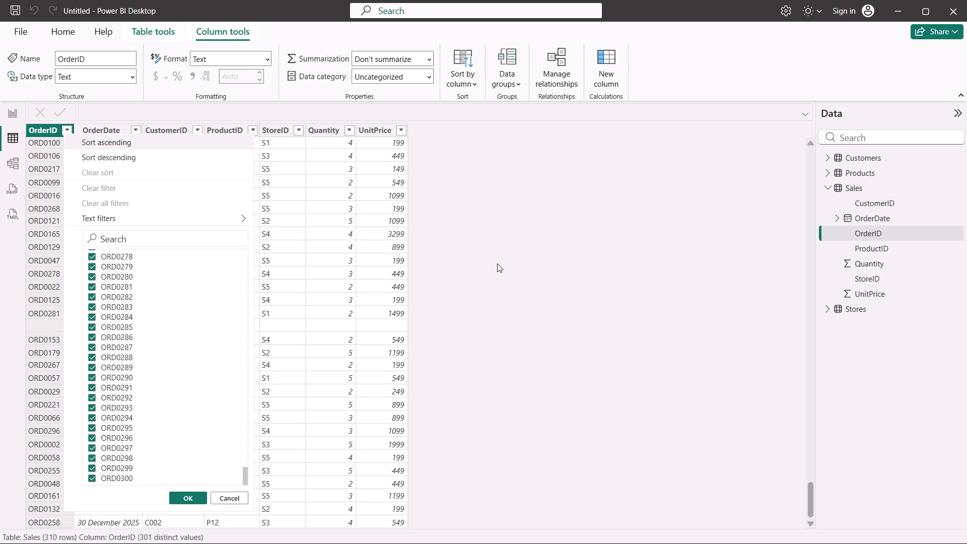
pyautogui.click(515, 263)
pyautogui.scroll(-11, 515, 263)
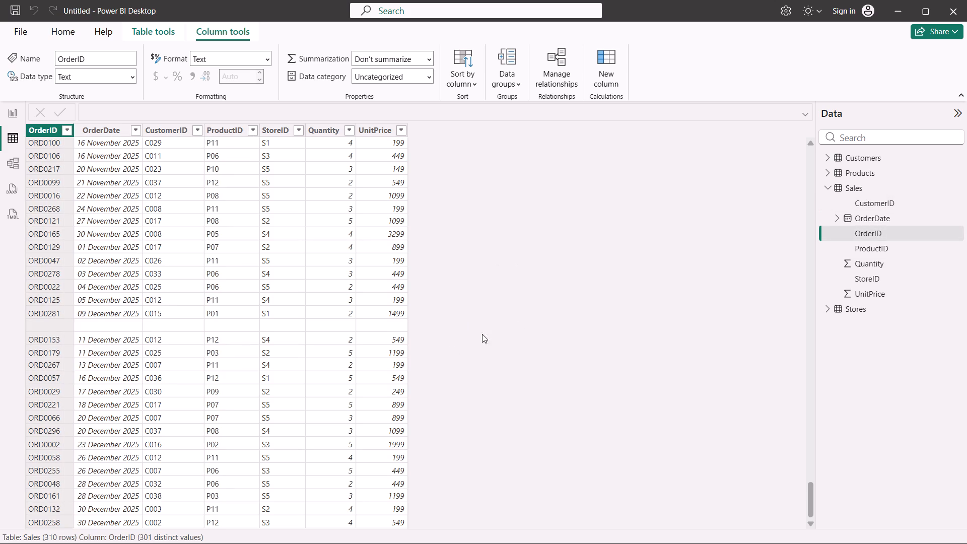
pyautogui.scroll(10, 701, 365)
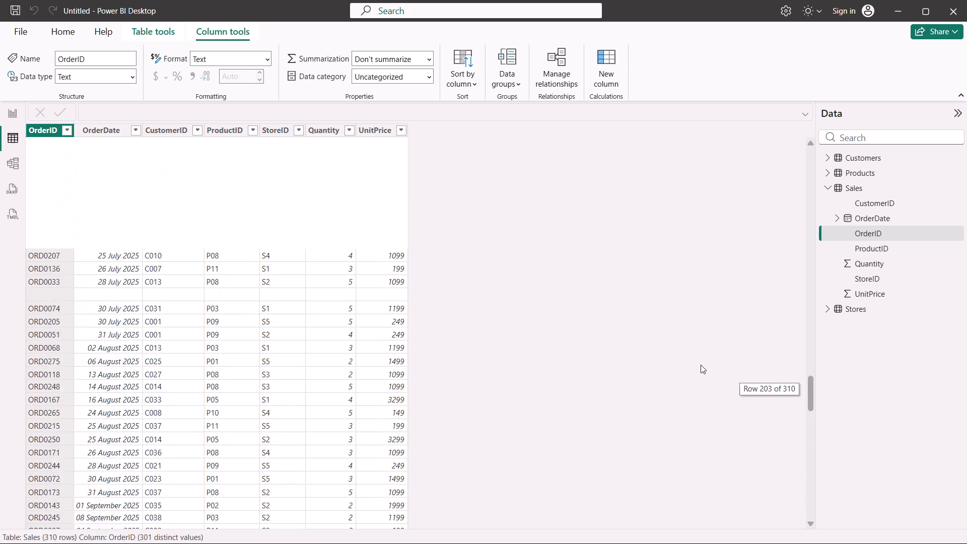
pyautogui.scroll(10, 701, 365)
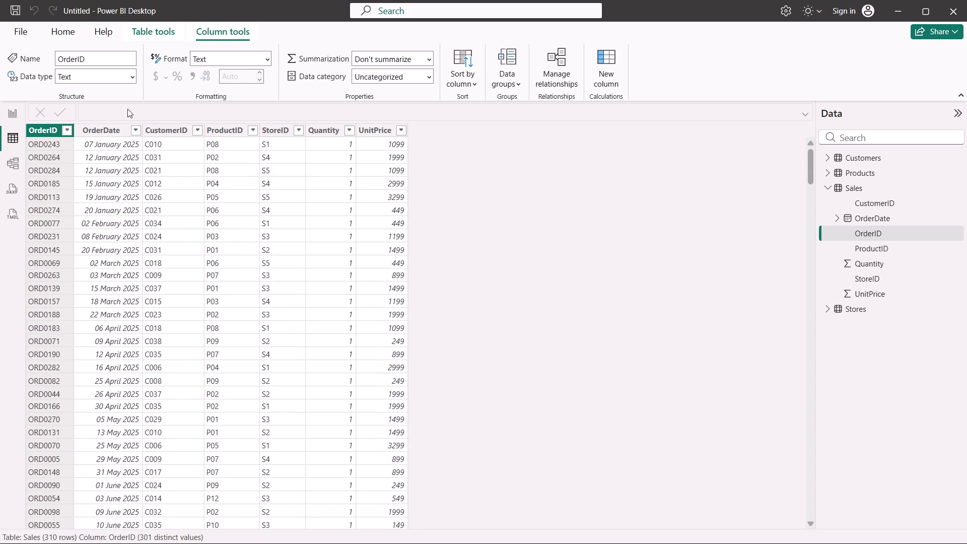
# Return to the Report view.
pyautogui.click(11, 122)
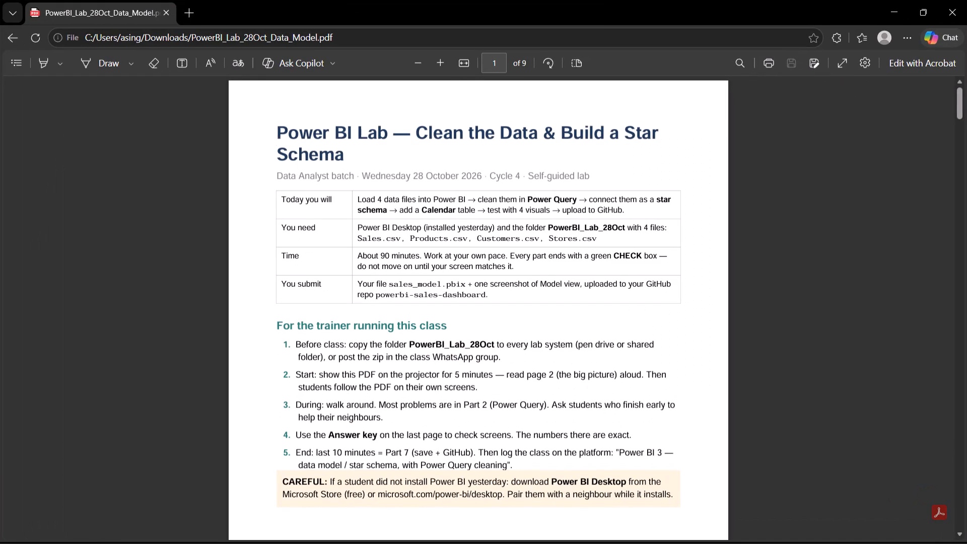
# Switch to Edge and read page 1 of PowerBI_Lab_28Oct_Data_Model.pdf for the lab overview and trainer instructions.
pyautogui.scroll(-1, 410, 316)
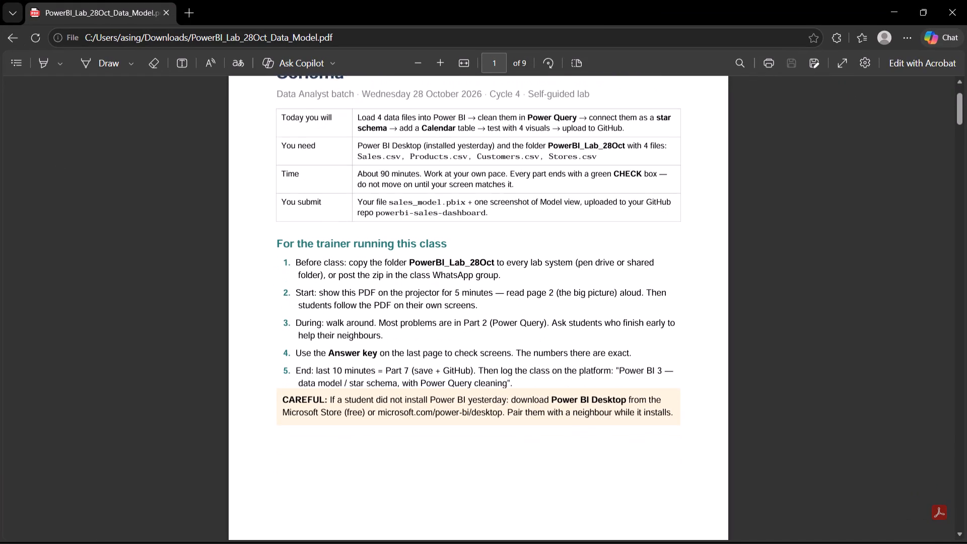
pyautogui.scroll(-2, 410, 316)
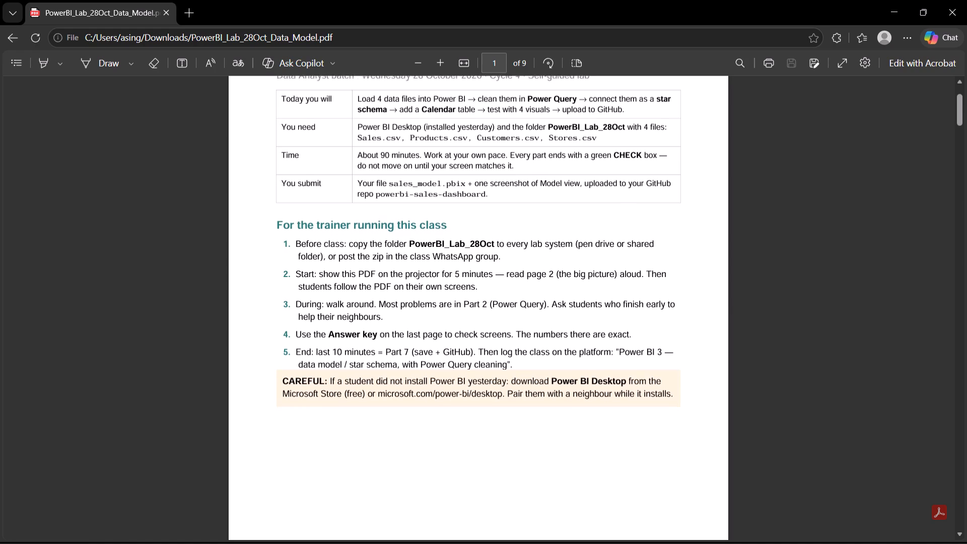
pyautogui.scroll(-3, 410, 316)
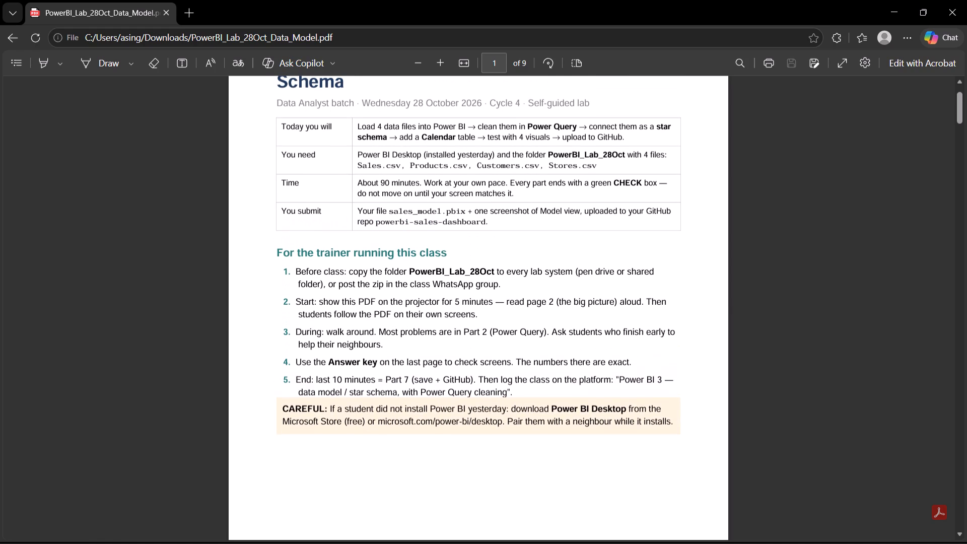
pyautogui.scroll(-1, 410, 316)
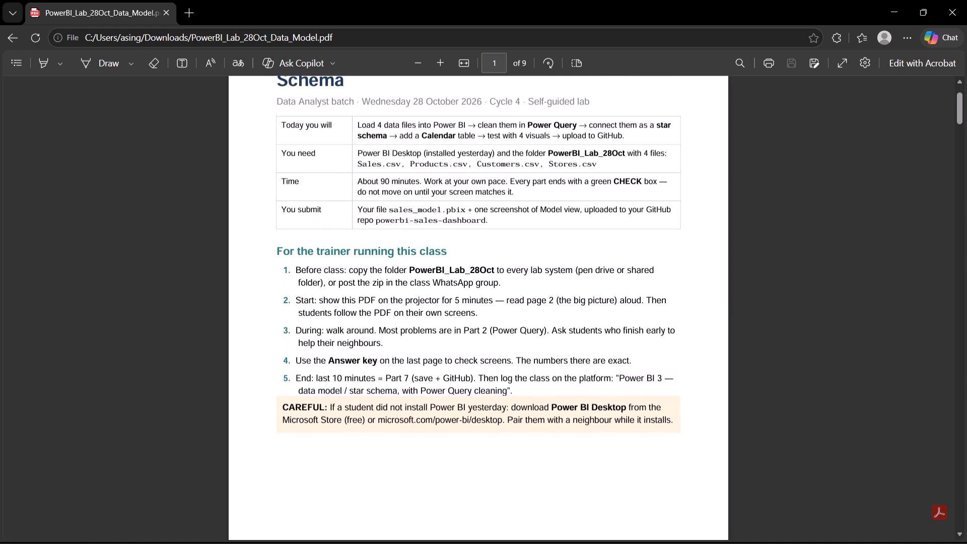
pyautogui.scroll(-1, 410, 316)
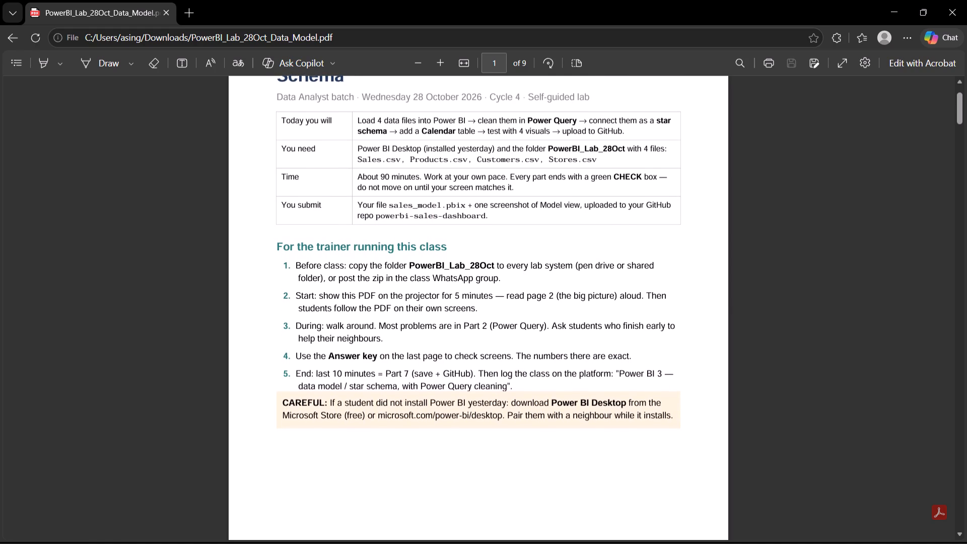
pyautogui.scroll(-1, 410, 316)
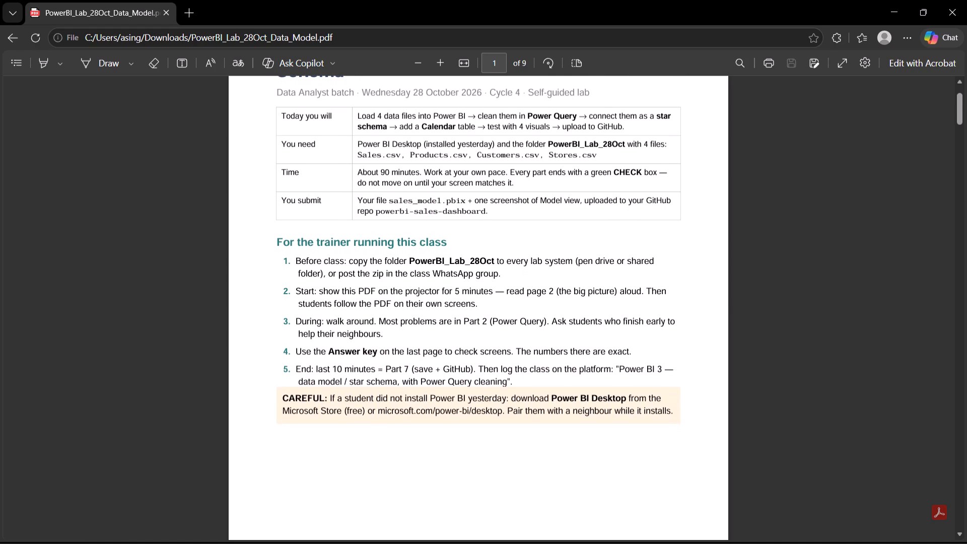
pyautogui.scroll(-1, 410, 316)
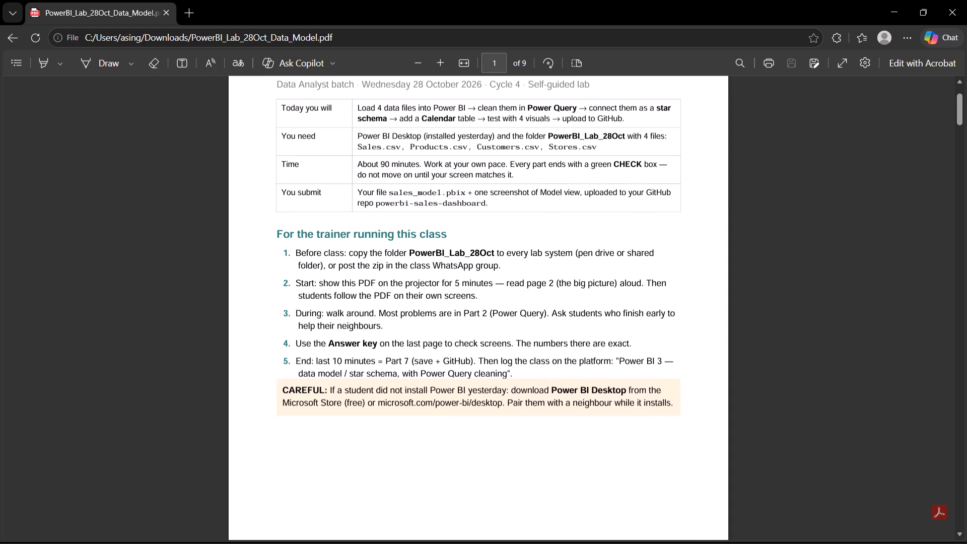
# Read Part 0 on page 2 of the lab PDF, examining the fact and dimension tables and the star schema diagram.
pyautogui.scroll(-4, 410, 316)
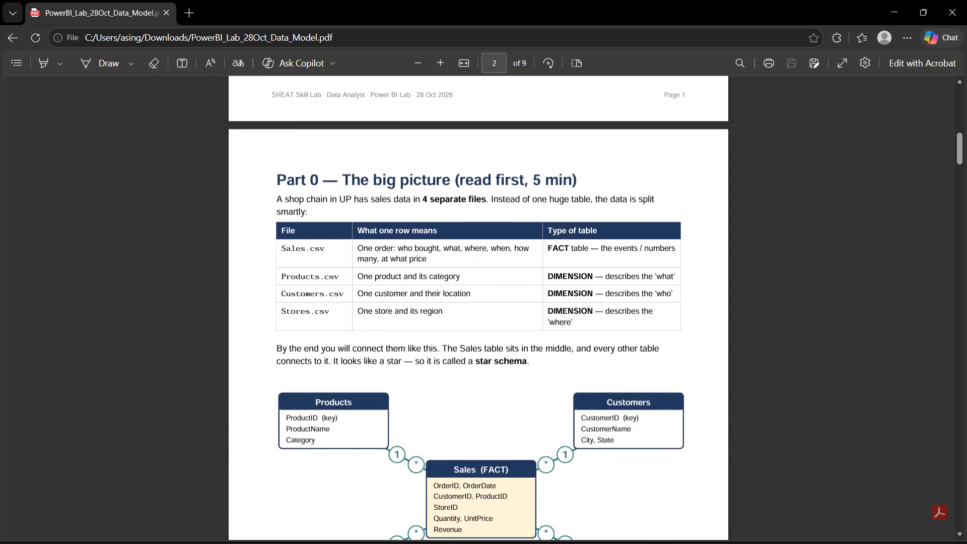
pyautogui.scroll(-1, 410, 316)
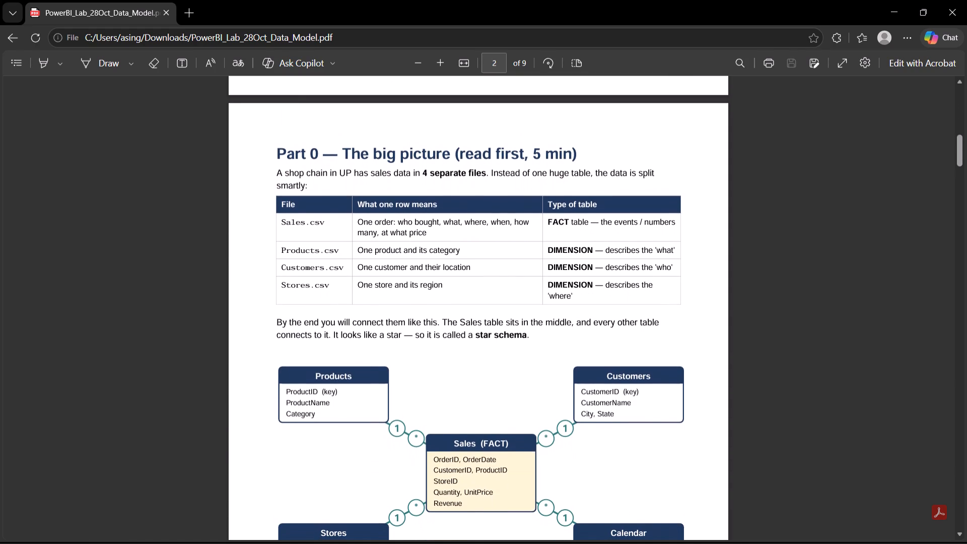
pyautogui.scroll(-3, 410, 316)
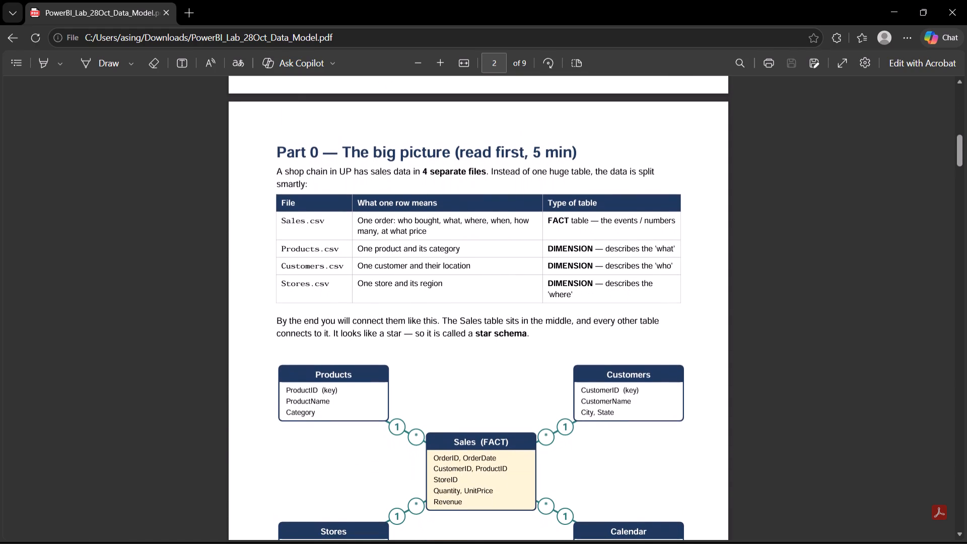
pyautogui.scroll(-1, 410, 316)
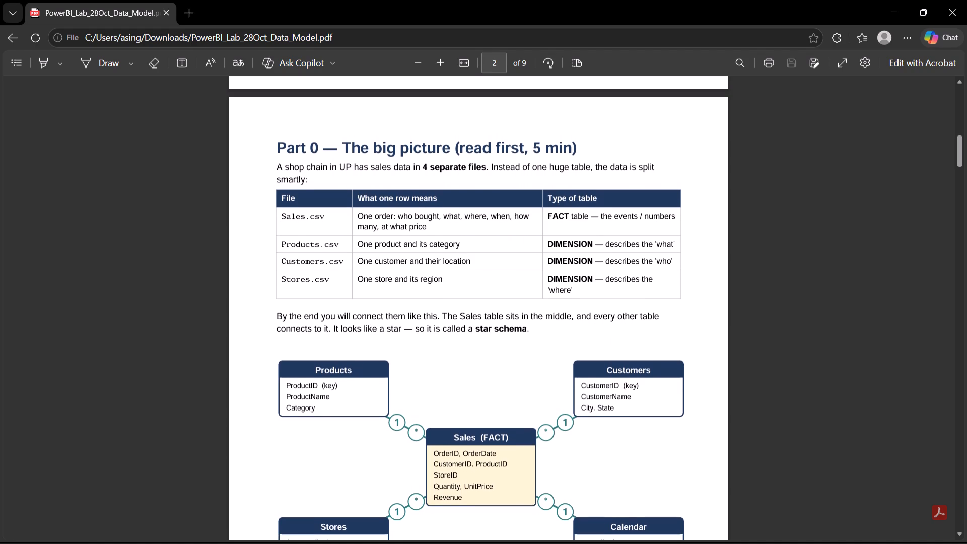
pyautogui.scroll(-3, 410, 316)
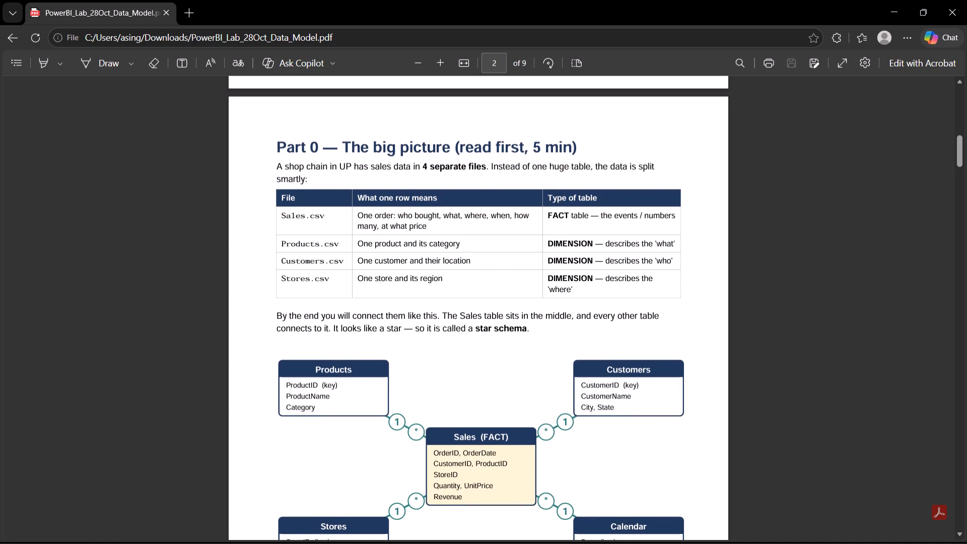
pyautogui.scroll(-1, 410, 316)
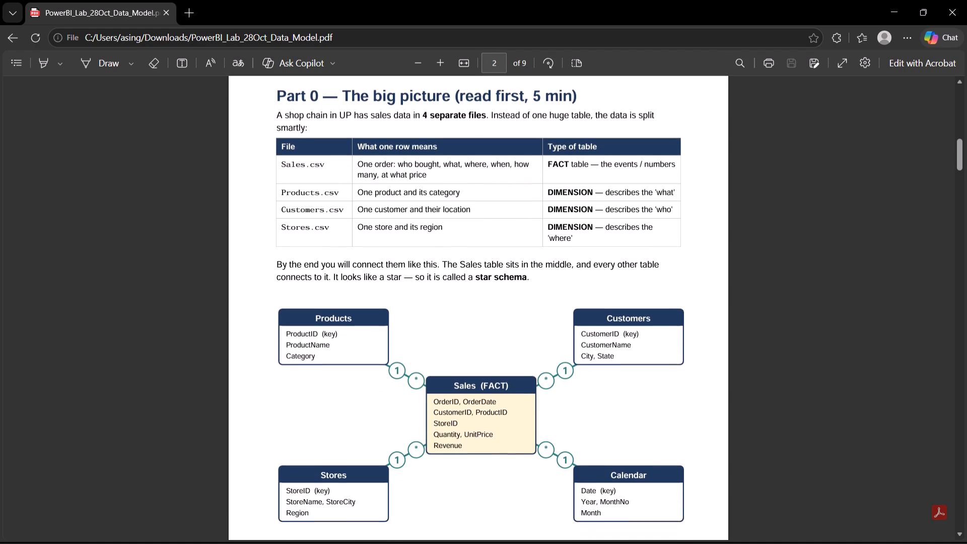
pyautogui.scroll(-1, 410, 316)
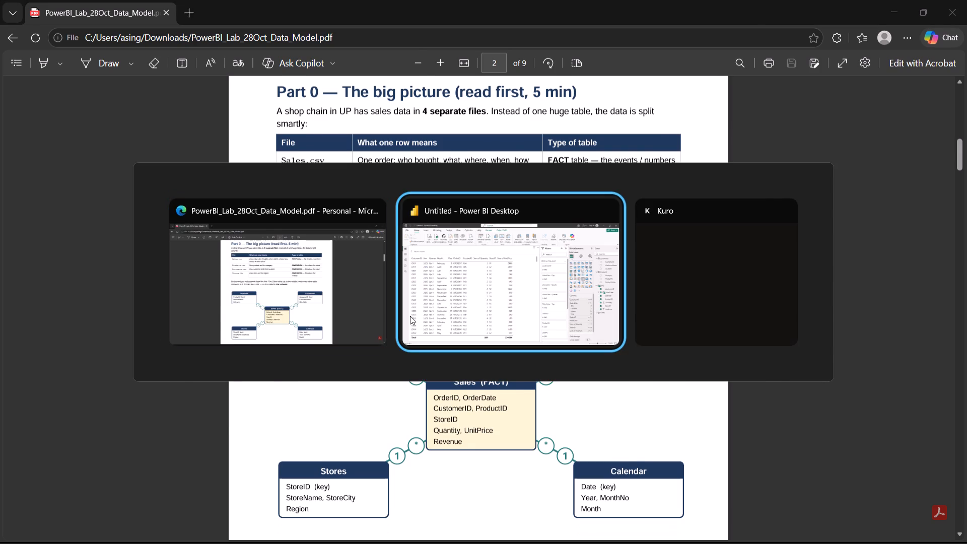
# In Power BI's Model view, place the Sales table below Products and Stores, collapse the properties, and bring Stores closer to the other tables.
pyautogui.click(15, 164)
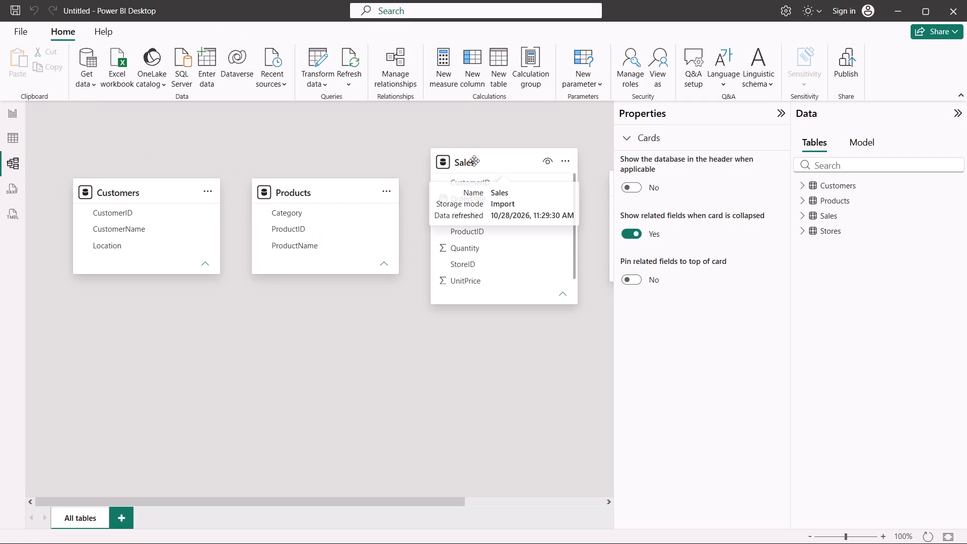
pyautogui.moveTo(517, 163); pyautogui.dragTo(450, 294)
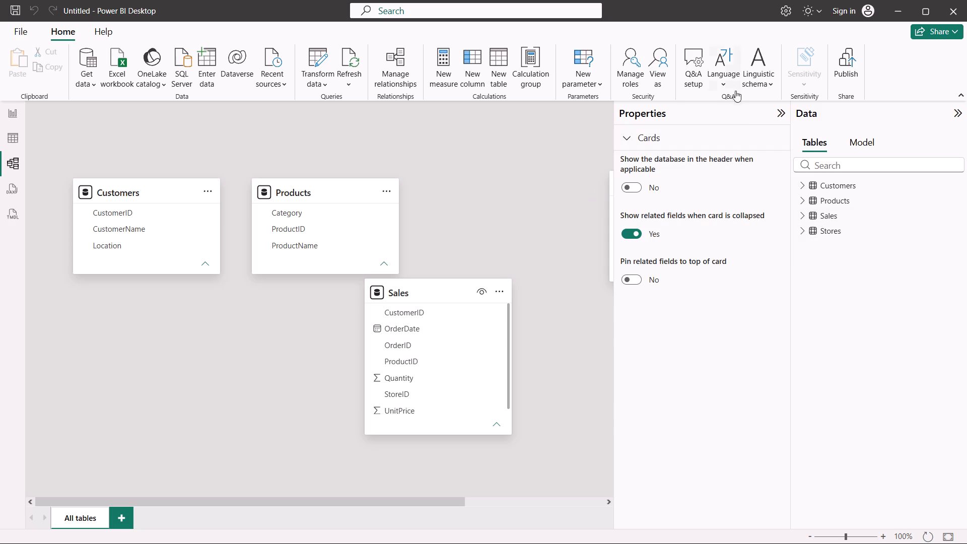
pyautogui.click(778, 114)
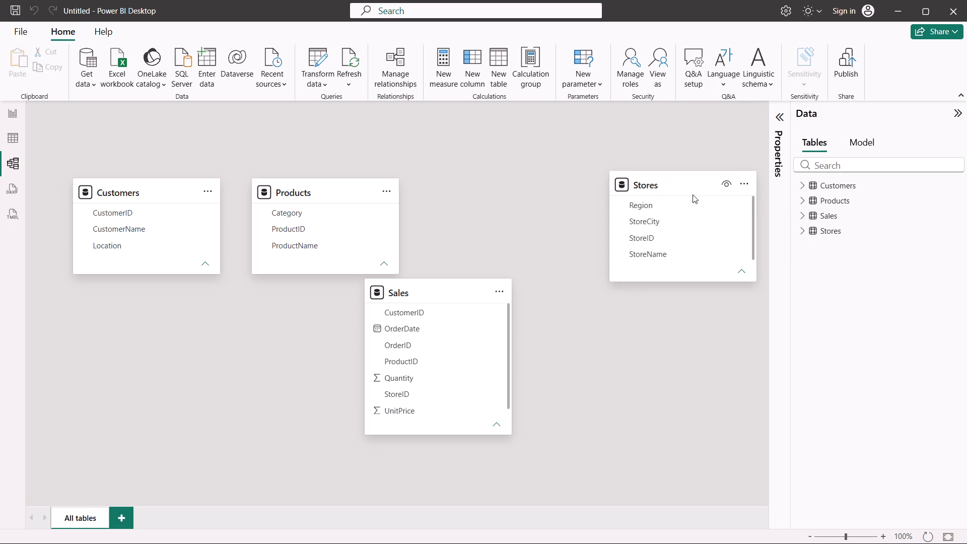
pyautogui.moveTo(692, 190); pyautogui.dragTo(610, 197)
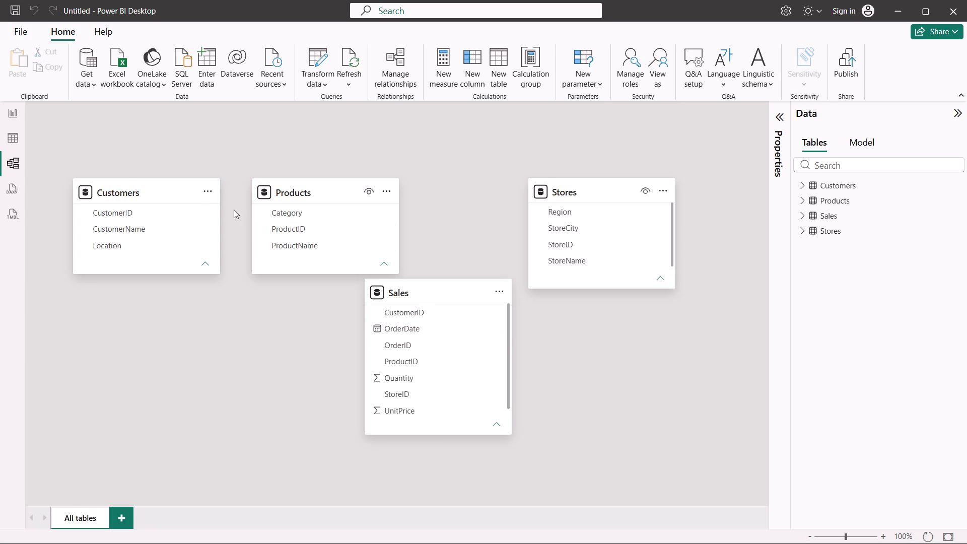
# Create an active many-to-one relationship from Sales (CustomerID) to Customers (CustomerID) with single cross-filter direction.
pyautogui.click(208, 196)
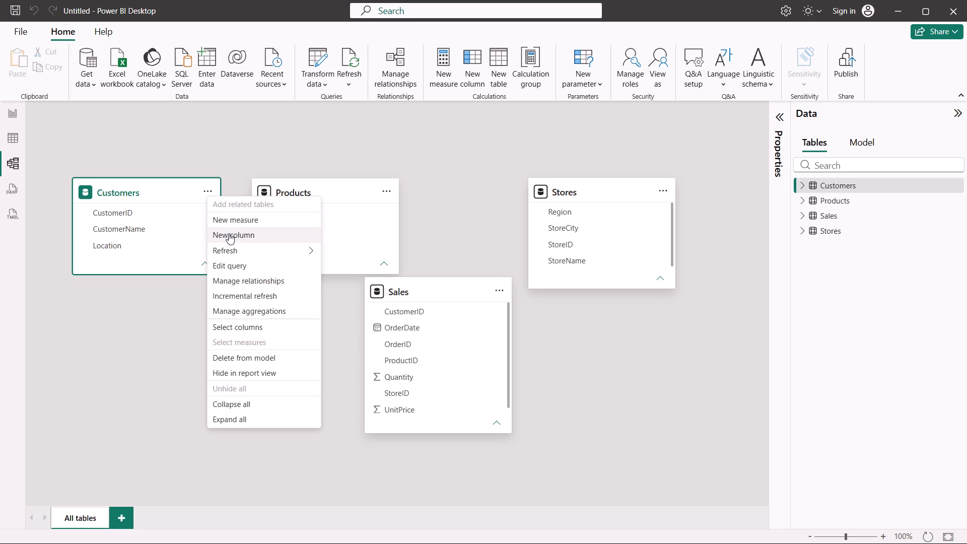
pyautogui.click(251, 281)
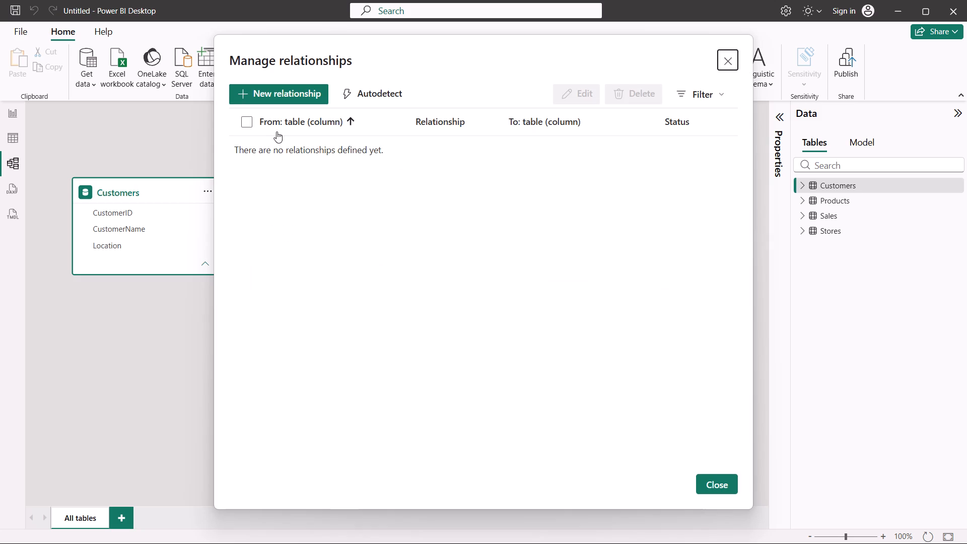
pyautogui.click(273, 97)
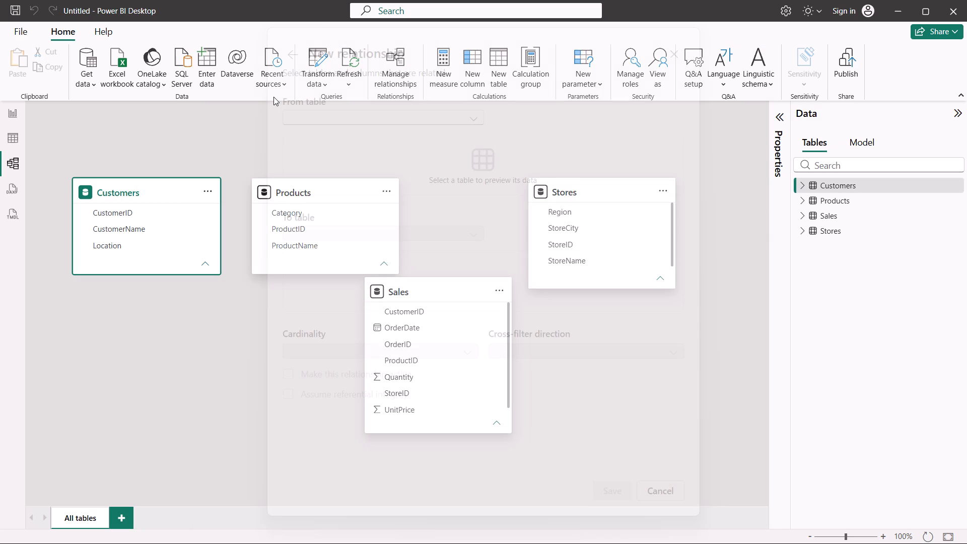
pyautogui.click(328, 112)
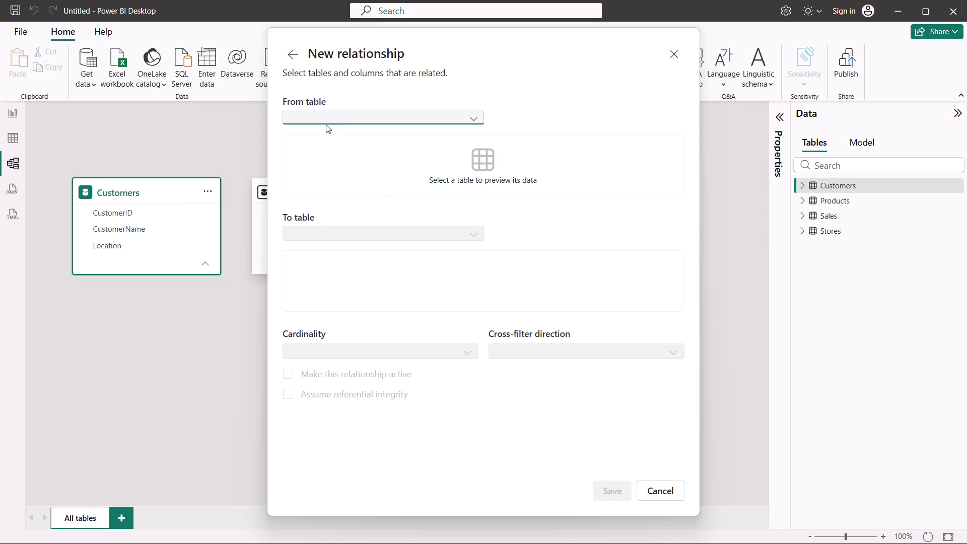
pyautogui.click(319, 167)
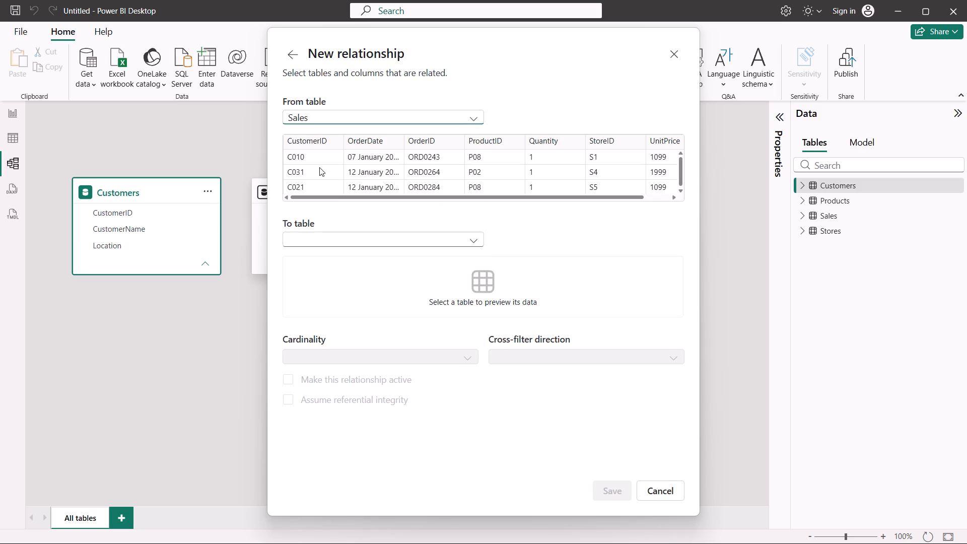
pyautogui.click(456, 359)
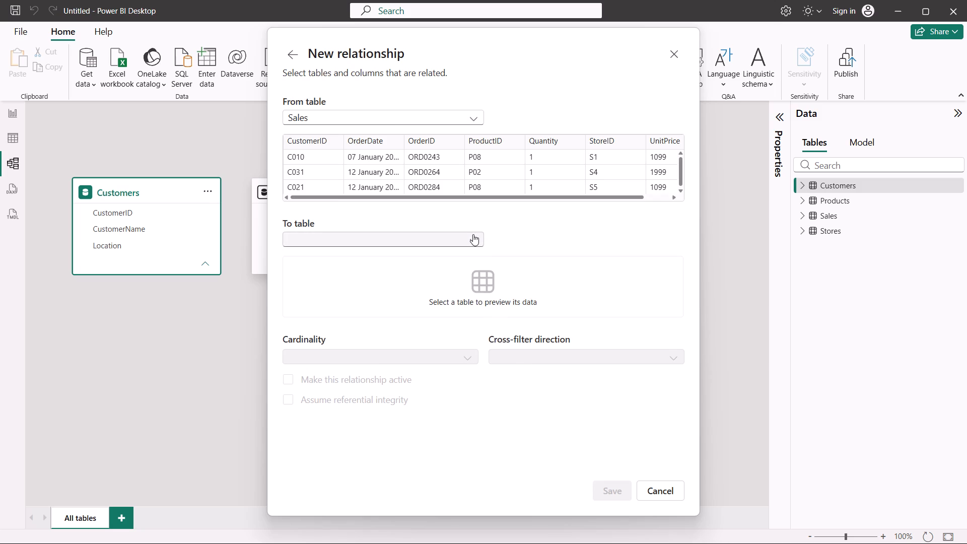
pyautogui.click(471, 235)
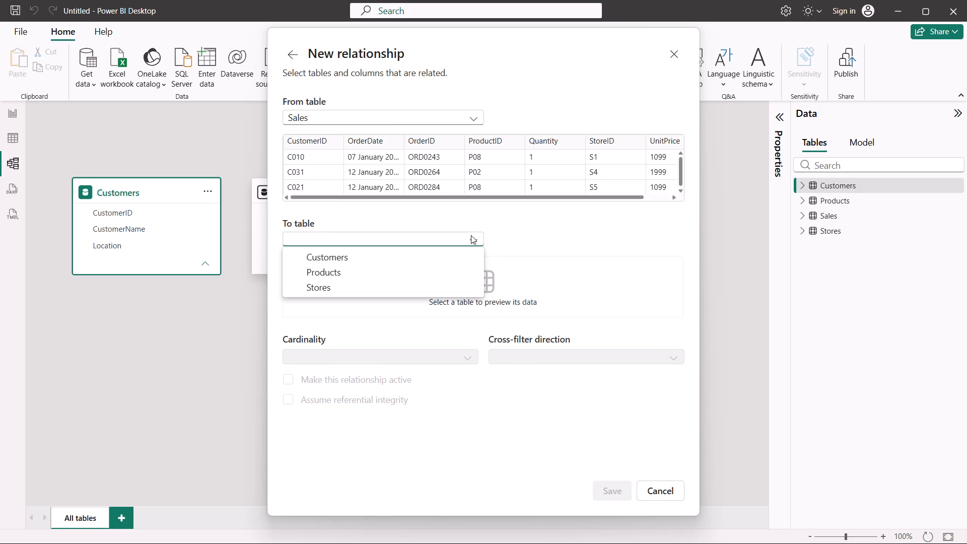
pyautogui.click(434, 255)
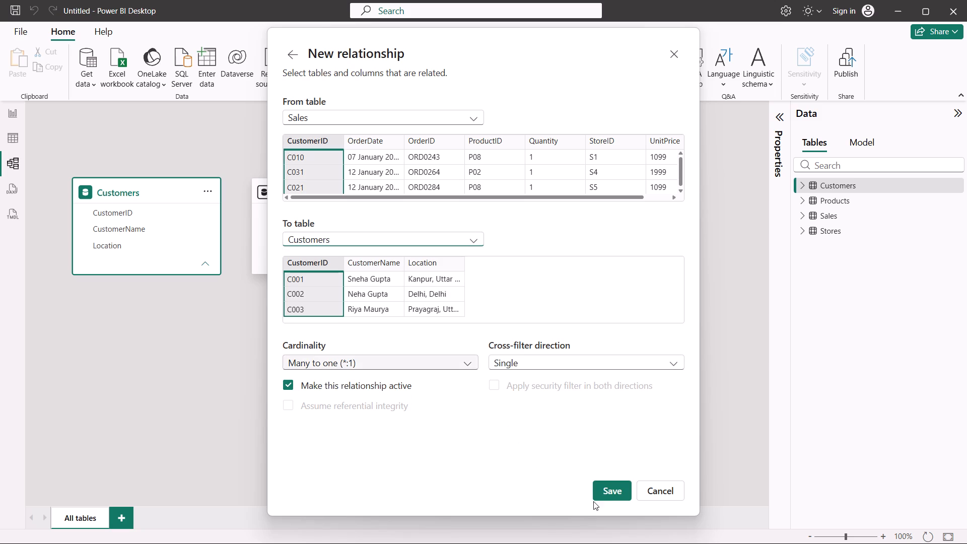
pyautogui.click(595, 488)
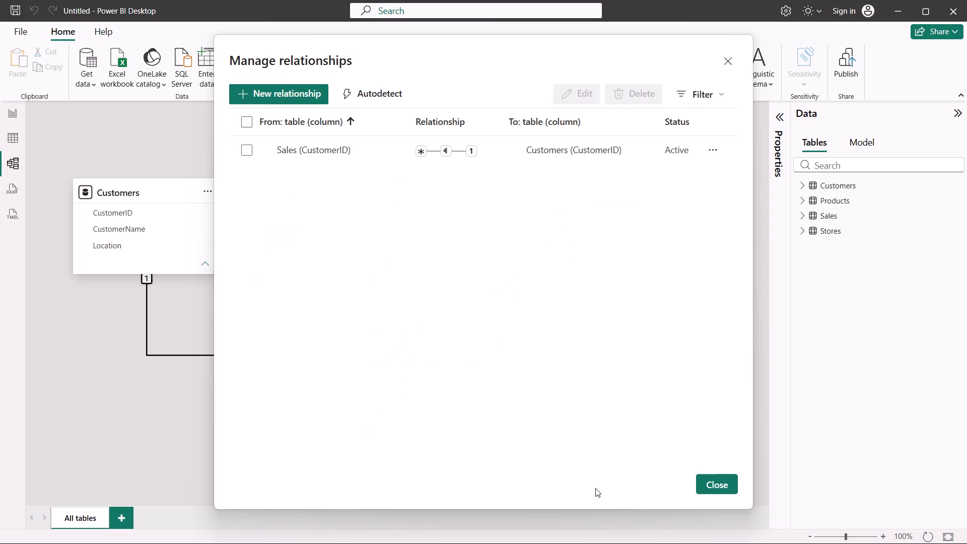
pyautogui.click(723, 484)
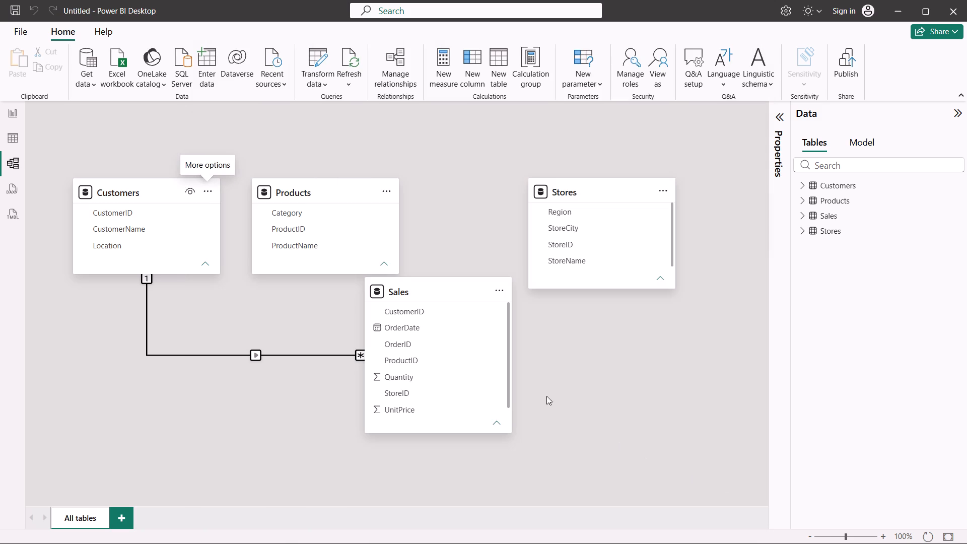
# Reposition the Sales table directly beneath the Products table in the model diagram.
pyautogui.moveTo(444, 296); pyautogui.dragTo(375, 288)
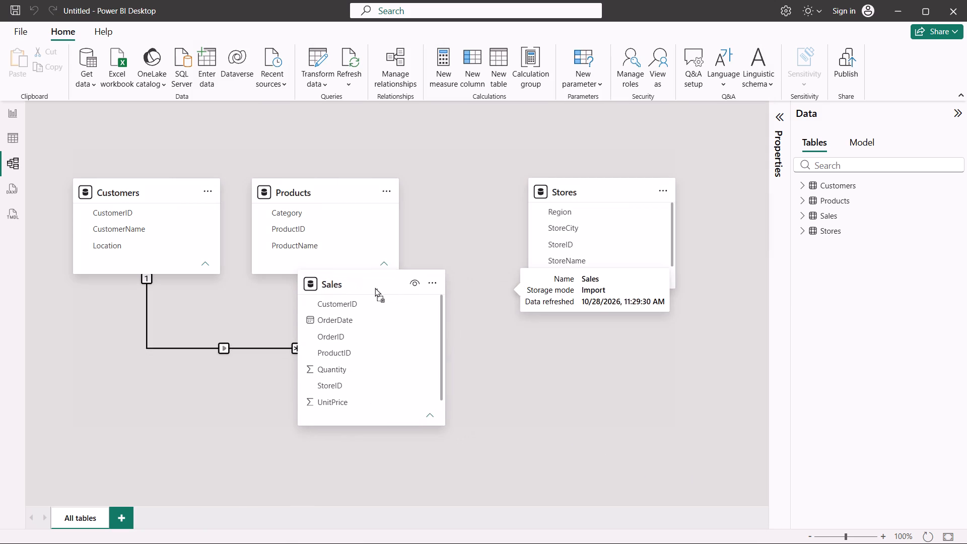
pyautogui.moveTo(375, 288); pyautogui.dragTo(339, 286)
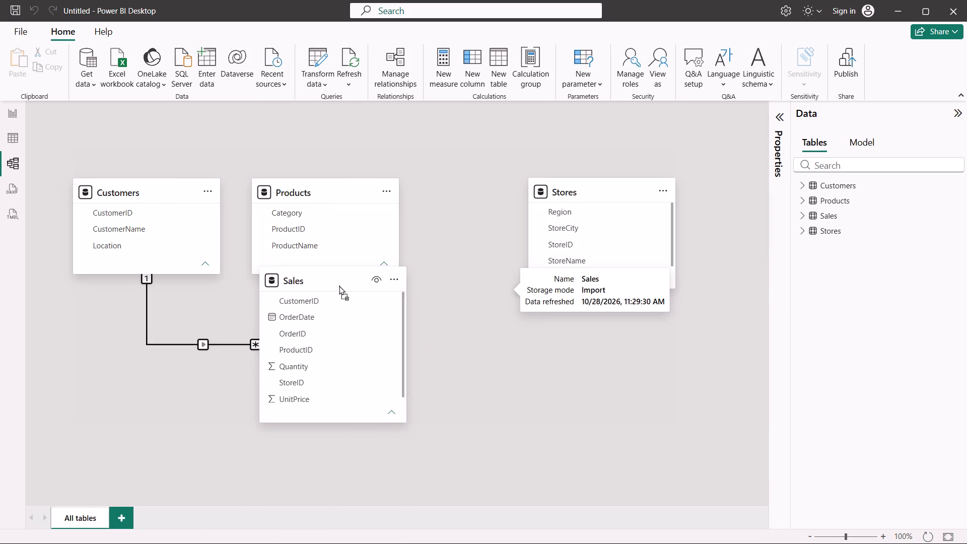
pyautogui.moveTo(339, 286); pyautogui.dragTo(339, 284)
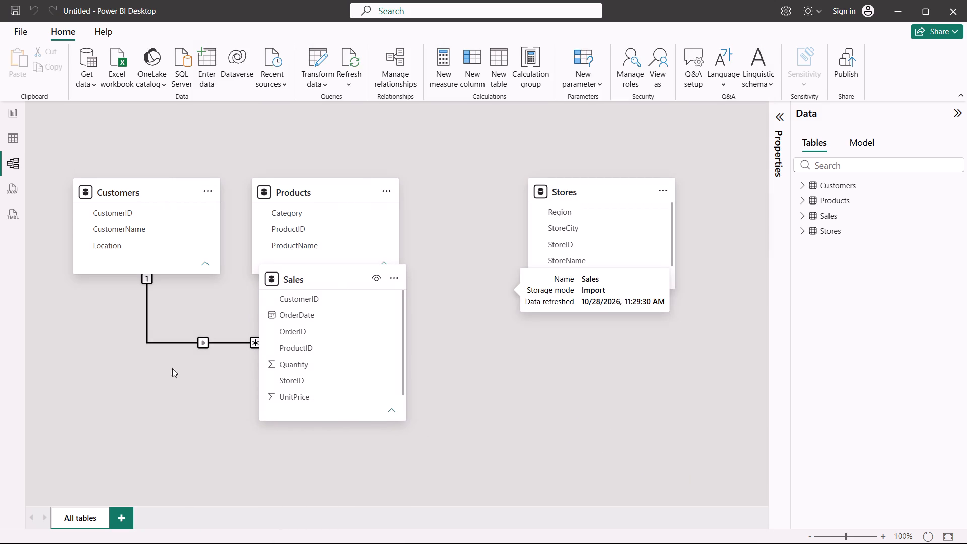
pyautogui.click(150, 389)
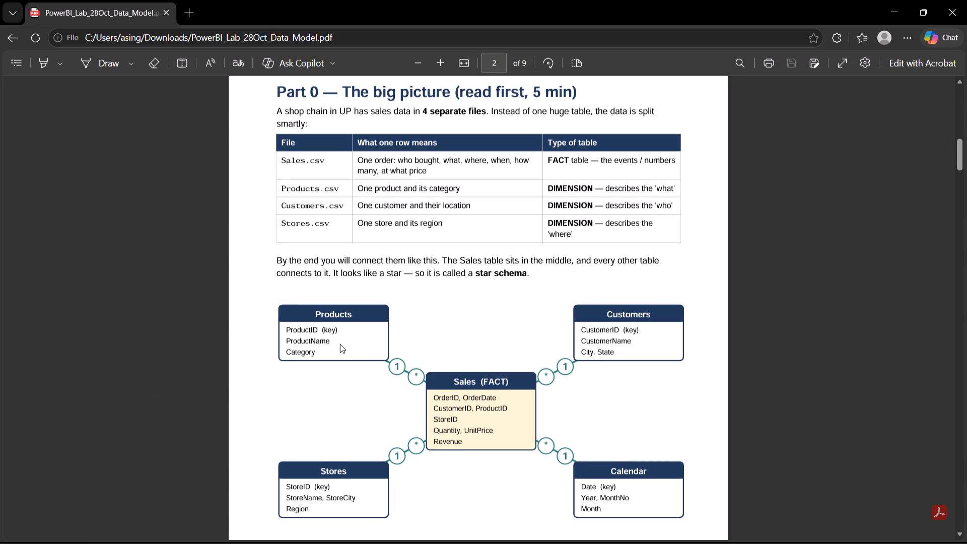
# Switch to Edge and read pages 2 to 4 of the lab PDF, covering loading the files and cleaning Sales in Power Query.
pyautogui.scroll(-3, 376, 347)
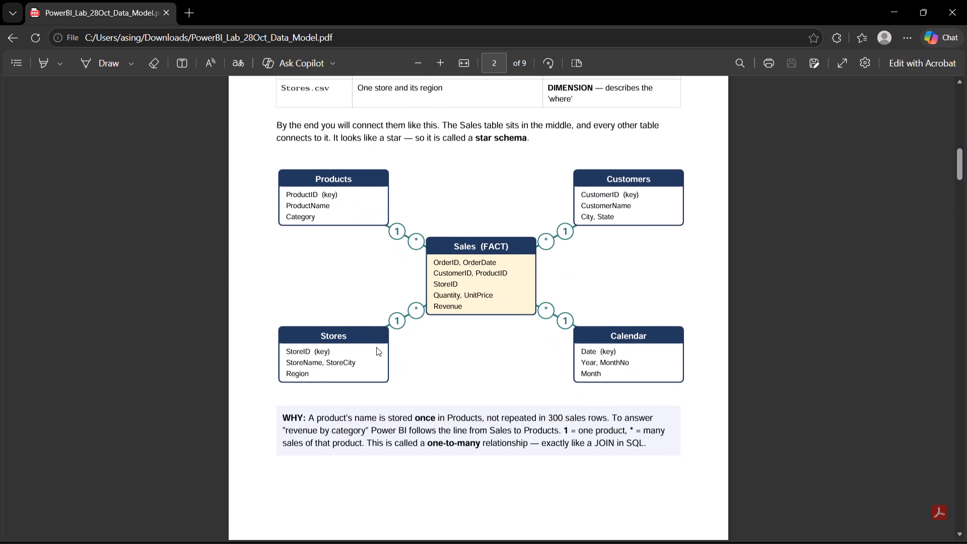
pyautogui.scroll(-3, 376, 347)
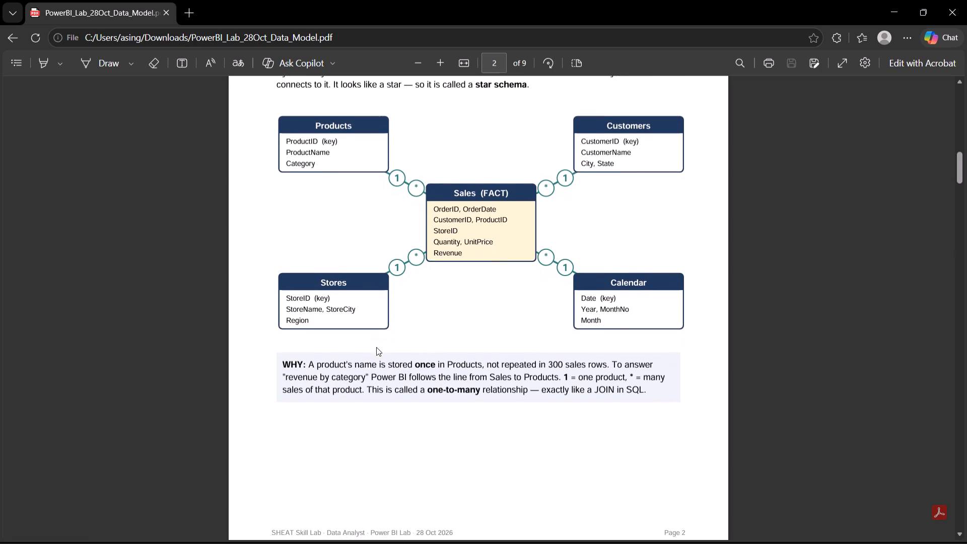
pyautogui.scroll(-3, 376, 347)
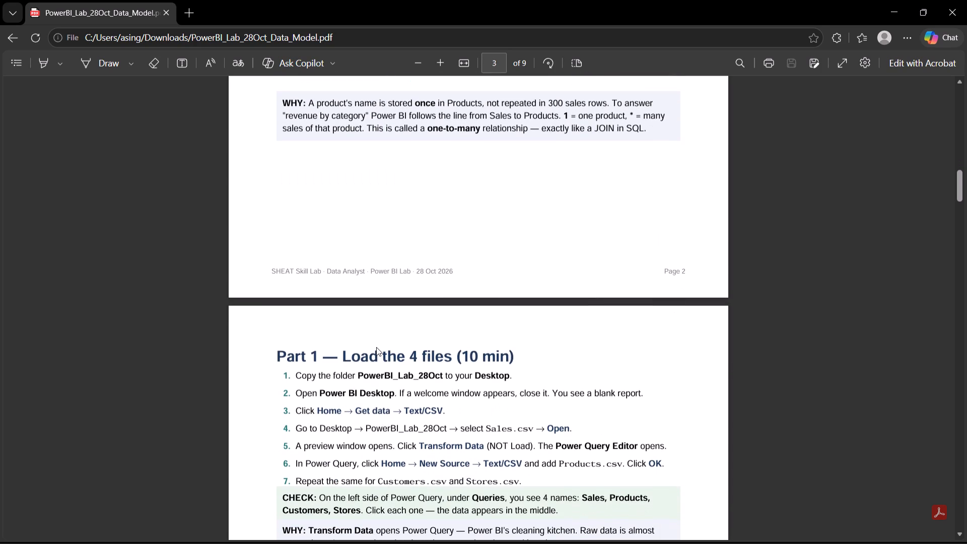
pyautogui.scroll(-4, 376, 347)
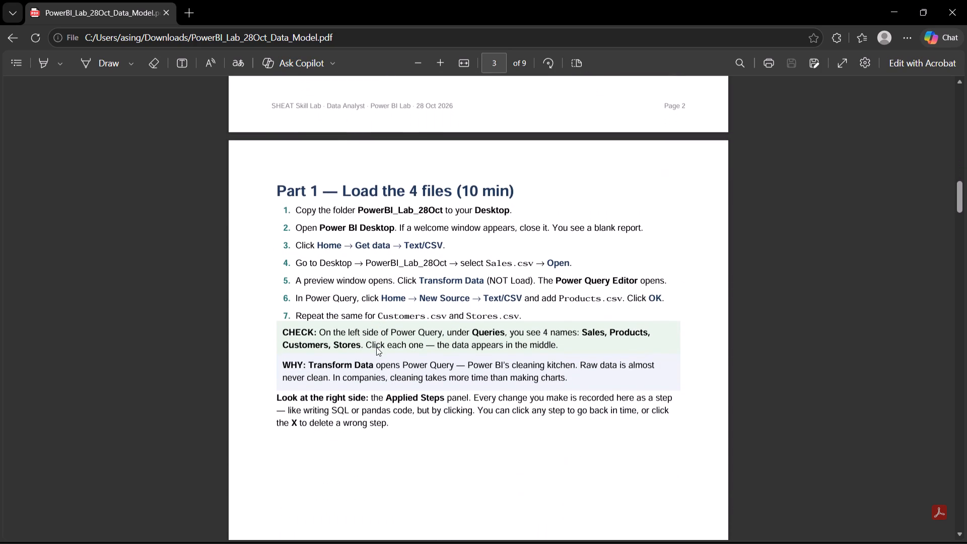
pyautogui.scroll(-1, 376, 347)
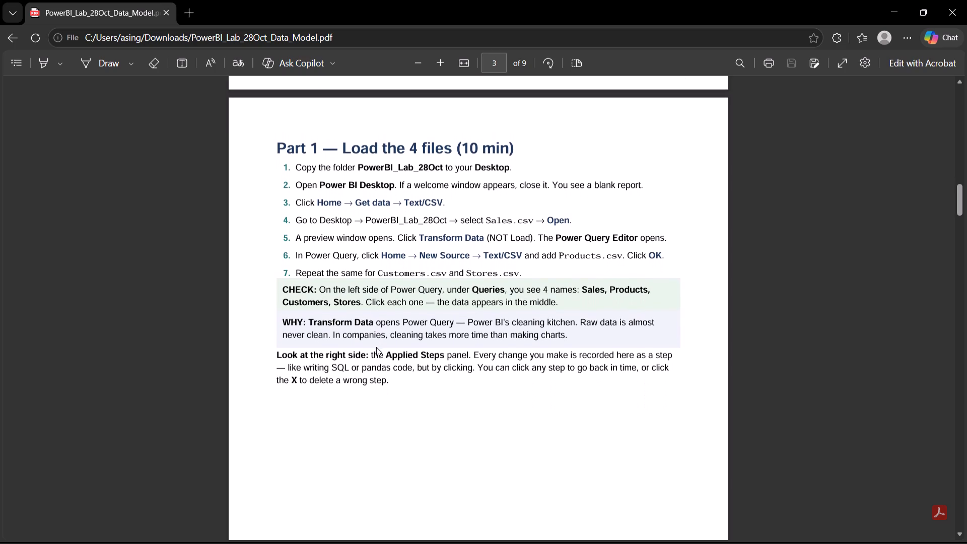
pyautogui.scroll(-7, 376, 347)
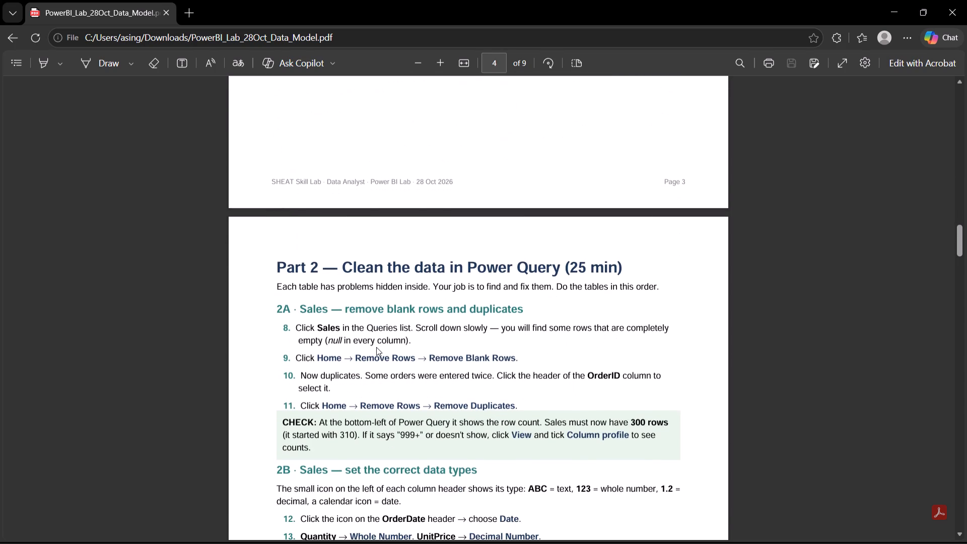
pyautogui.scroll(-1, 376, 347)
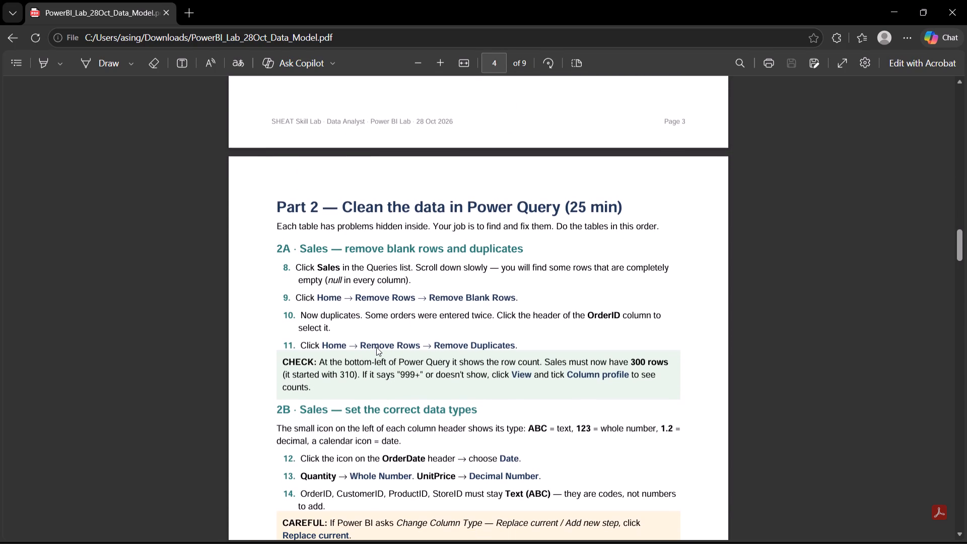
pyautogui.scroll(-2, 376, 347)
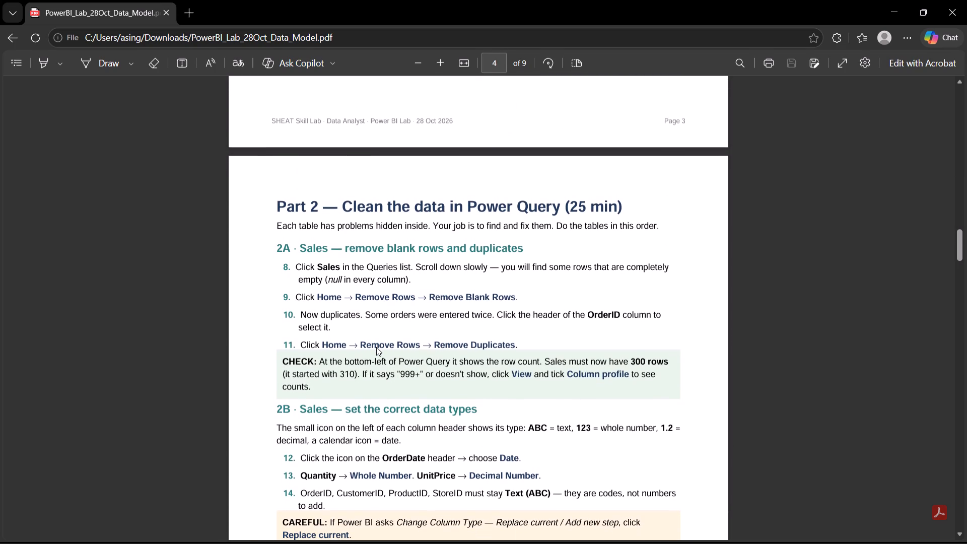
pyautogui.scroll(-2, 376, 347)
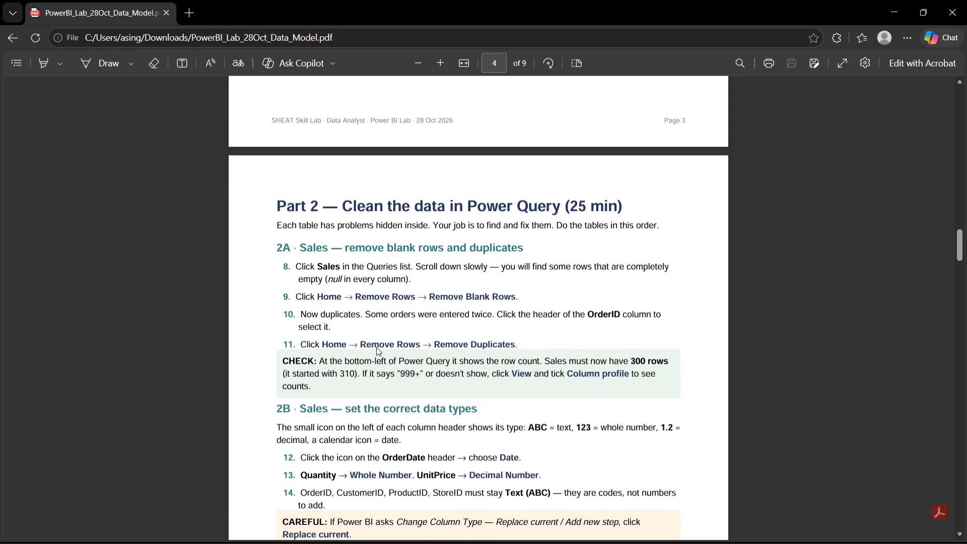
pyautogui.scroll(-1, 376, 347)
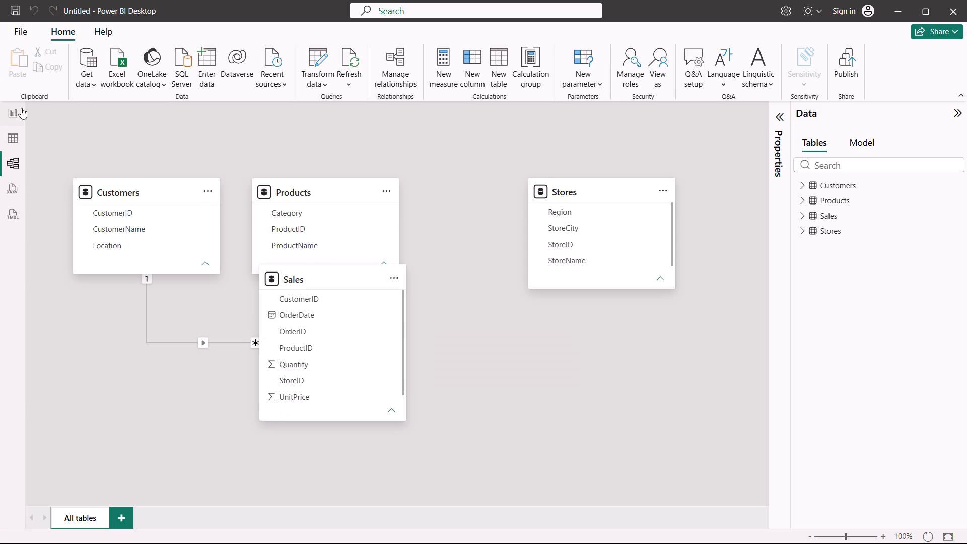
# Switch from the model diagram to the Table view showing the Sales table's rows.
pyautogui.click(18, 119)
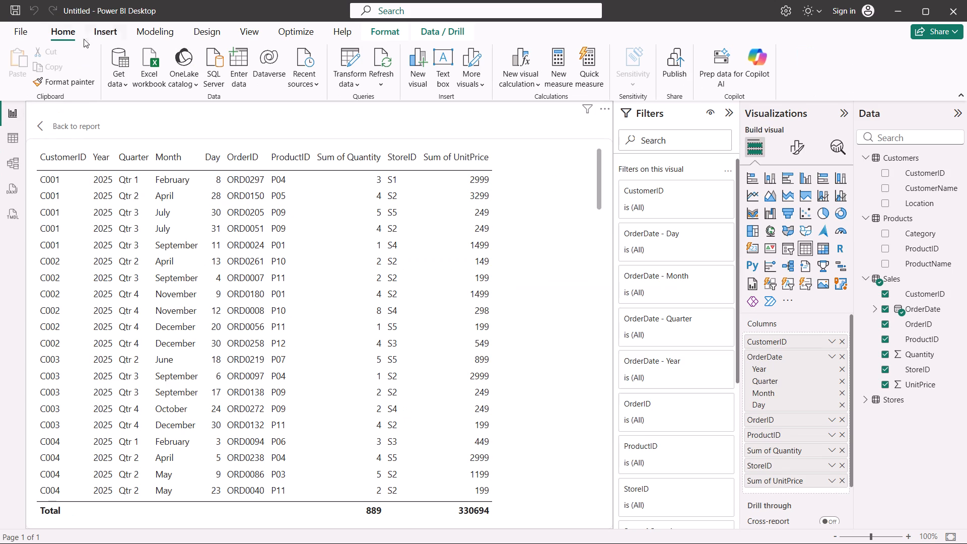
pyautogui.click(67, 26)
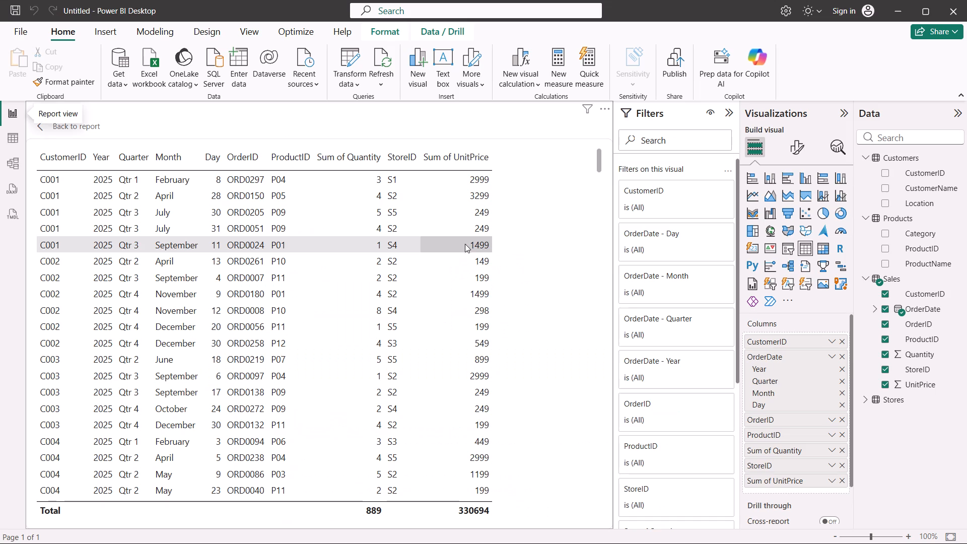
pyautogui.click(14, 139)
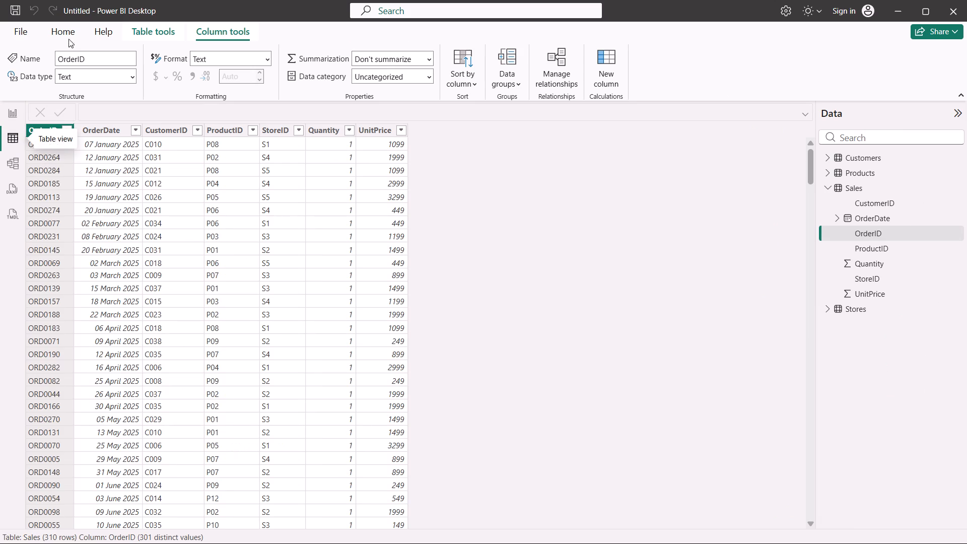
pyautogui.click(60, 29)
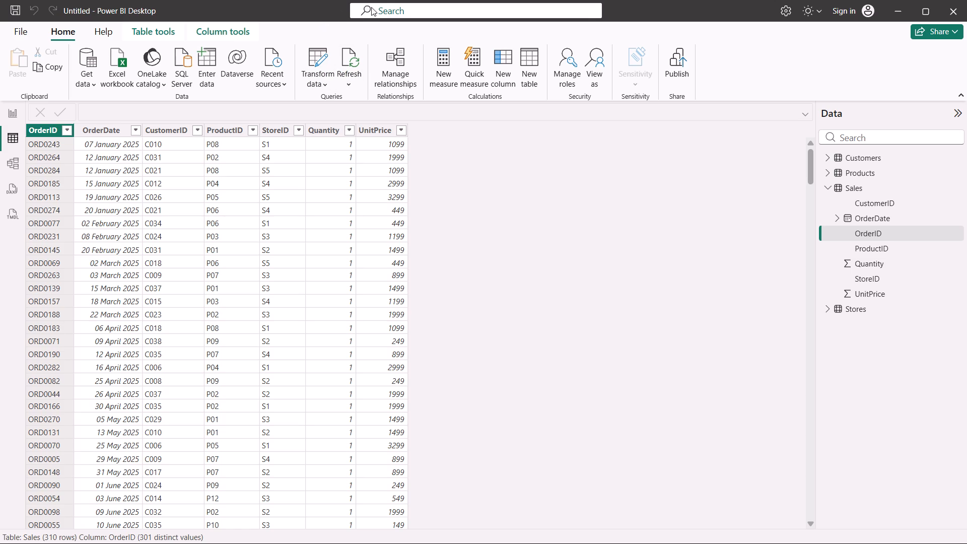
# Search the available commands for a way to remove rows, and dismiss the search.
pyautogui.click(396, 8)
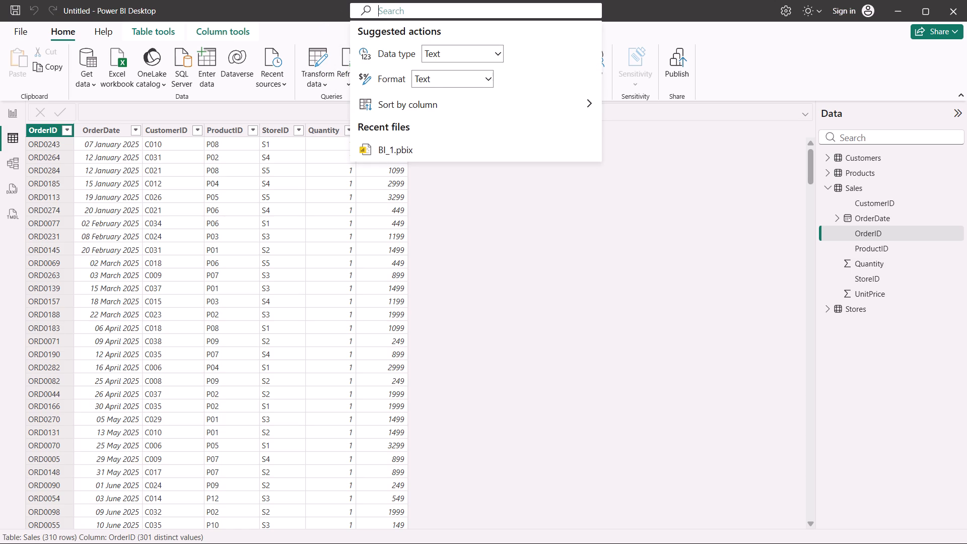
pyautogui.write('remove')
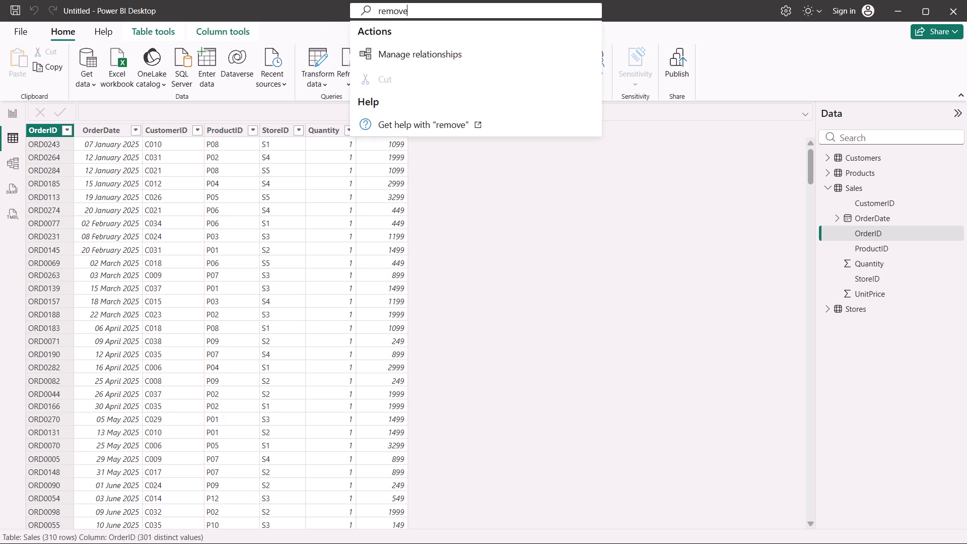
pyautogui.press('space')
pyautogui.write('ro')
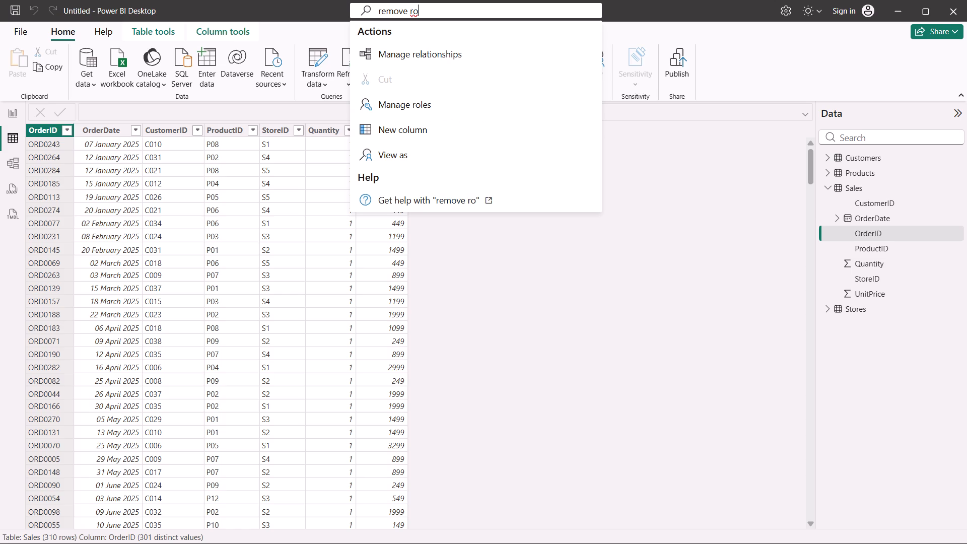
pyautogui.press('w')
pyautogui.press('a')
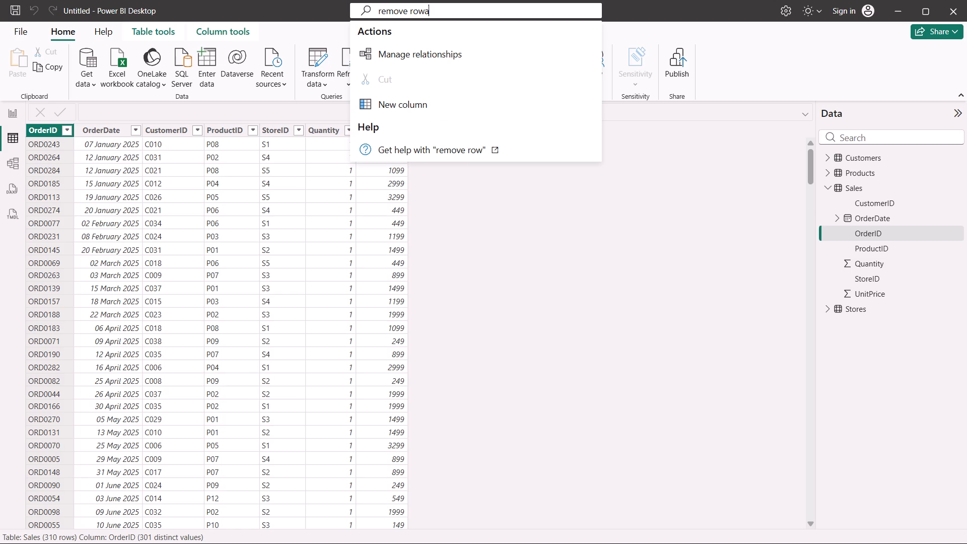
pyautogui.click(507, 238)
# Open Power Query Editor and remove the blank rows from the Customers query.
pyautogui.click(318, 47)
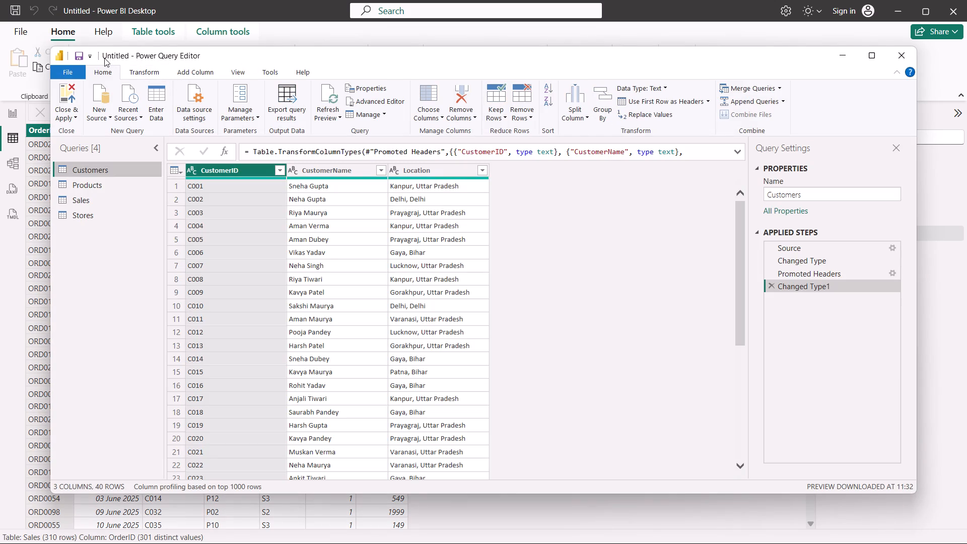
pyautogui.click(523, 112)
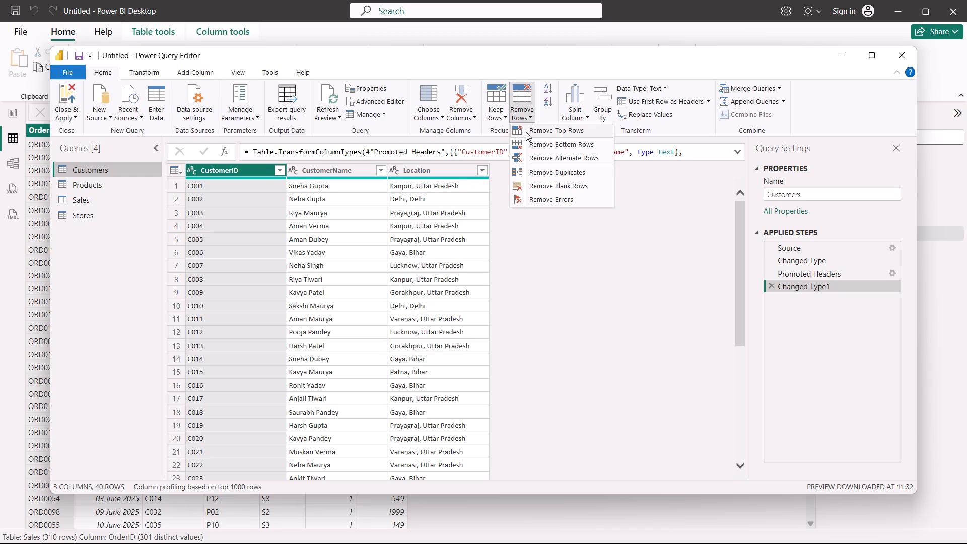
pyautogui.click(541, 190)
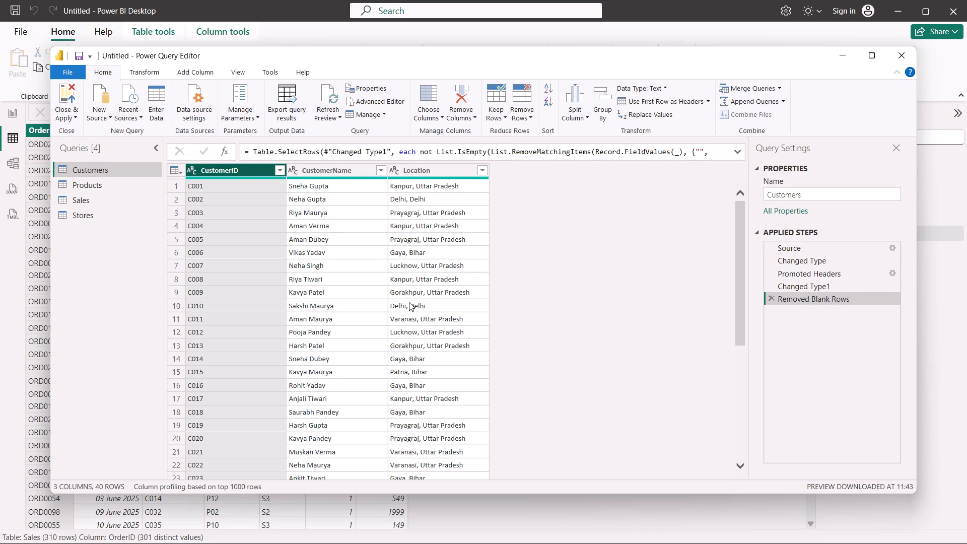
pyautogui.scroll(-12, 409, 302)
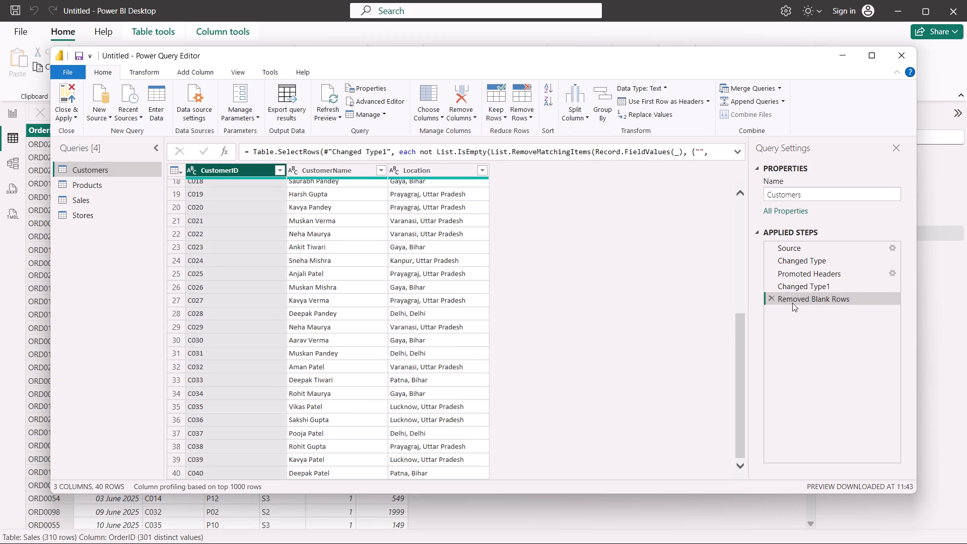
# Remove the blank rows from the Sales query and look through its remaining rows.
pyautogui.click(109, 187)
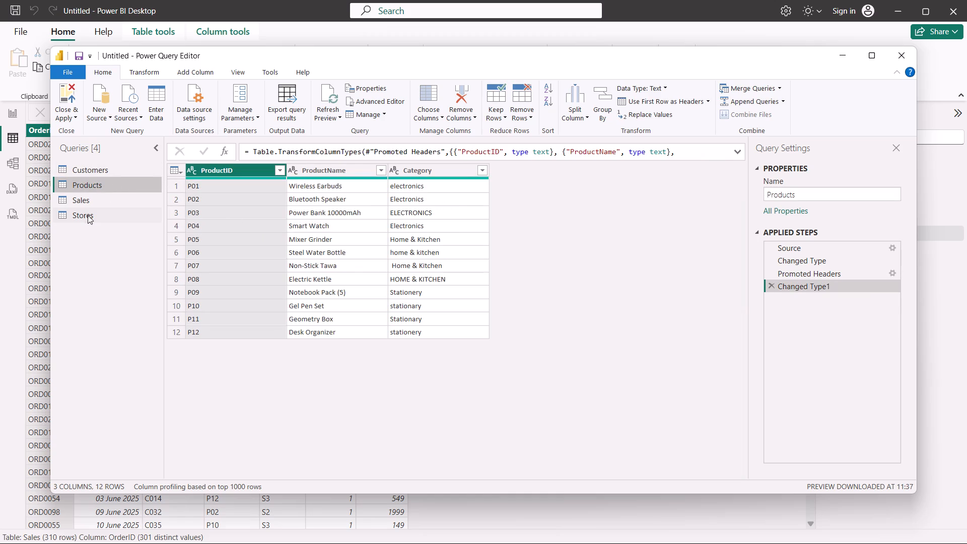
pyautogui.click(91, 201)
pyautogui.scroll(-2, 337, 297)
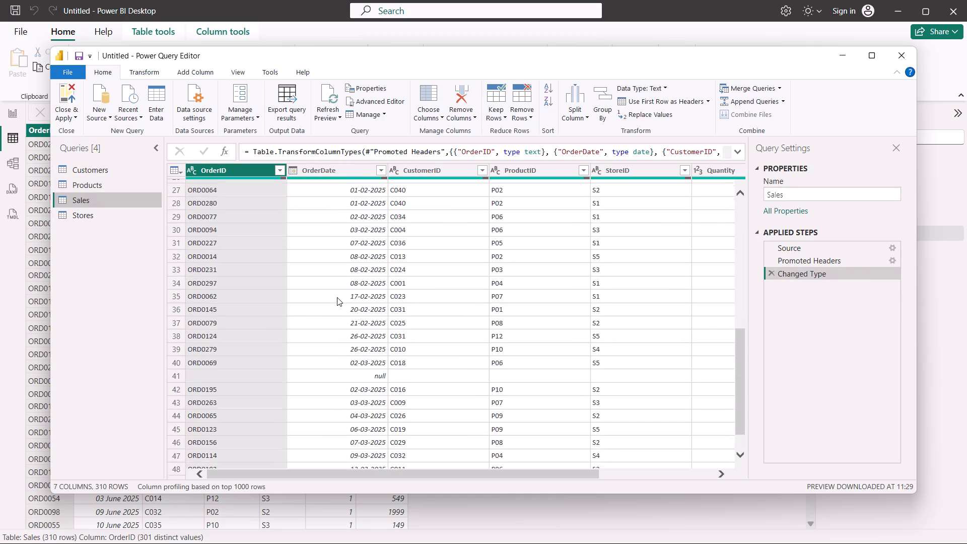
pyautogui.scroll(-1, 337, 297)
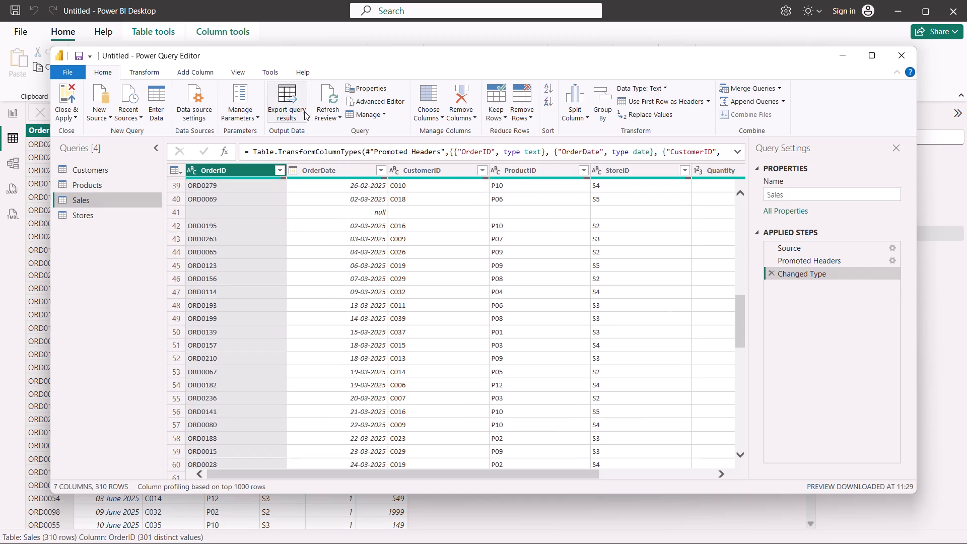
pyautogui.click(519, 111)
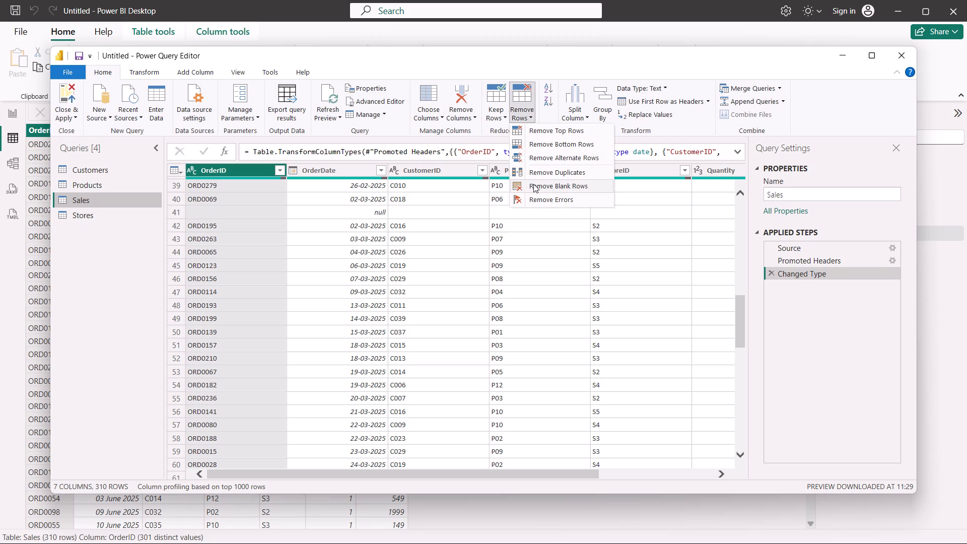
pyautogui.click(533, 184)
pyautogui.scroll(-5, 494, 271)
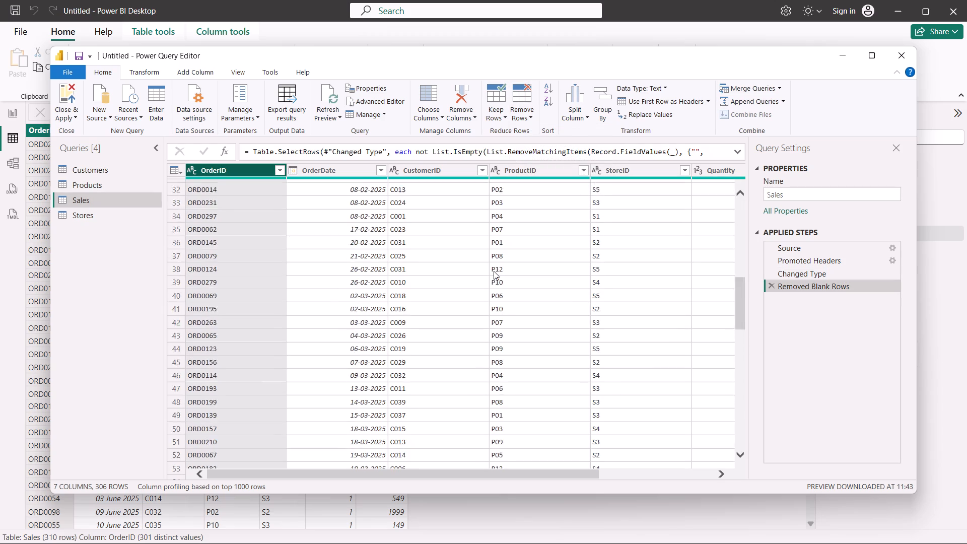
pyautogui.scroll(-12, 494, 271)
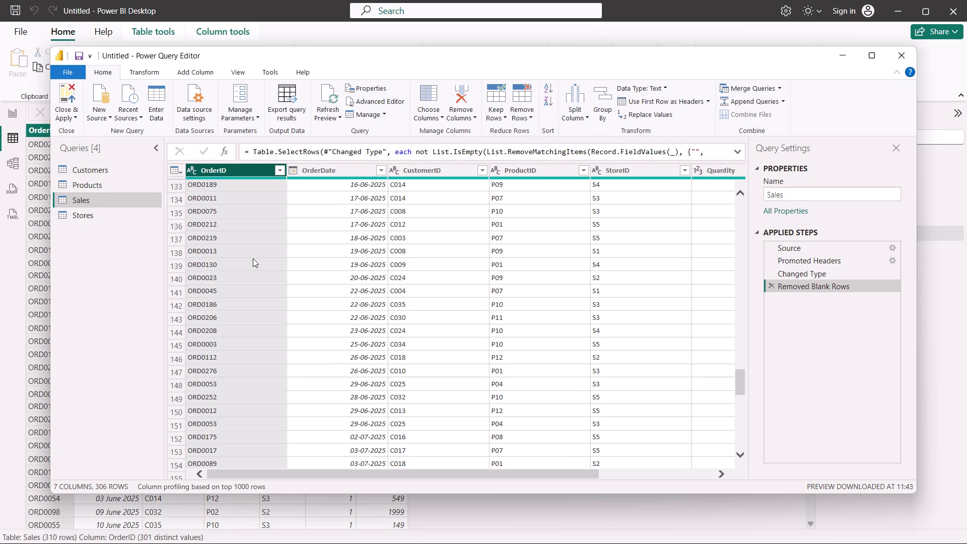
# Check the Stores query, and apply the pending query changes, closing Power Query Editor.
pyautogui.click(130, 216)
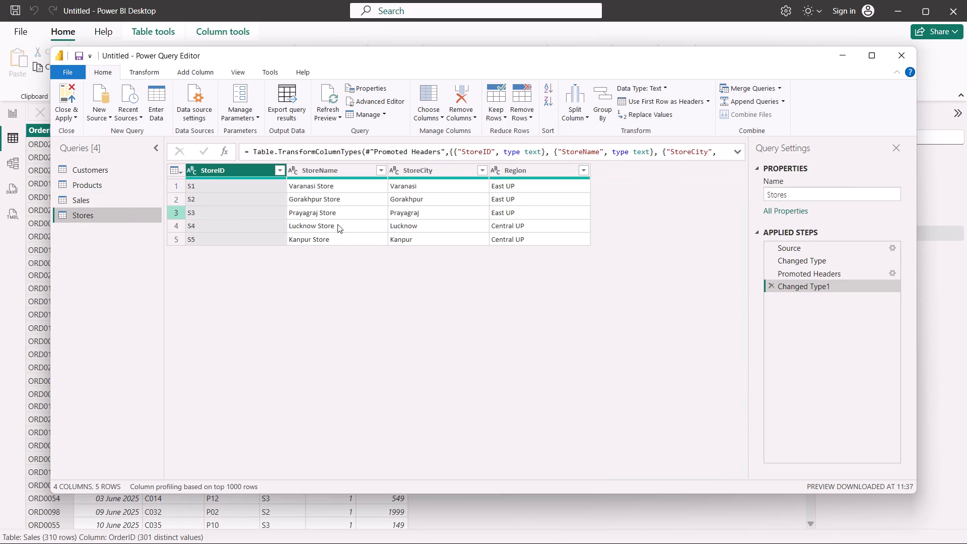
pyautogui.click(68, 92)
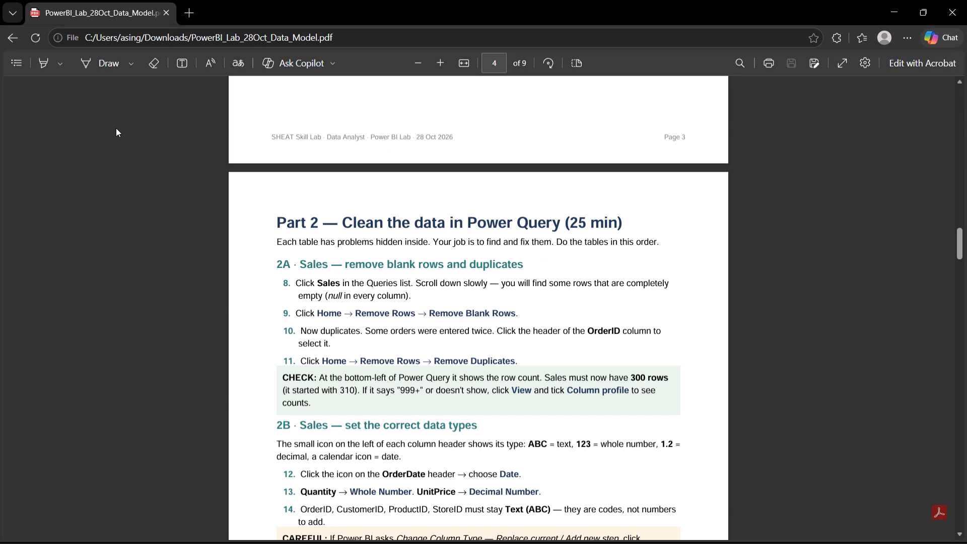
# Switch to Edge and read page 4 of the lab PDF on removing Sales duplicates, setting data types and adding a Revenue column.
pyautogui.scroll(-2, 357, 253)
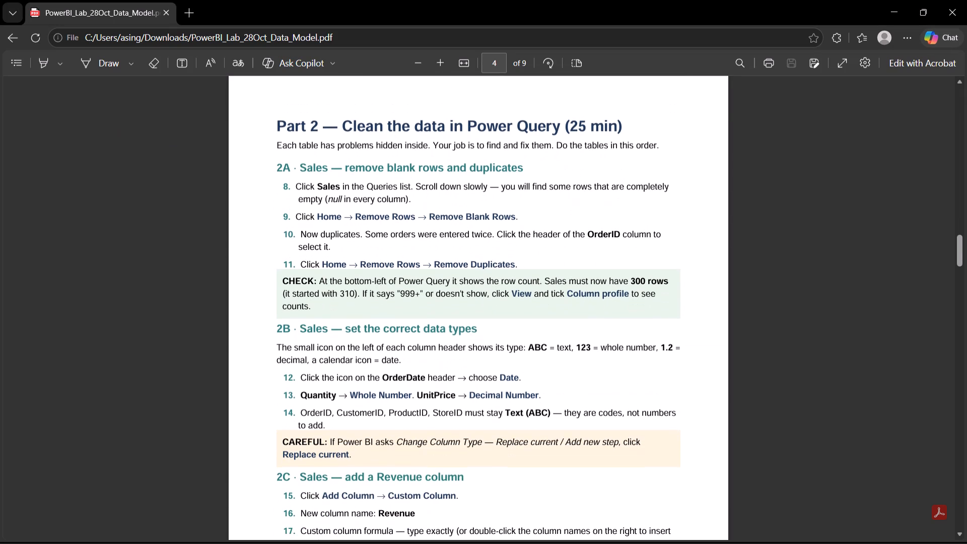
pyautogui.scroll(-1, 357, 253)
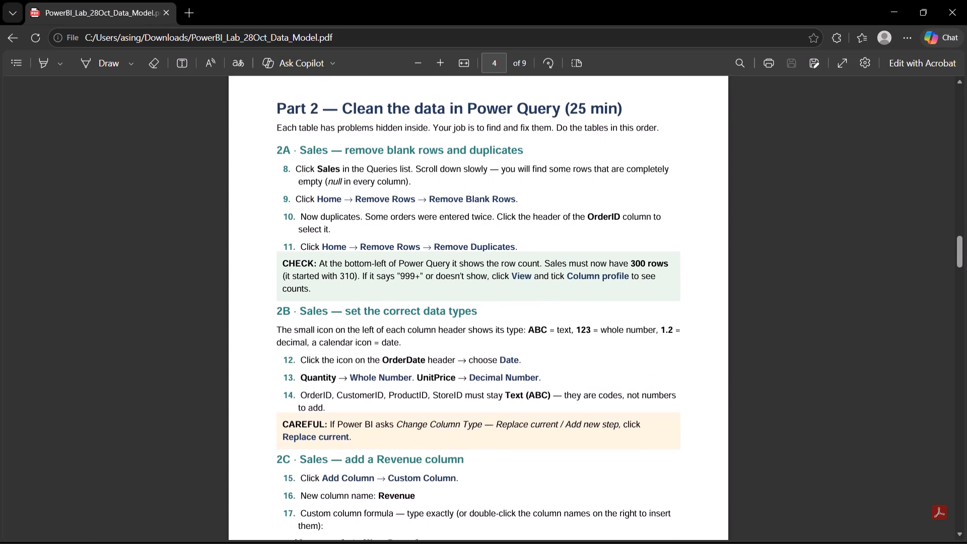
pyautogui.scroll(-1, 357, 253)
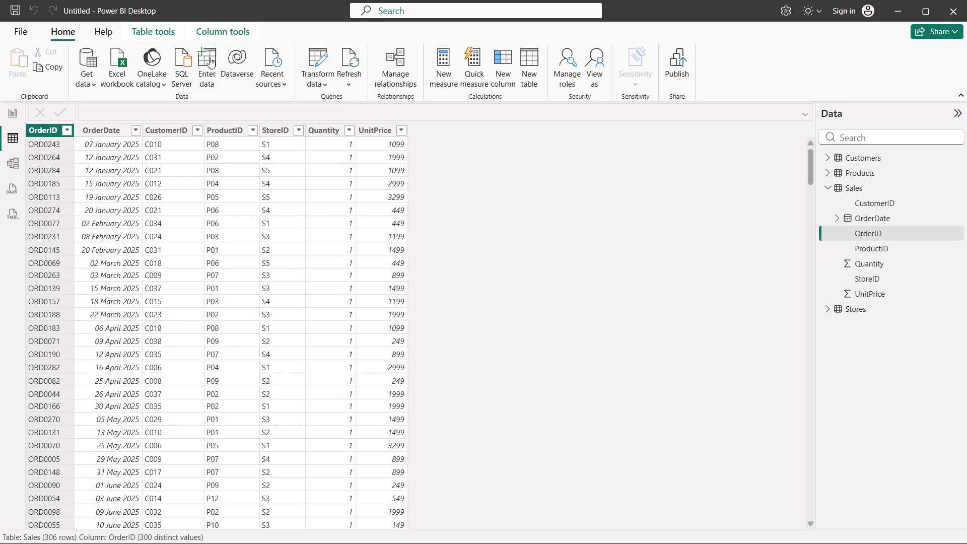
# Switch back to Power BI, reopen Power Query Editor and remove duplicate rows from Customers based on CustomerID.
pyautogui.click(313, 63)
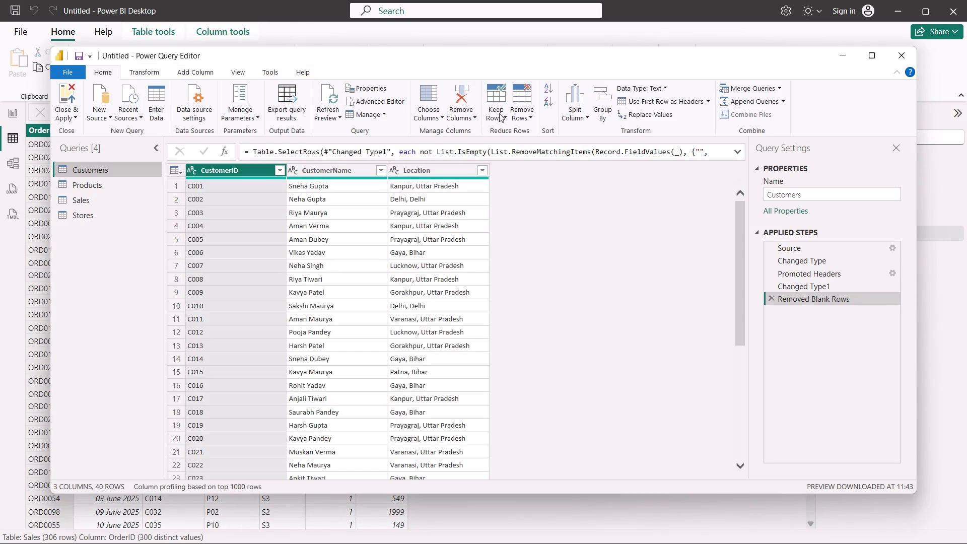
pyautogui.click(518, 113)
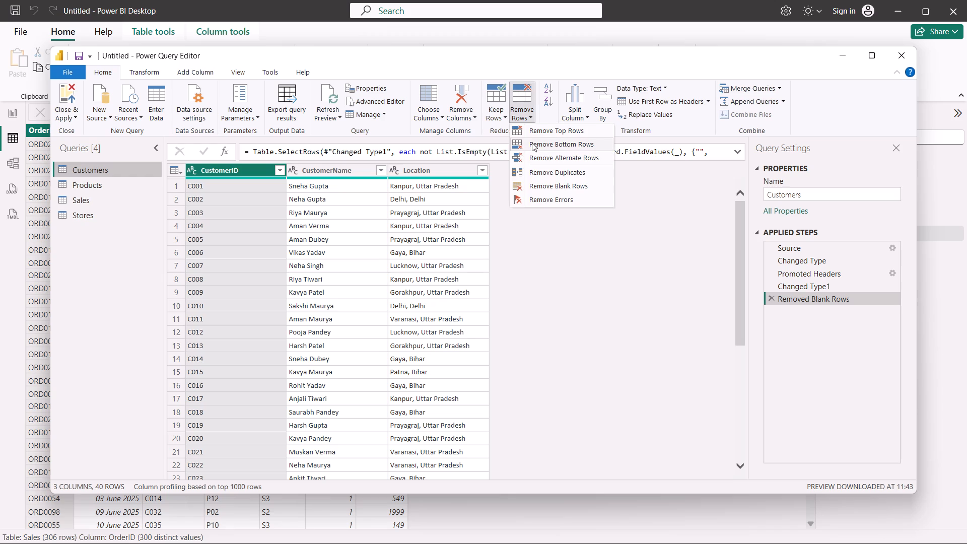
pyautogui.click(536, 168)
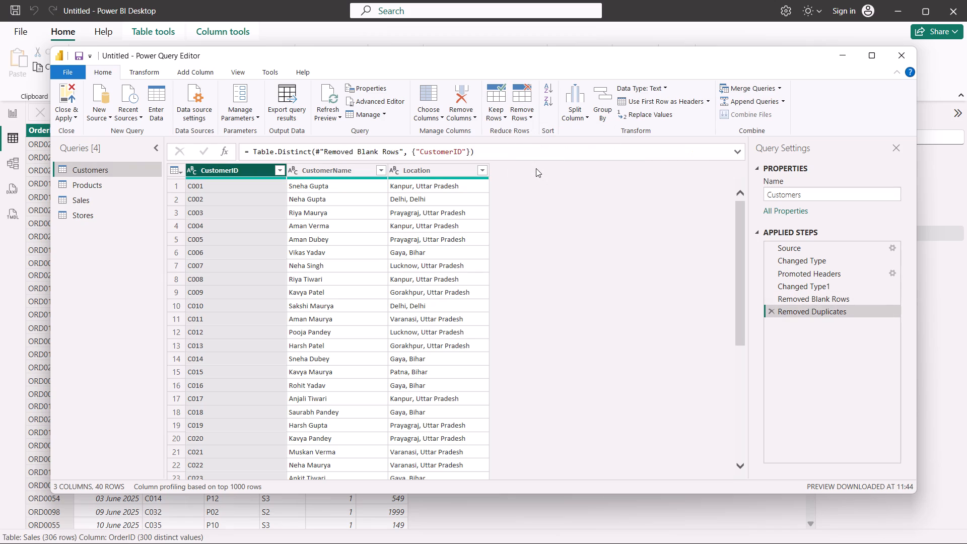
# Remove duplicate rows from the Products query based on the ProductID column.
pyautogui.click(76, 183)
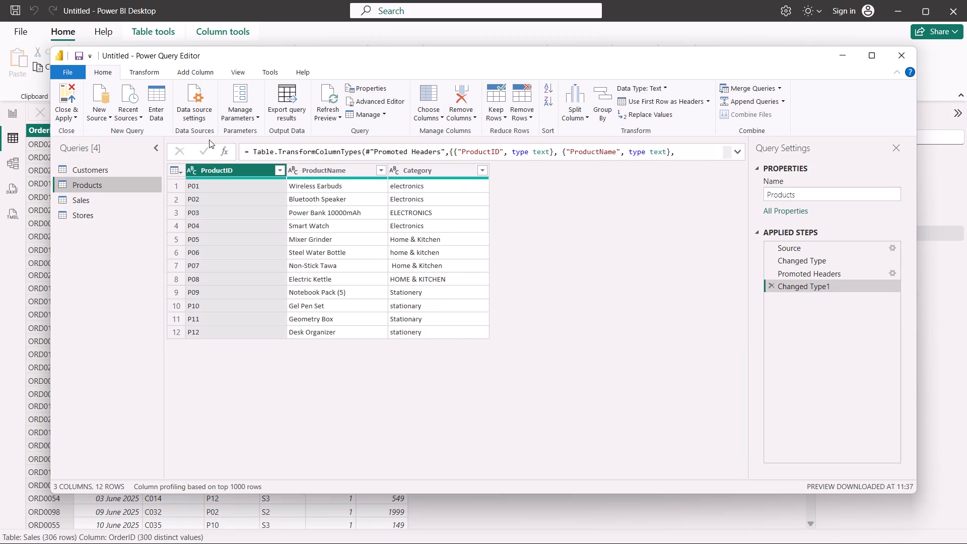
pyautogui.click(532, 119)
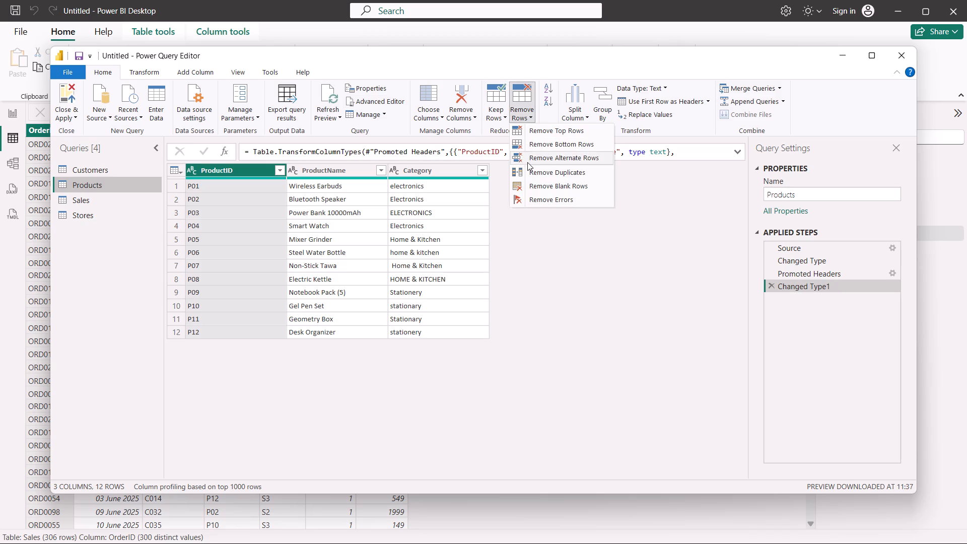
pyautogui.click(527, 166)
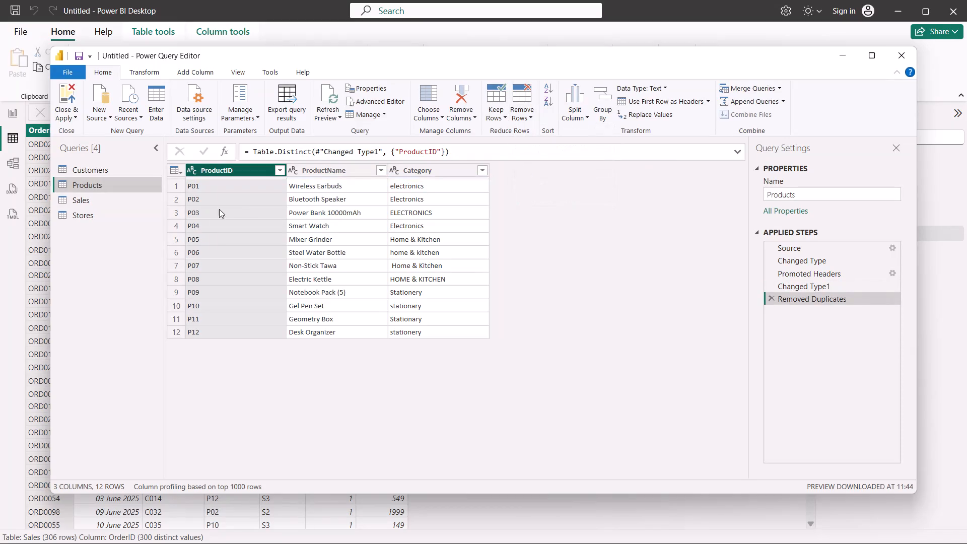
# Remove duplicate rows from the Sales query based on the OrderID column.
pyautogui.click(112, 196)
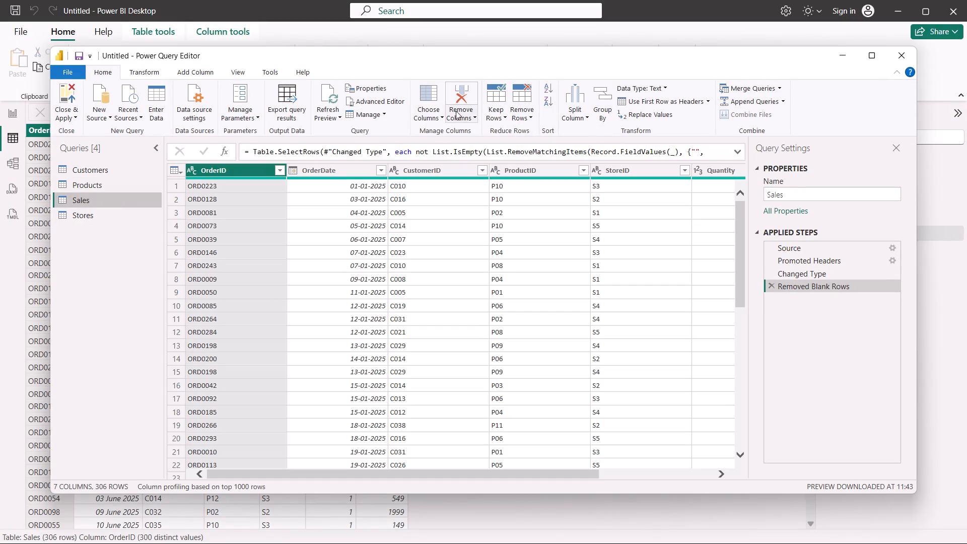
pyautogui.click(513, 107)
pyautogui.click(532, 172)
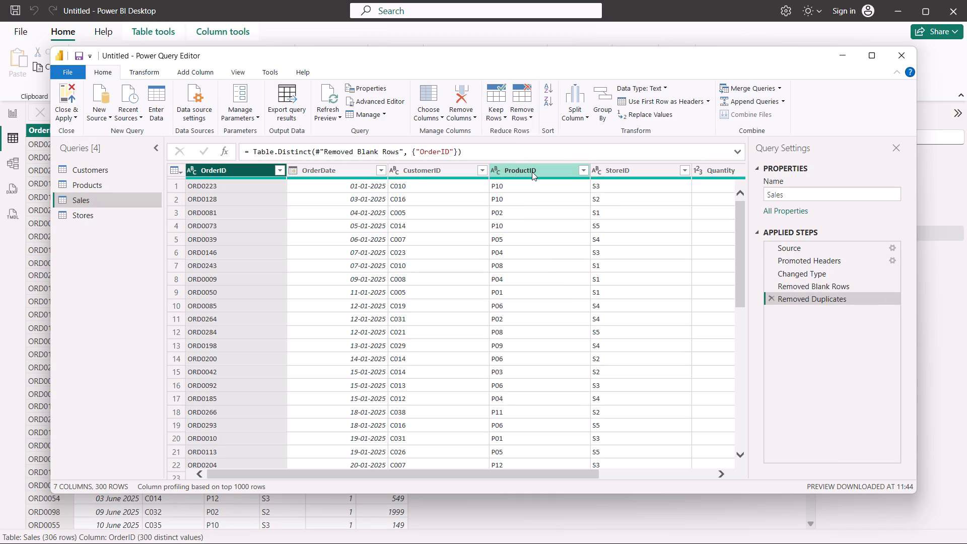
# Remove duplicate rows from the Stores query based on the StoreID column.
pyautogui.click(112, 217)
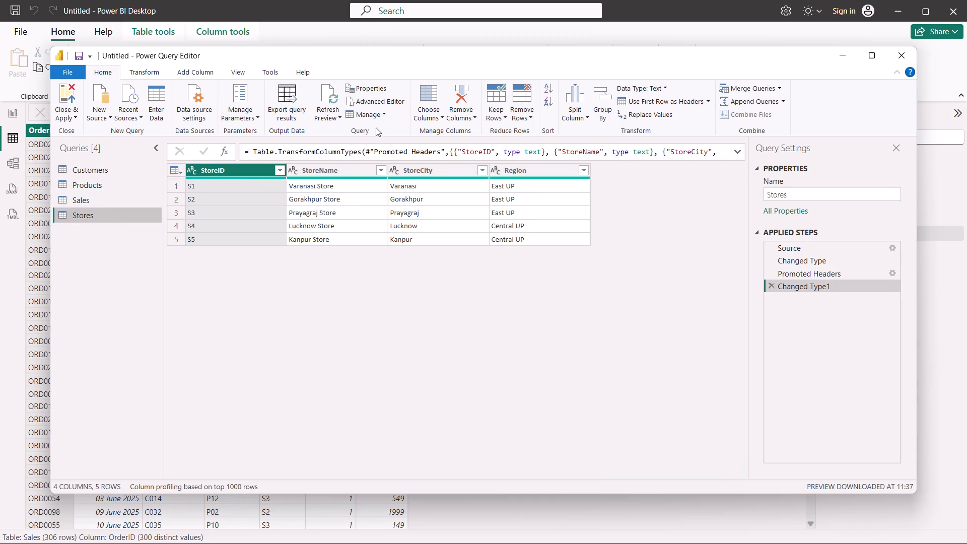
pyautogui.click(522, 113)
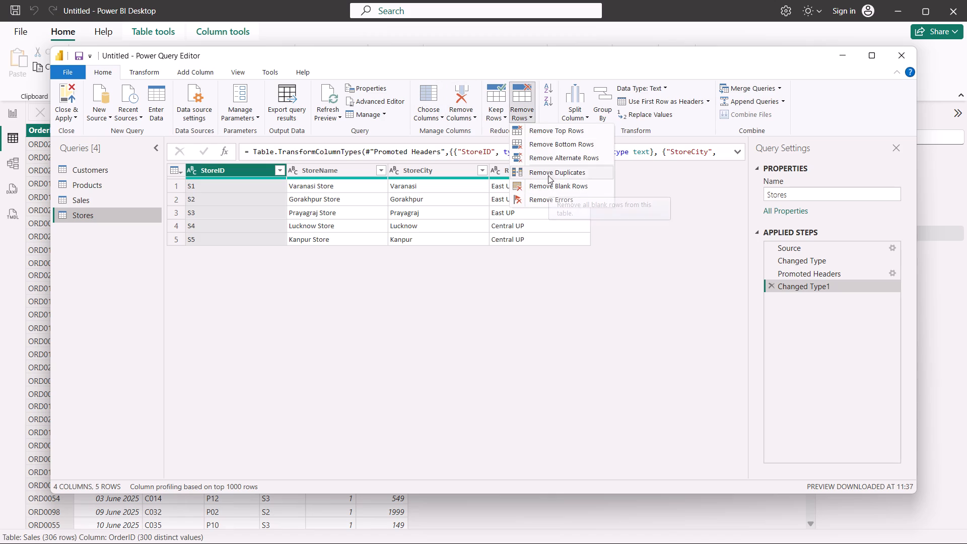
pyautogui.click(547, 171)
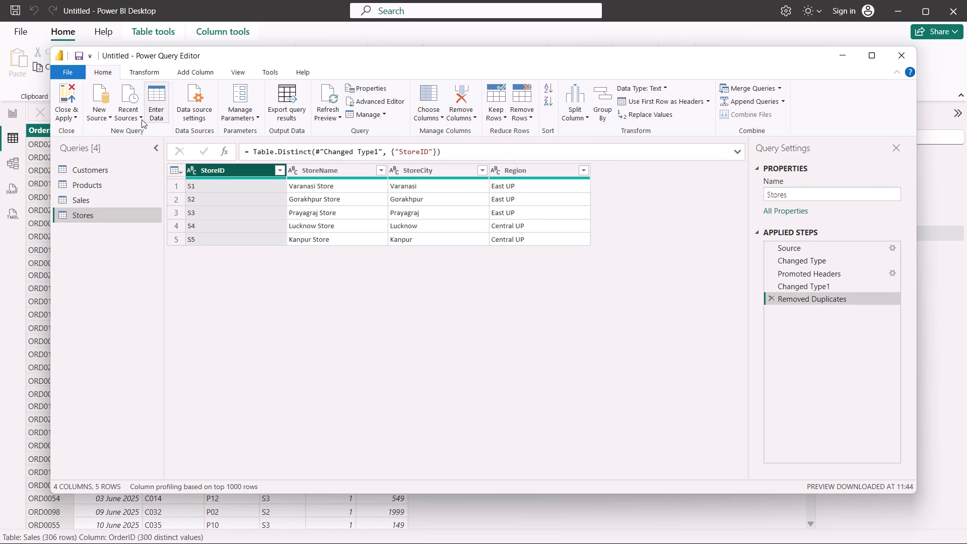
# Apply the cleaned queries to the data model and close Power Query Editor.
pyautogui.click(72, 94)
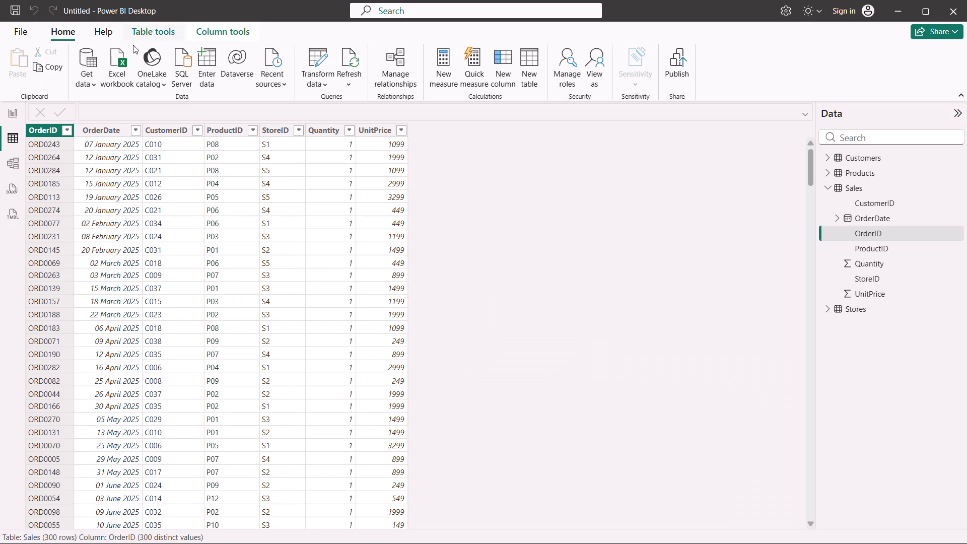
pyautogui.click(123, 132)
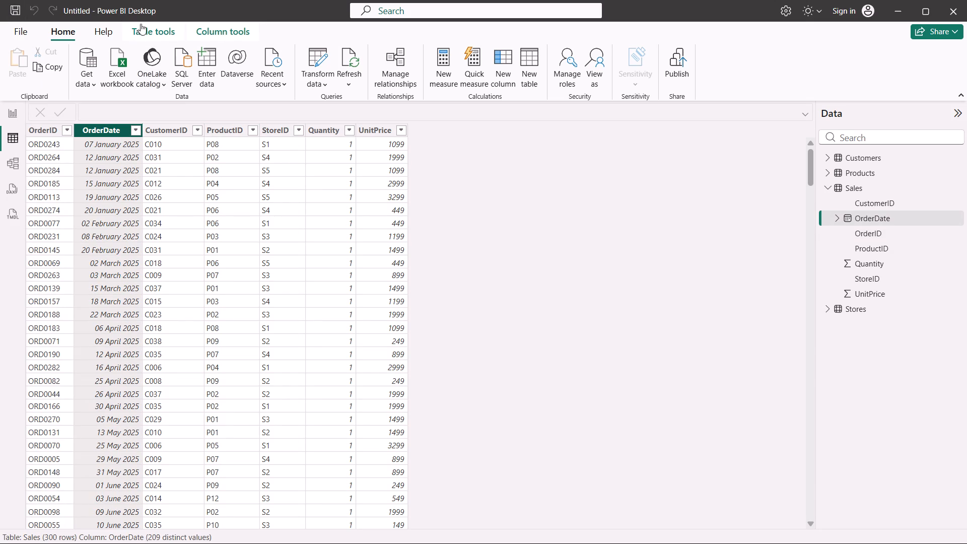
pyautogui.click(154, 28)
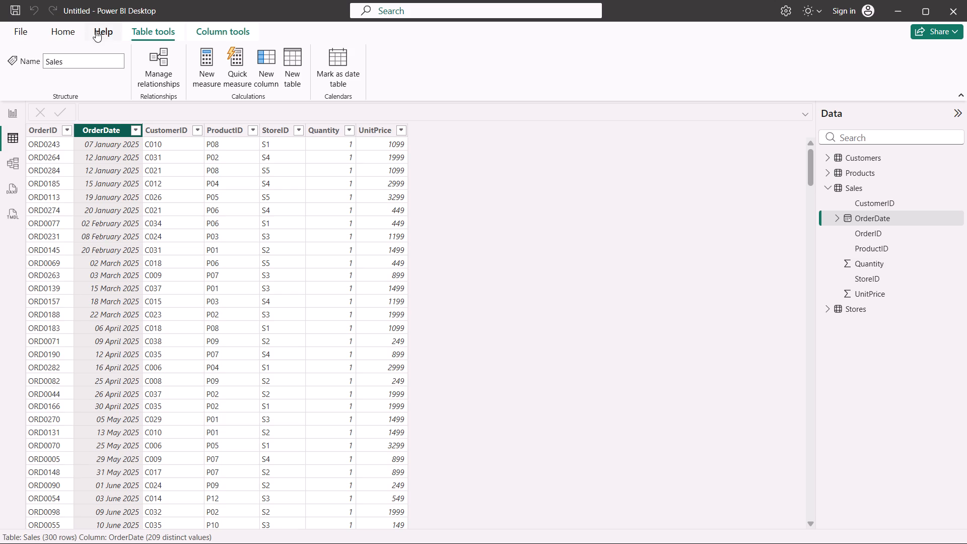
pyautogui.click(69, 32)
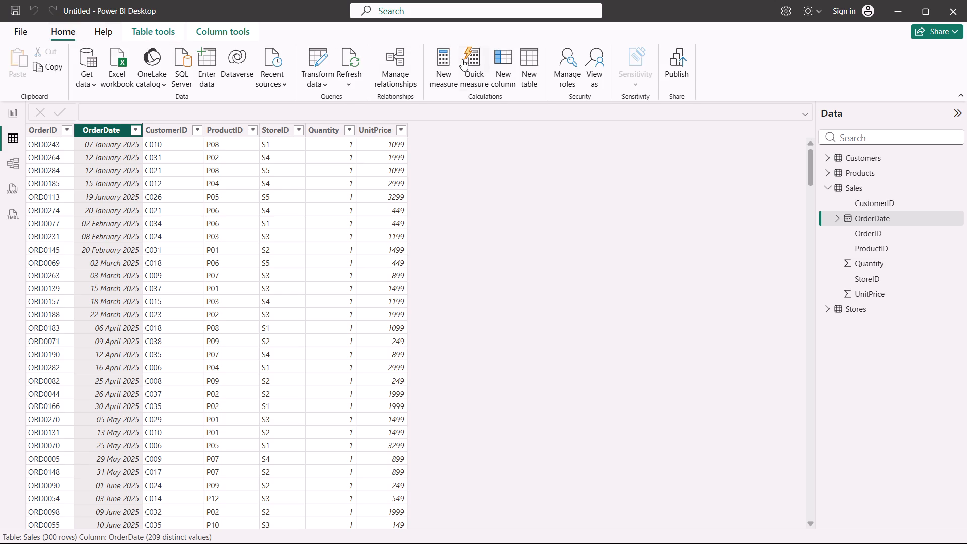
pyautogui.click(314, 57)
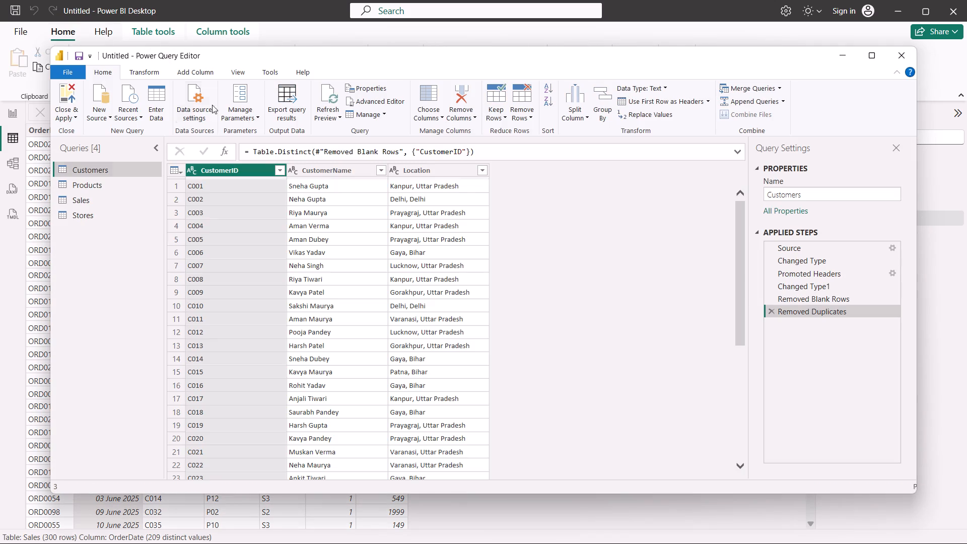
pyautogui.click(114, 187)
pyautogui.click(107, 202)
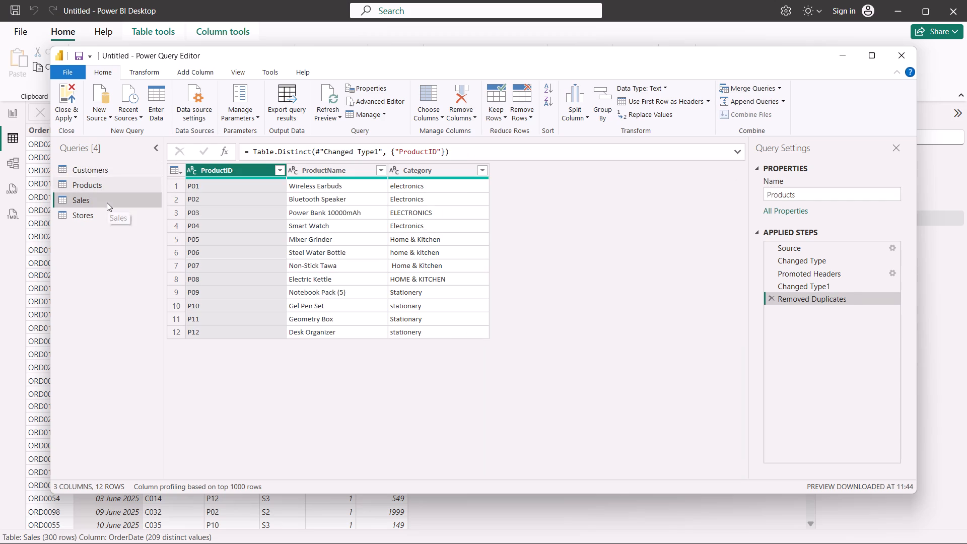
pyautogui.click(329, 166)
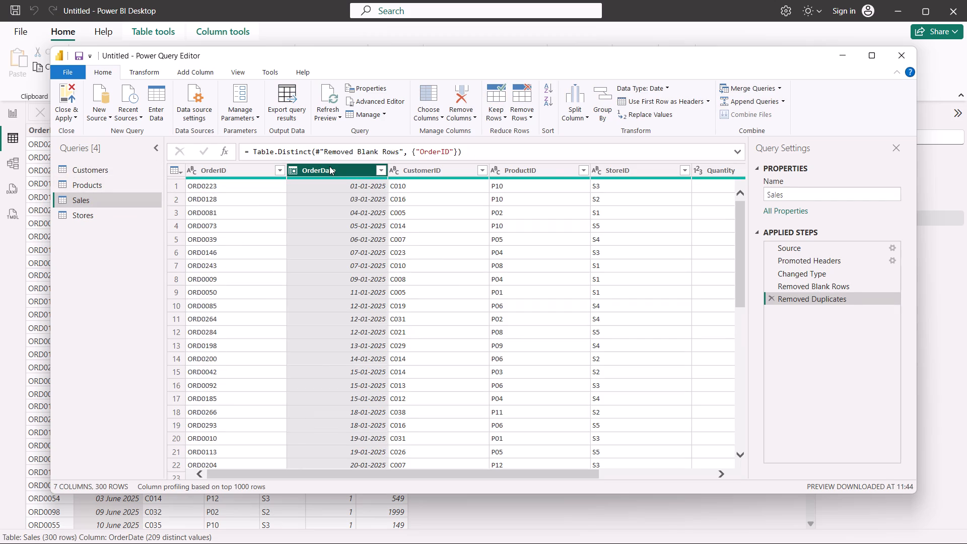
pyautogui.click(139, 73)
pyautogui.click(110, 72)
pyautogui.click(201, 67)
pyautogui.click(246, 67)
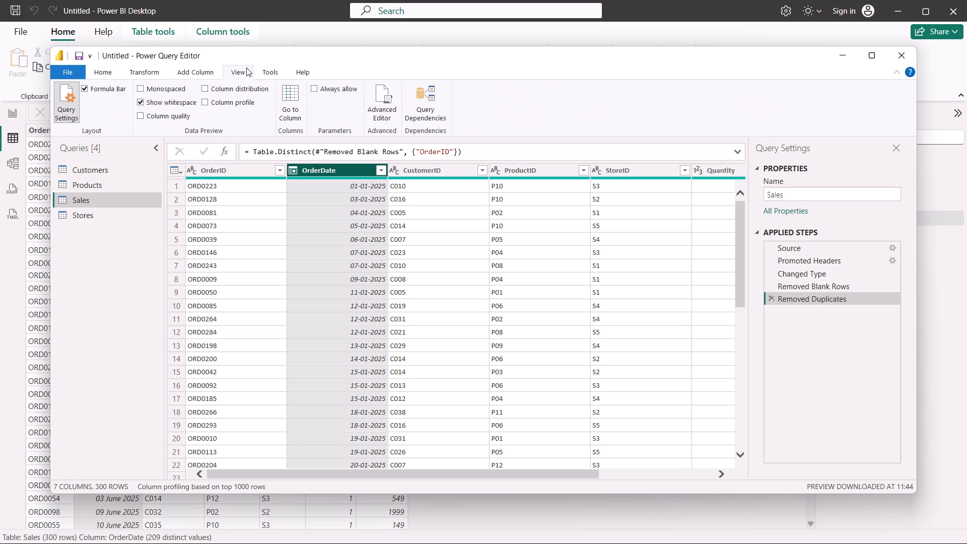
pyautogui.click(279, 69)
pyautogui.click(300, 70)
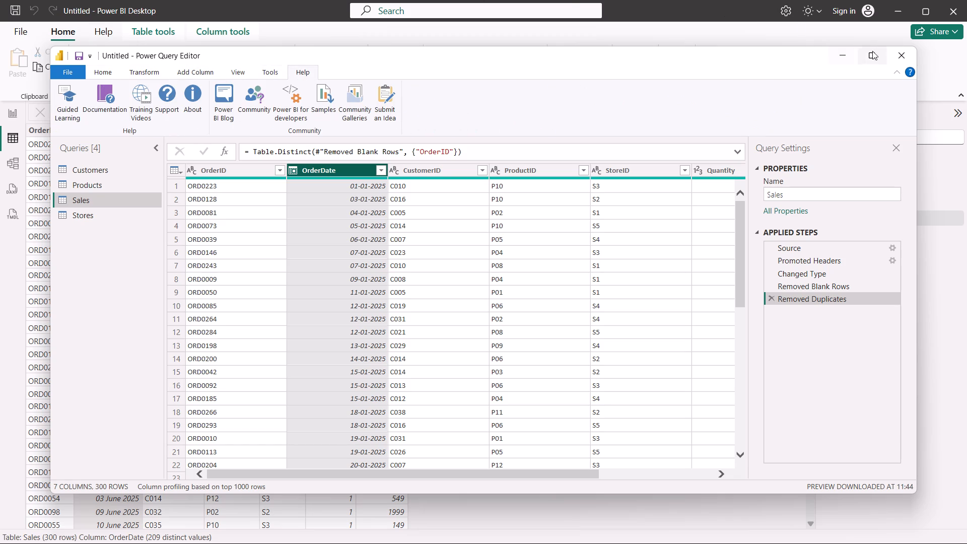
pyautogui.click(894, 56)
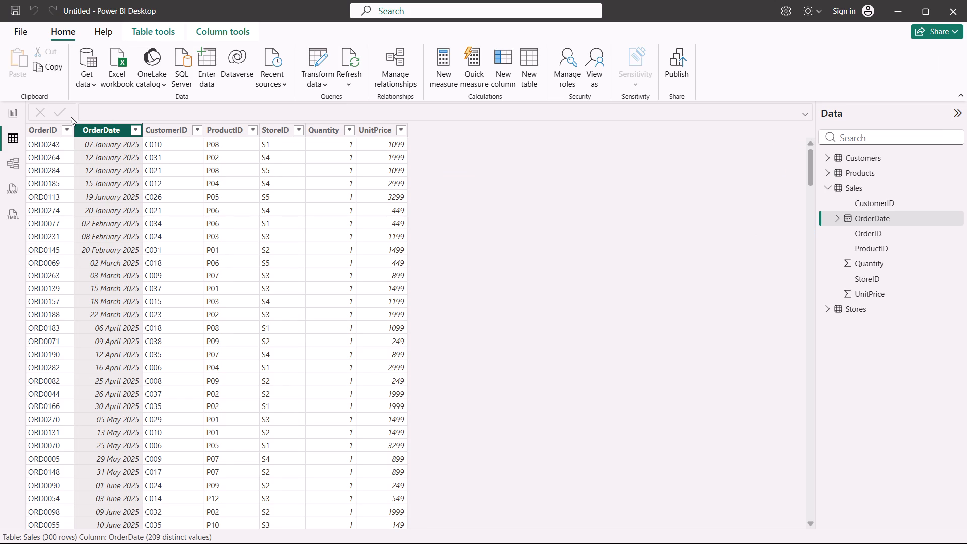
# Check the data types of the Sales OrderDate and Quantity columns, and set UnitPrice's data type to Decimal number.
pyautogui.click(104, 34)
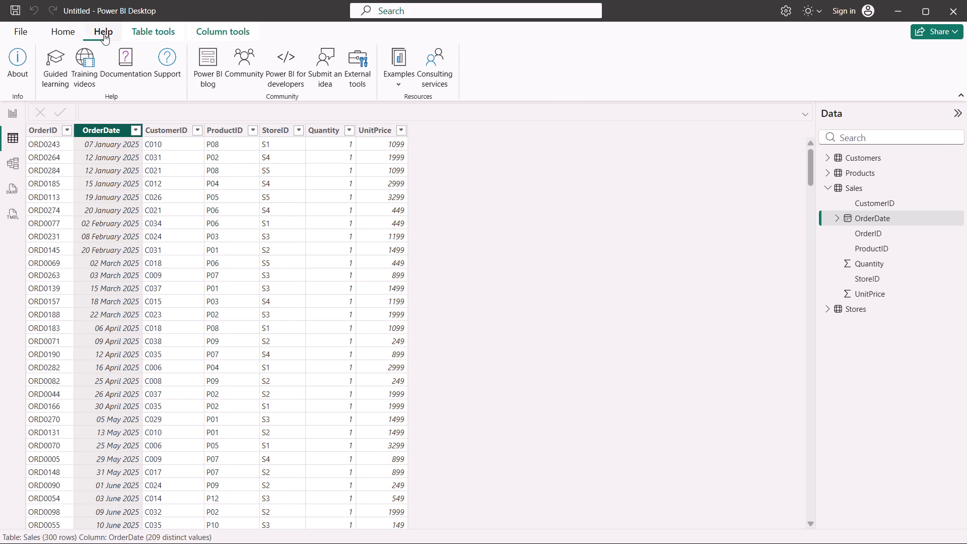
pyautogui.click(136, 25)
pyautogui.click(211, 30)
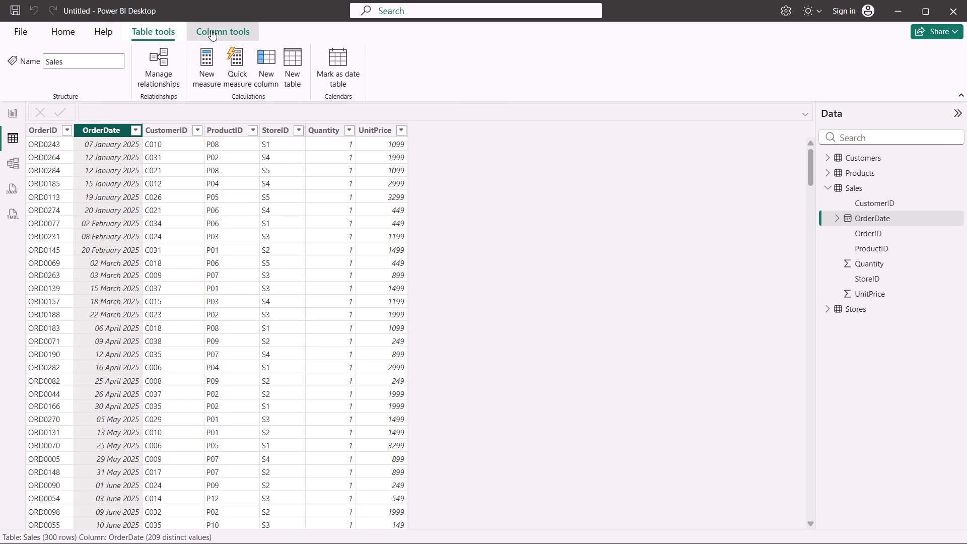
pyautogui.click(104, 125)
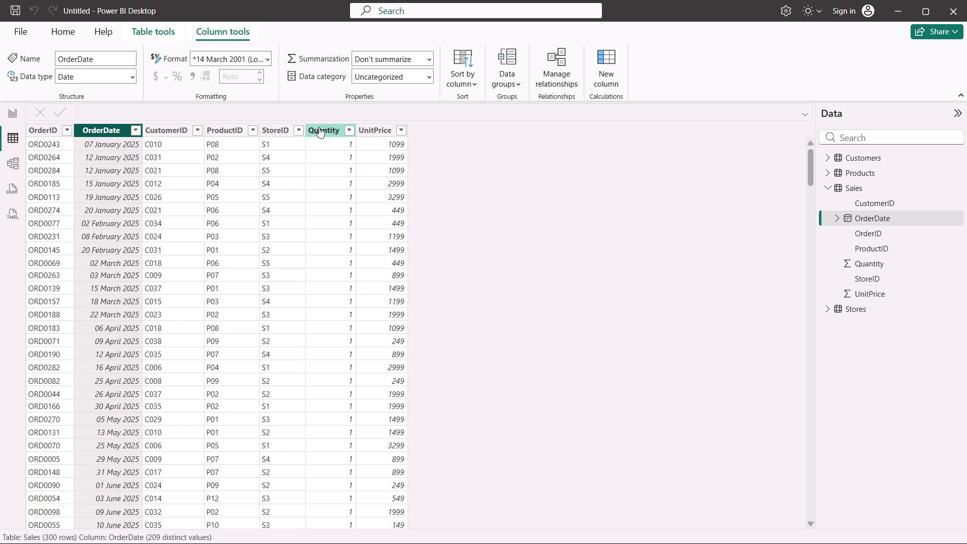
pyautogui.click(320, 127)
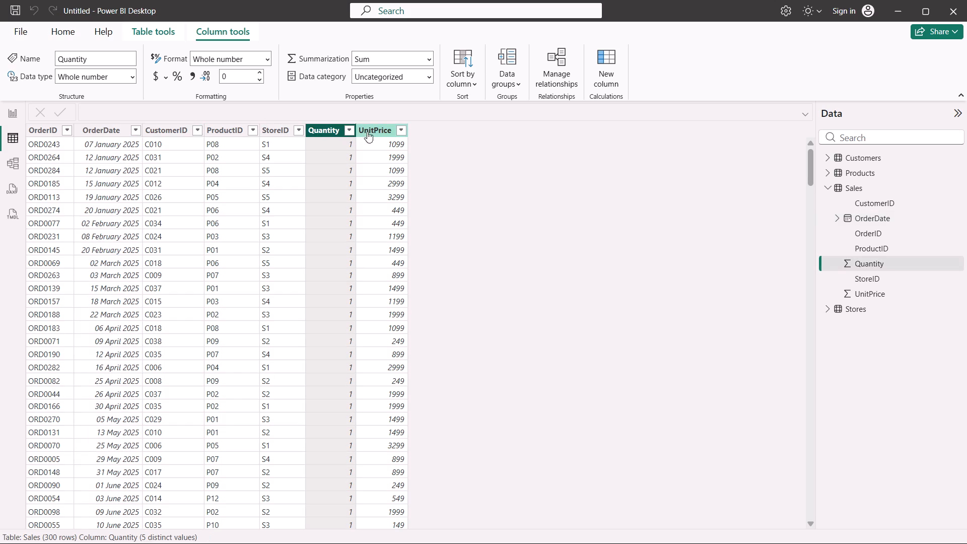
pyautogui.click(379, 131)
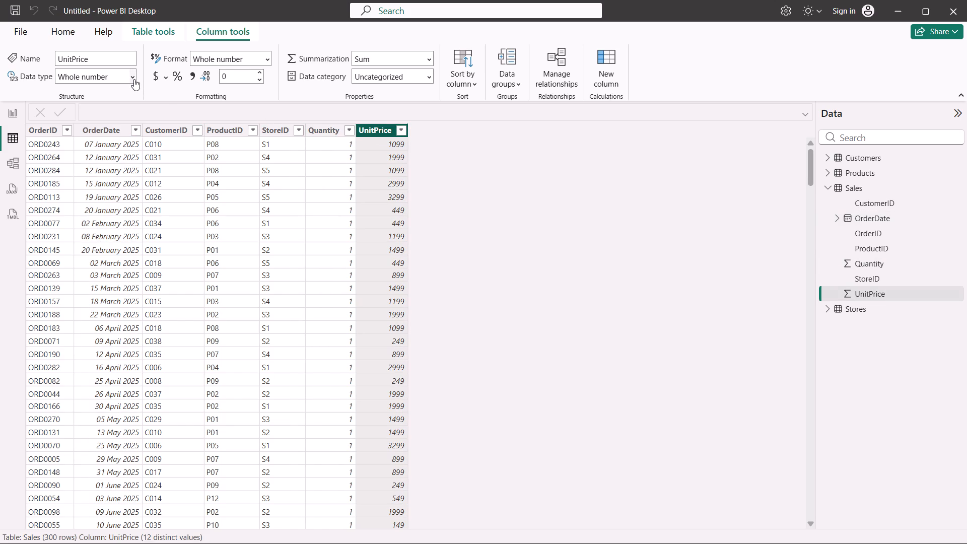
pyautogui.click(134, 79)
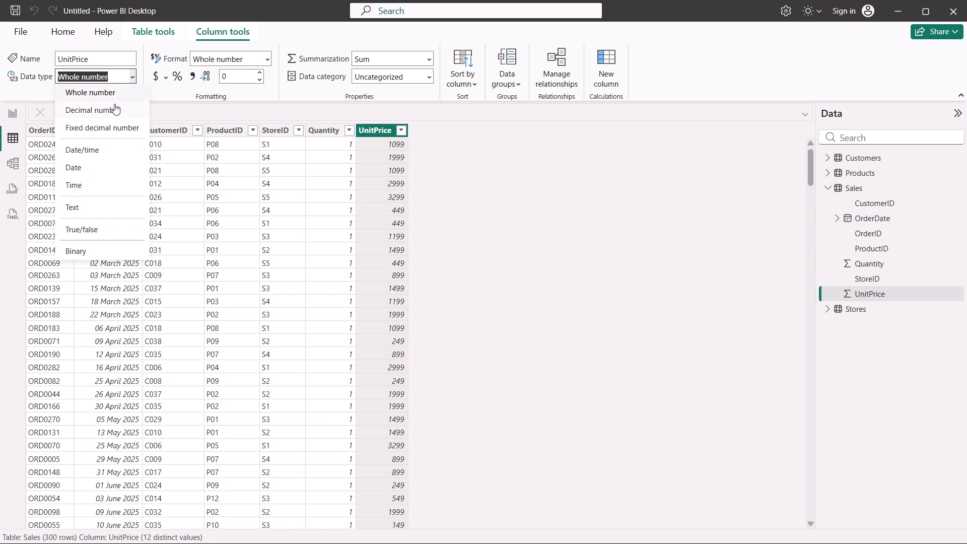
pyautogui.click(114, 104)
pyautogui.press('Return')
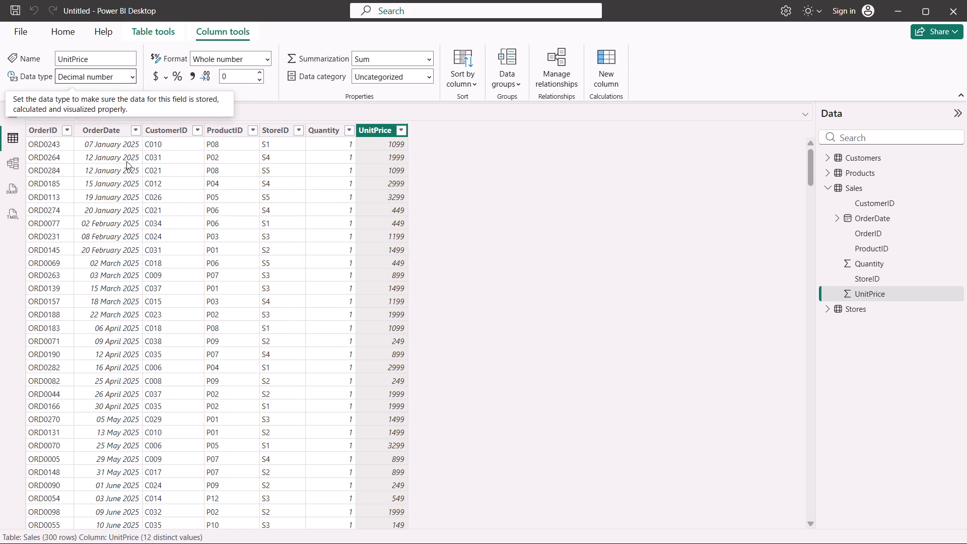
# Consult the lab PDF's data type instructions and check the data type of the Sales OrderID column.
pyautogui.click(57, 29)
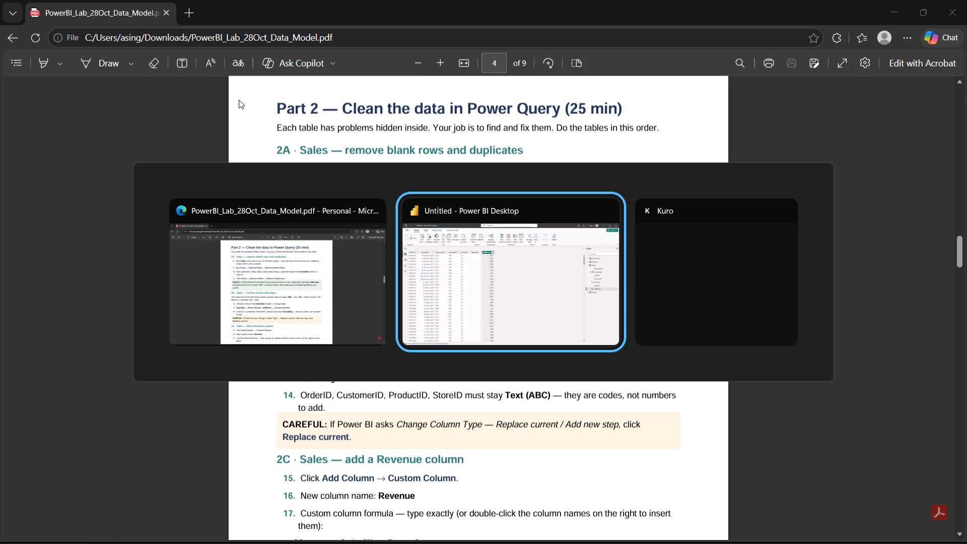
pyautogui.click(54, 124)
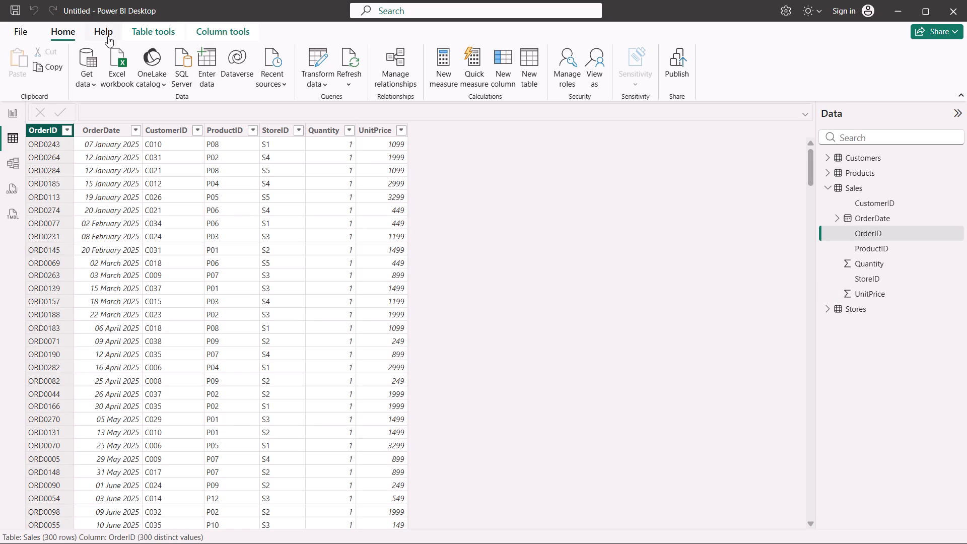
pyautogui.click(177, 23)
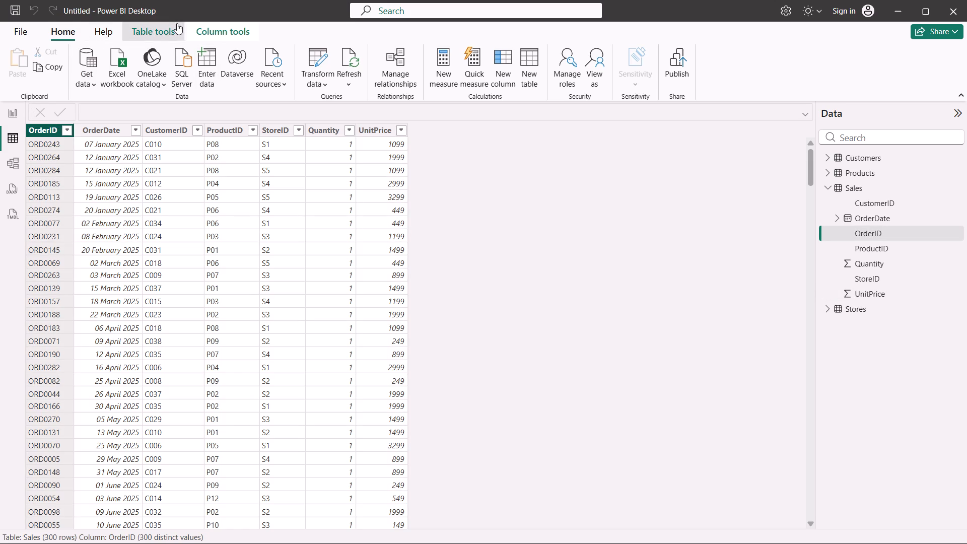
pyautogui.click(229, 29)
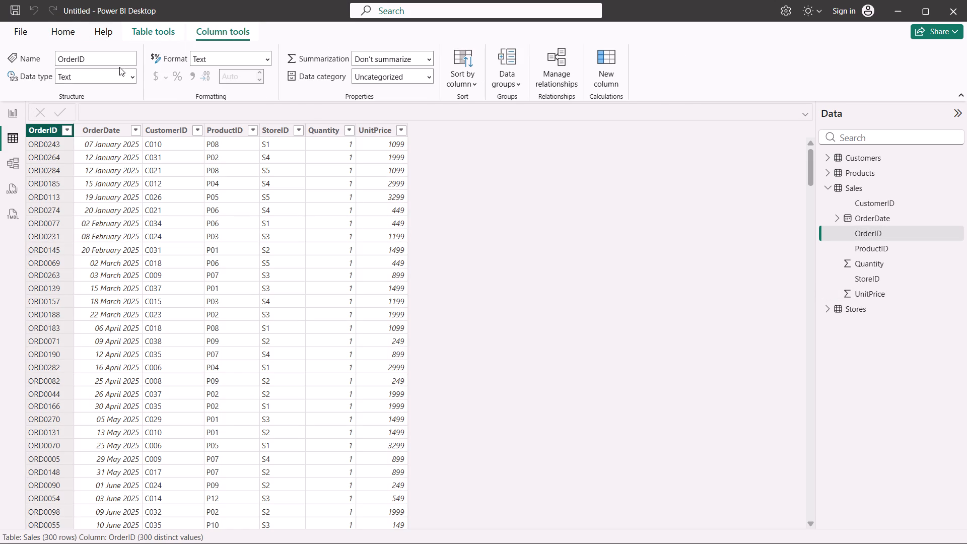
pyautogui.click(129, 81)
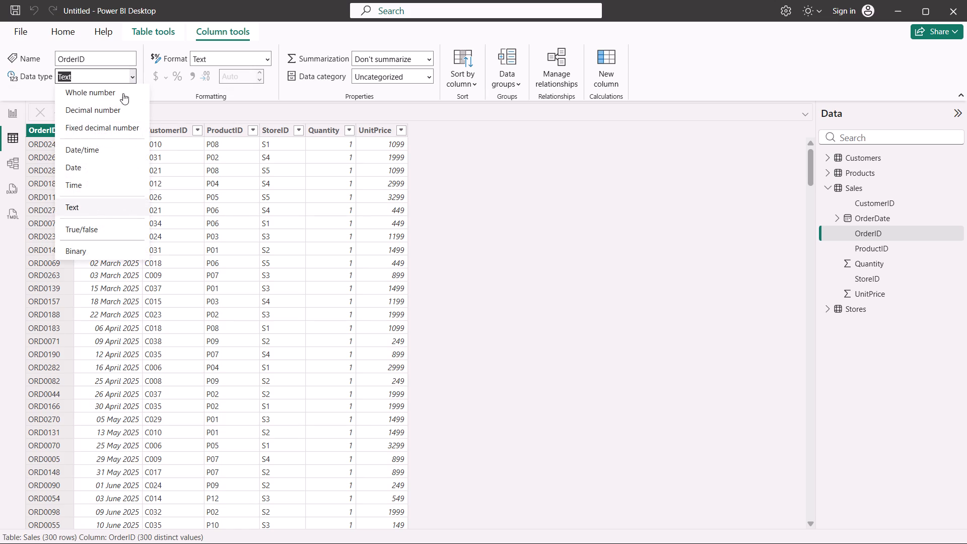
pyautogui.scroll(-2, 82, 205)
pyautogui.scroll(3, 82, 205)
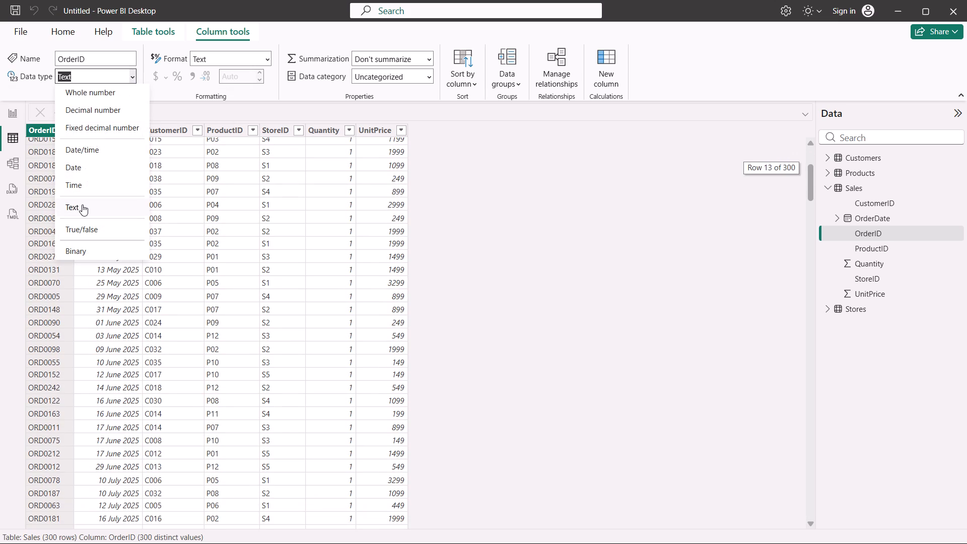
pyautogui.click(457, 180)
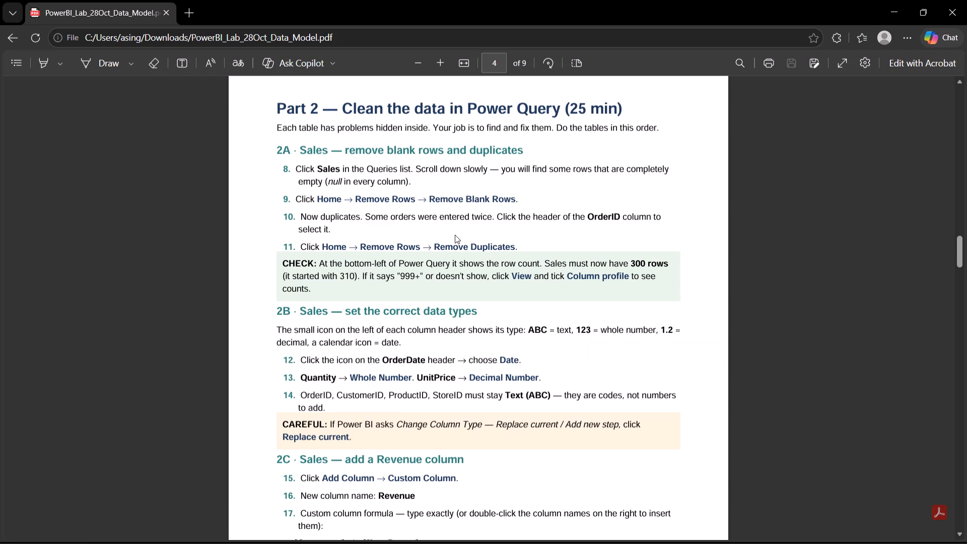
# Read the lab PDF's section 2C on adding a Revenue column to Sales, and return to Power BI.
pyautogui.scroll(-1, 455, 235)
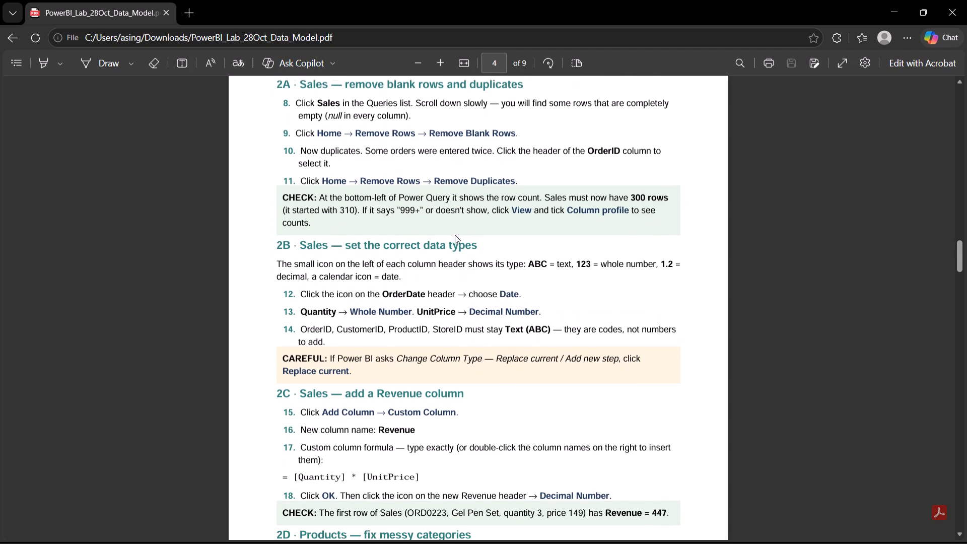
pyautogui.scroll(-2, 455, 235)
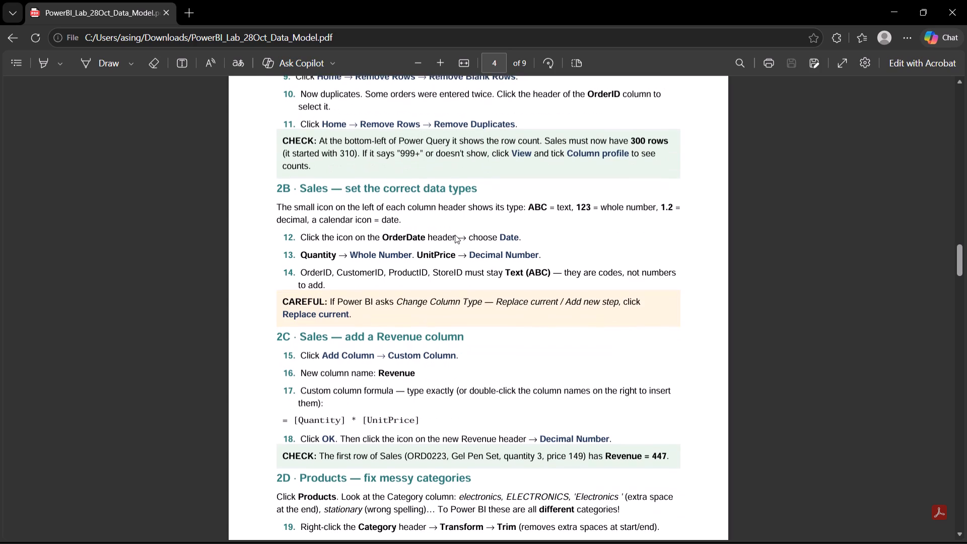
pyautogui.scroll(-1, 455, 235)
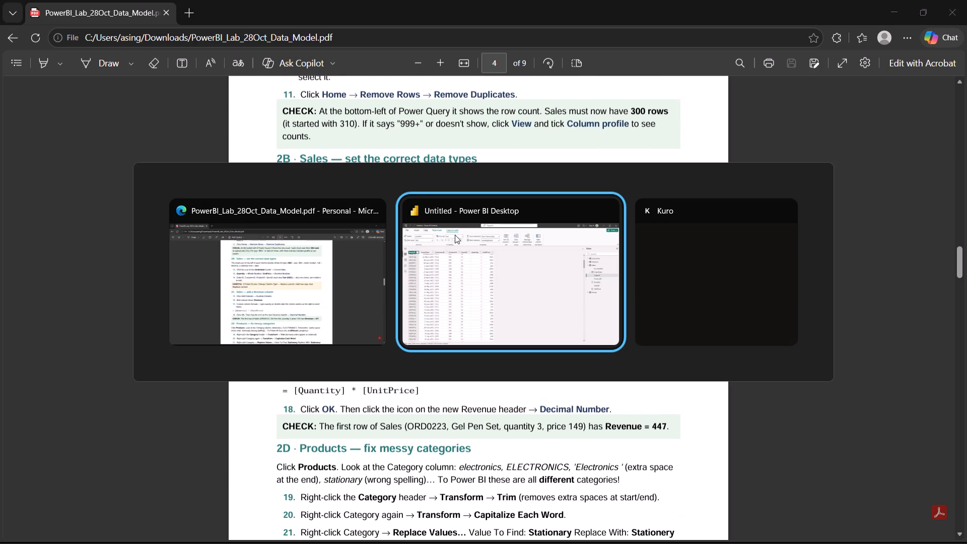
pyautogui.scroll(4, 265, 203)
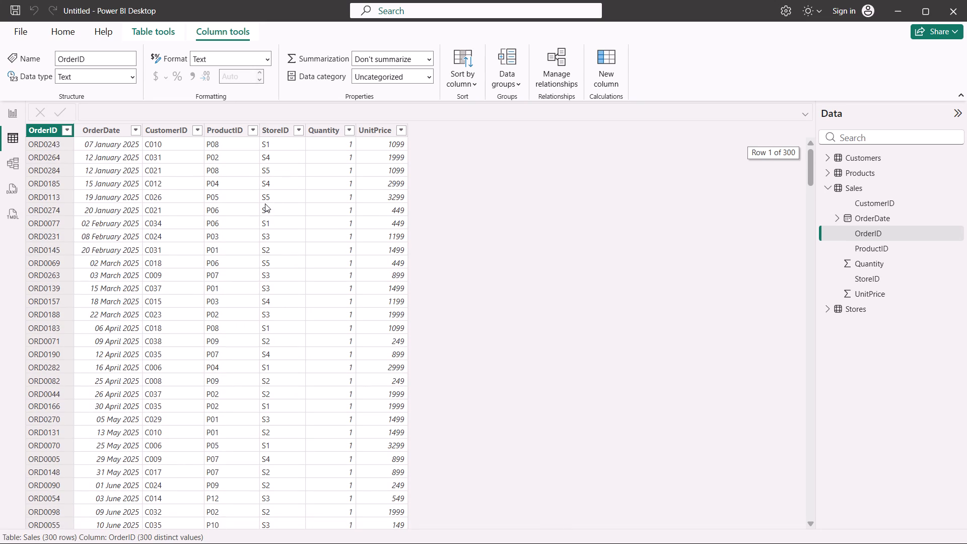
pyautogui.scroll(1, 265, 203)
pyautogui.click(34, 32)
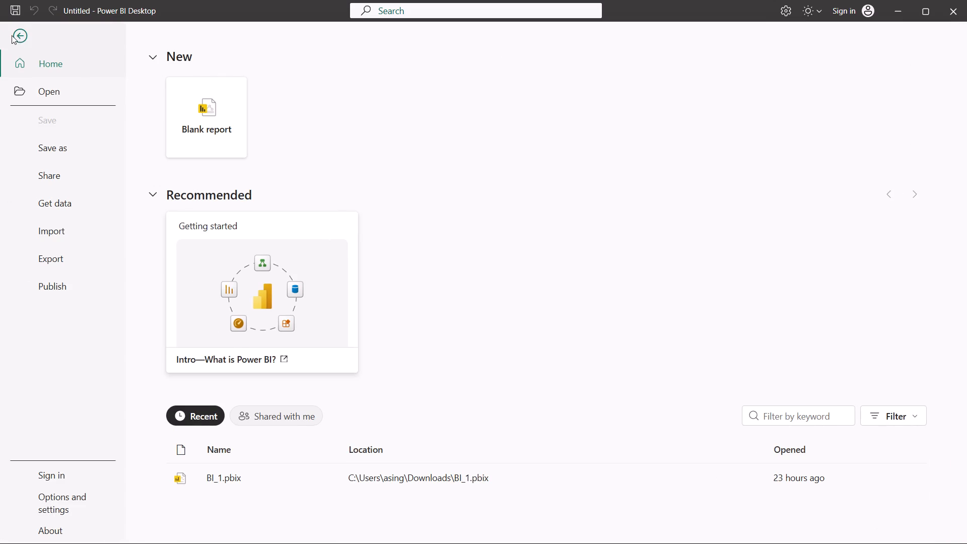
pyautogui.click(24, 35)
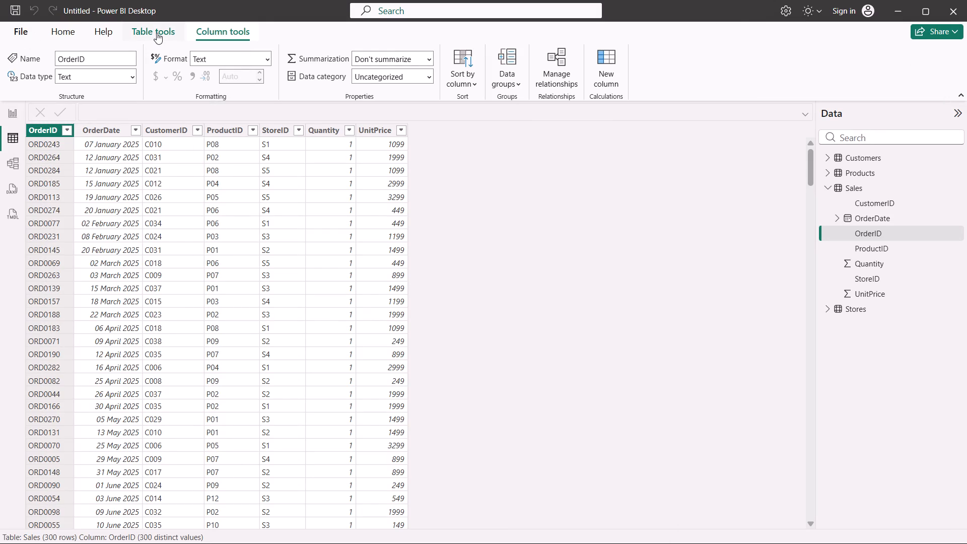
# Add a new calculated column to the Sales table and name it Revenue.
pyautogui.click(606, 68)
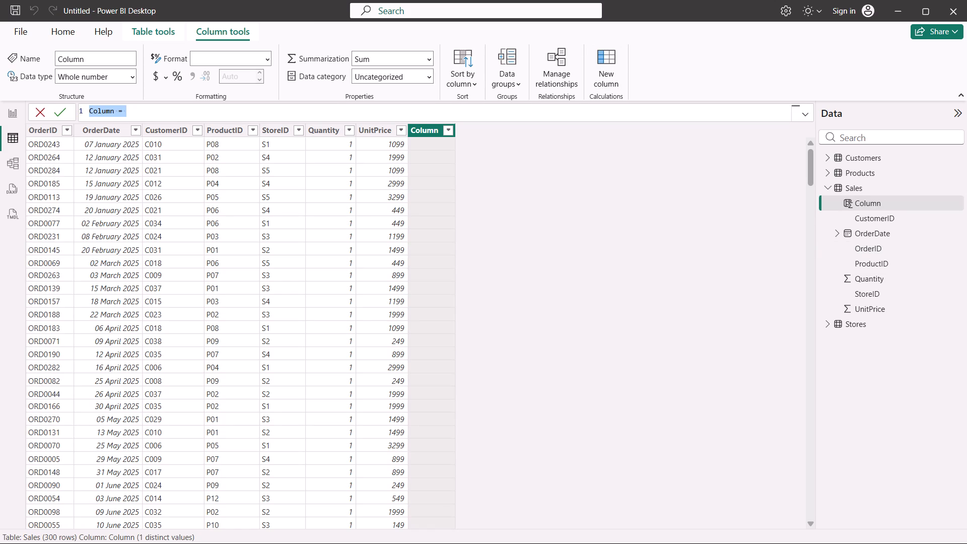
pyautogui.hotkey('shift', 'r')
pyautogui.write('eve')
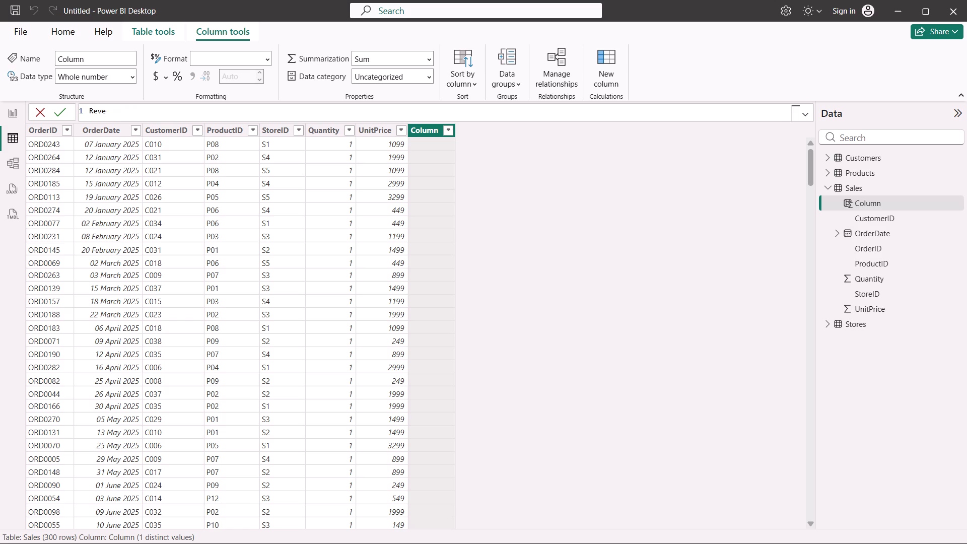
pyautogui.write('nue')
pyautogui.press('Return')
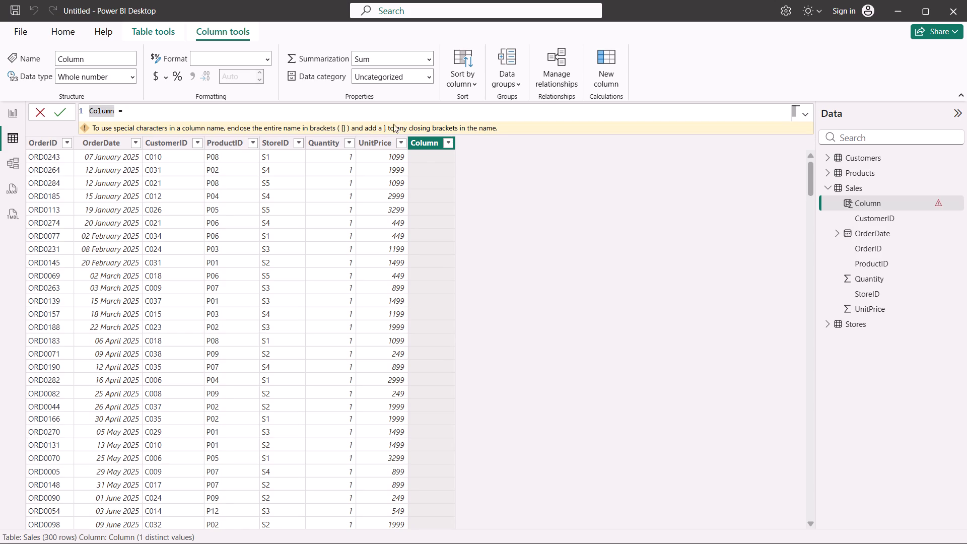
pyautogui.click(432, 139)
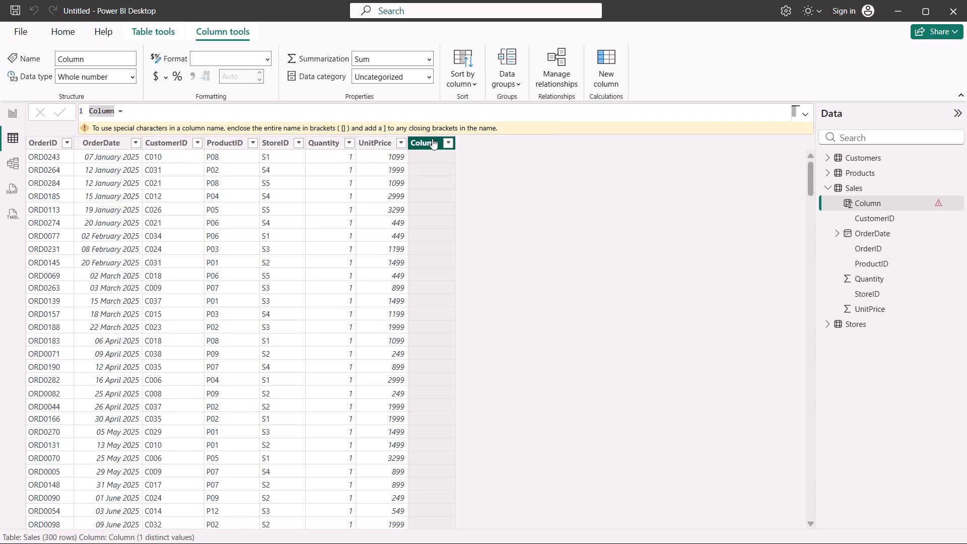
pyautogui.rightClick(432, 139)
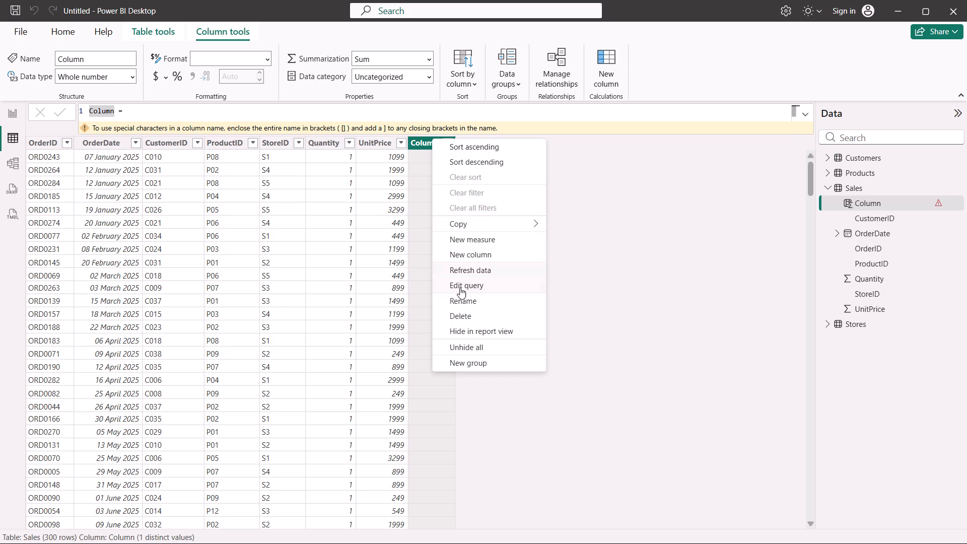
pyautogui.click(461, 298)
pyautogui.write('Revenue')
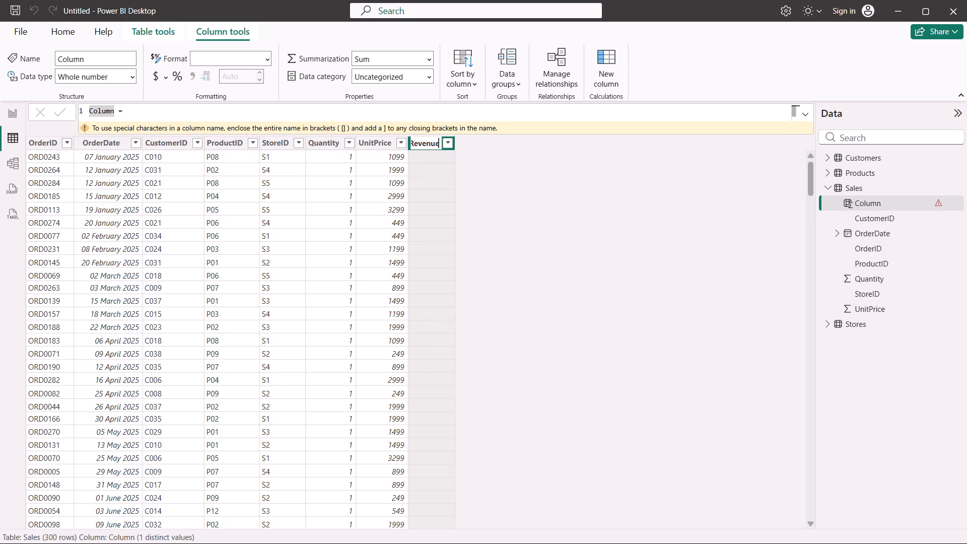
pyautogui.press('Return')
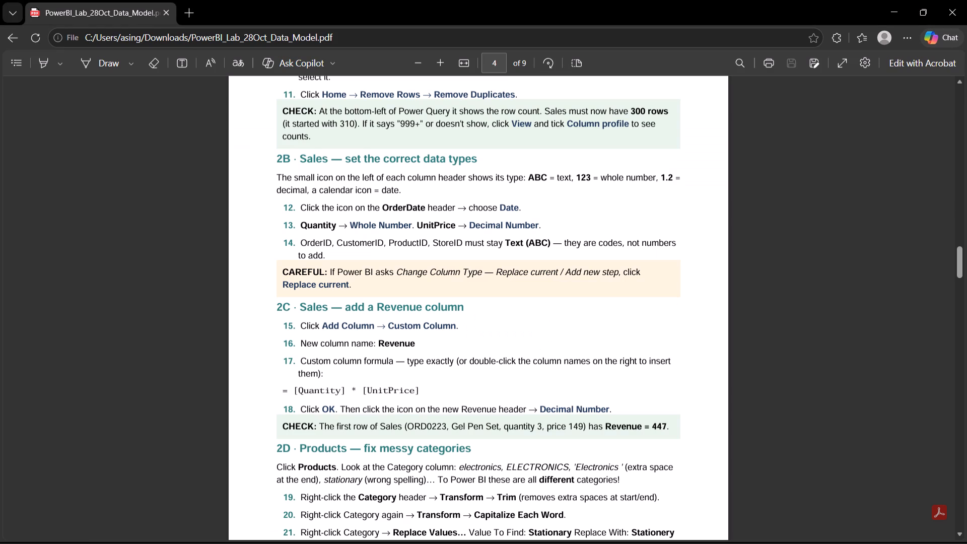
# Consult the formula in the lab PDF's section 2C and define the Revenue column as [Quantity]*[UnitPrice].
pyautogui.scroll(-1, 436, 324)
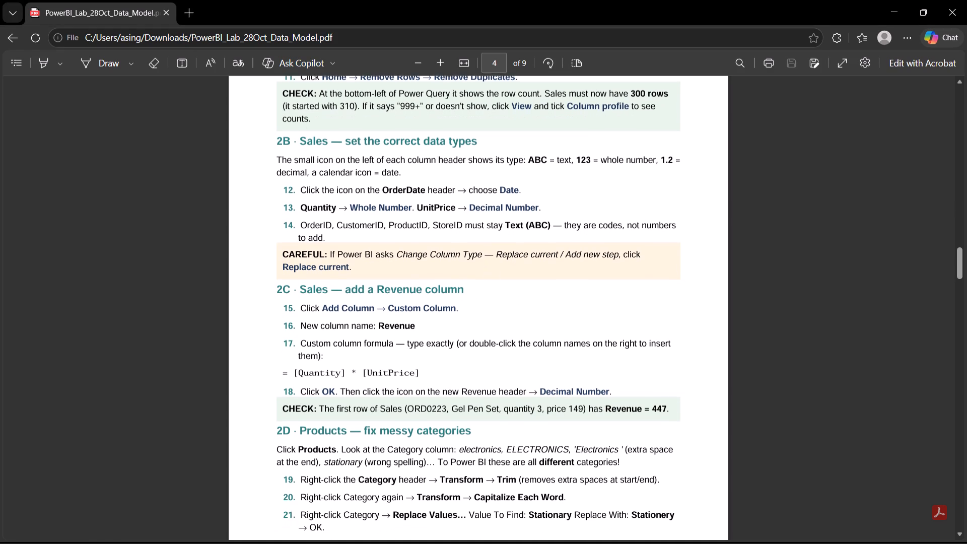
pyautogui.scroll(-1, 436, 324)
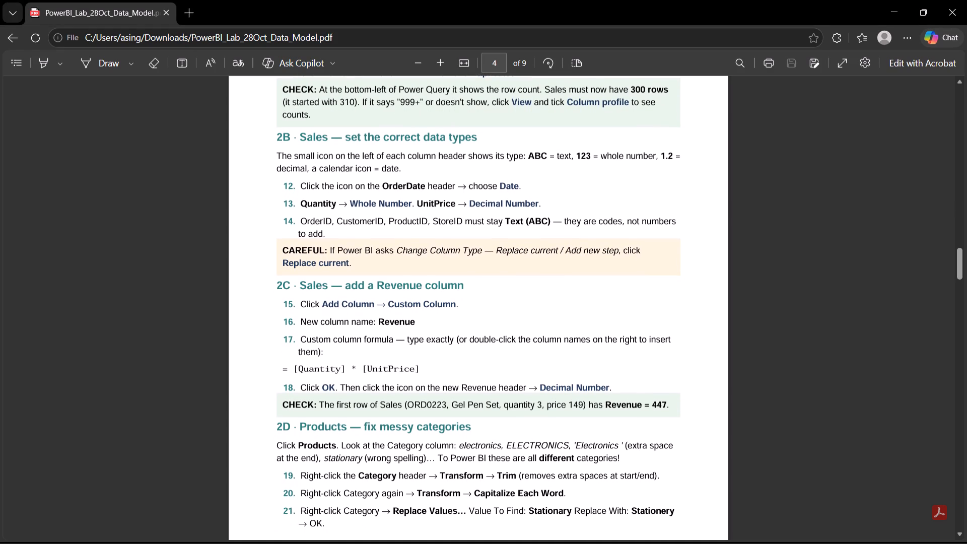
pyautogui.scroll(-1, 436, 324)
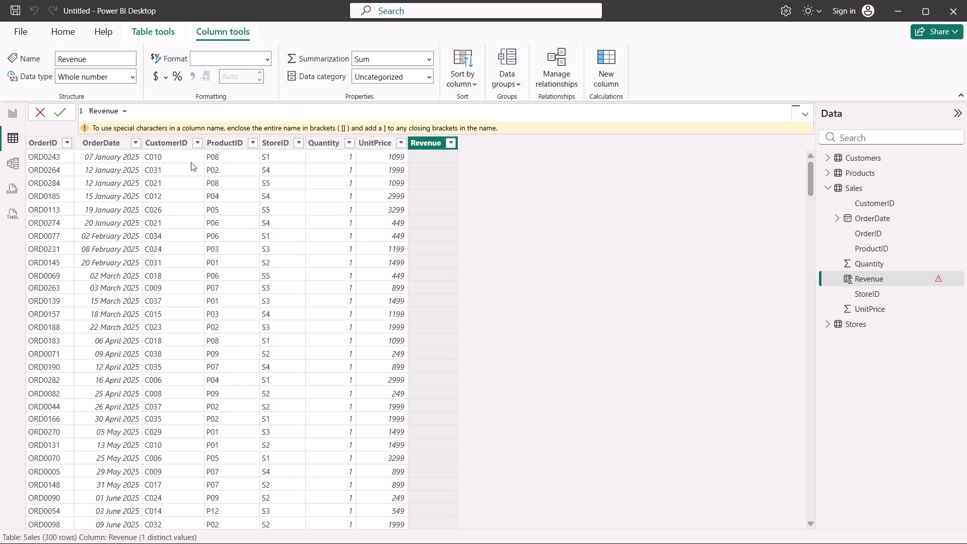
pyautogui.press('[')
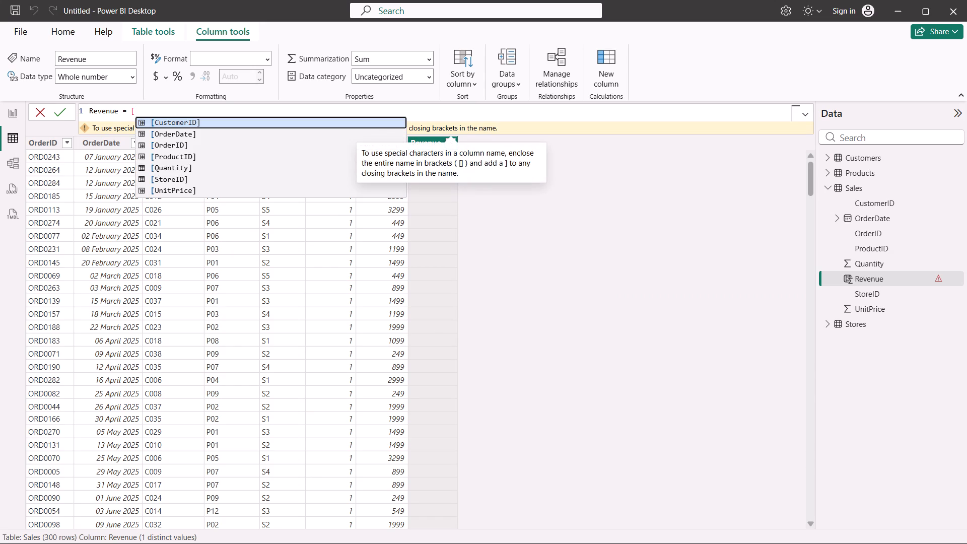
pyautogui.write('qu')
pyautogui.press('Return')
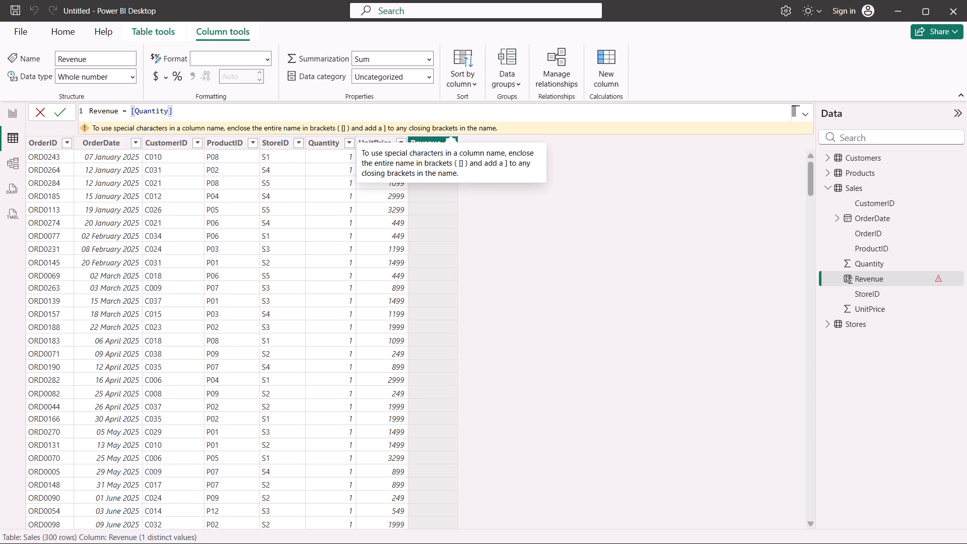
pyautogui.hotkey('shift', '*')
pyautogui.press('[')
pyautogui.write('unit')
pyautogui.press('Return')
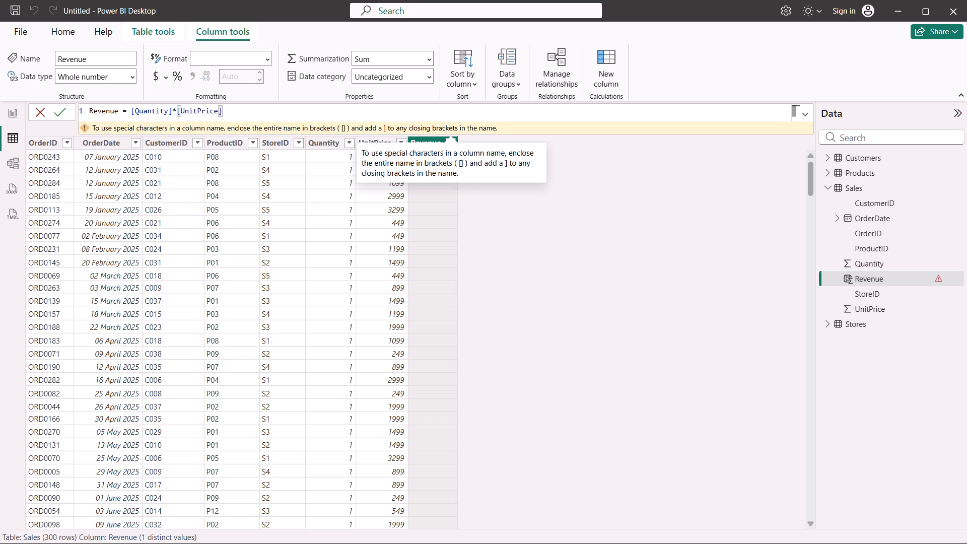
pyautogui.press('Return')
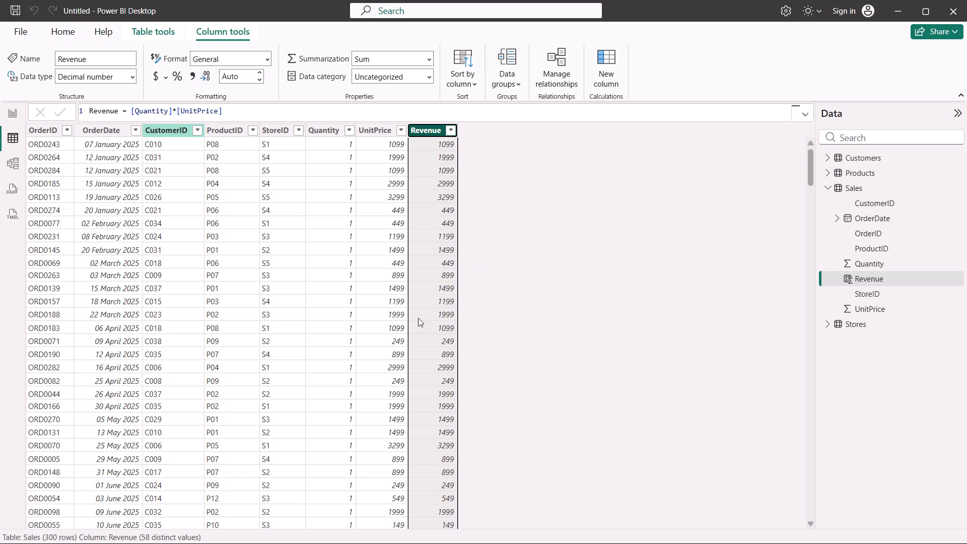
# Review the Revenue column's values against the lab PDF's check, and read section 2D on fixing the Products categories.
pyautogui.scroll(-7, 418, 318)
pyautogui.scroll(1, 418, 318)
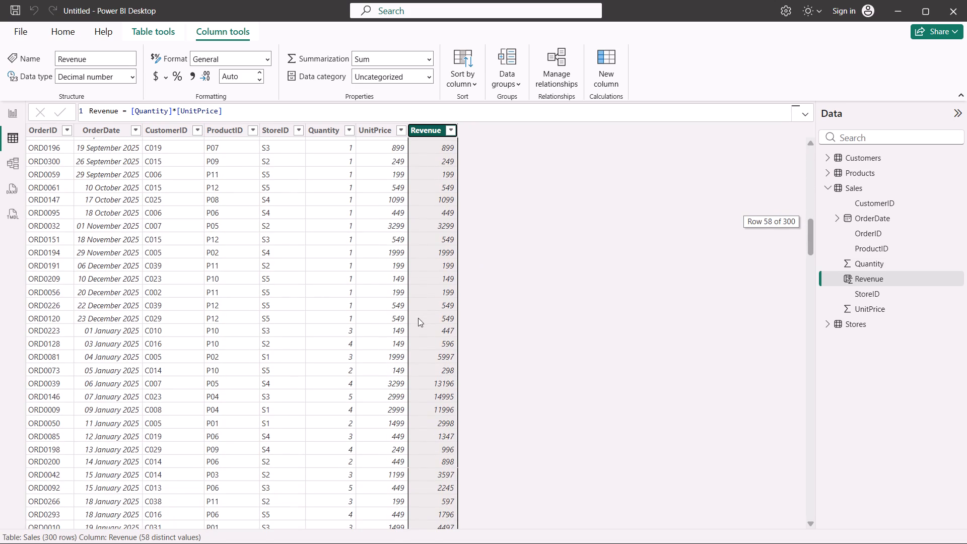
pyautogui.scroll(2, 418, 318)
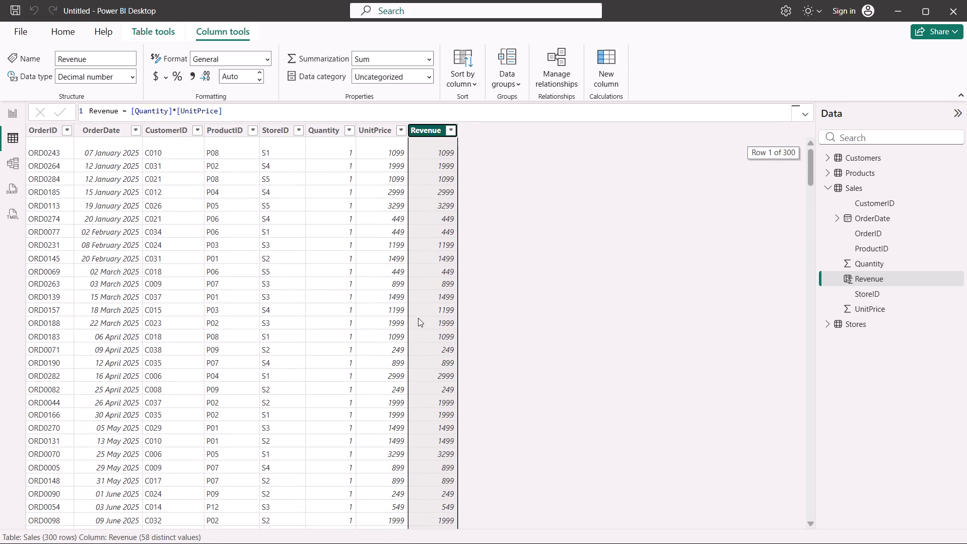
pyautogui.scroll(3, 418, 318)
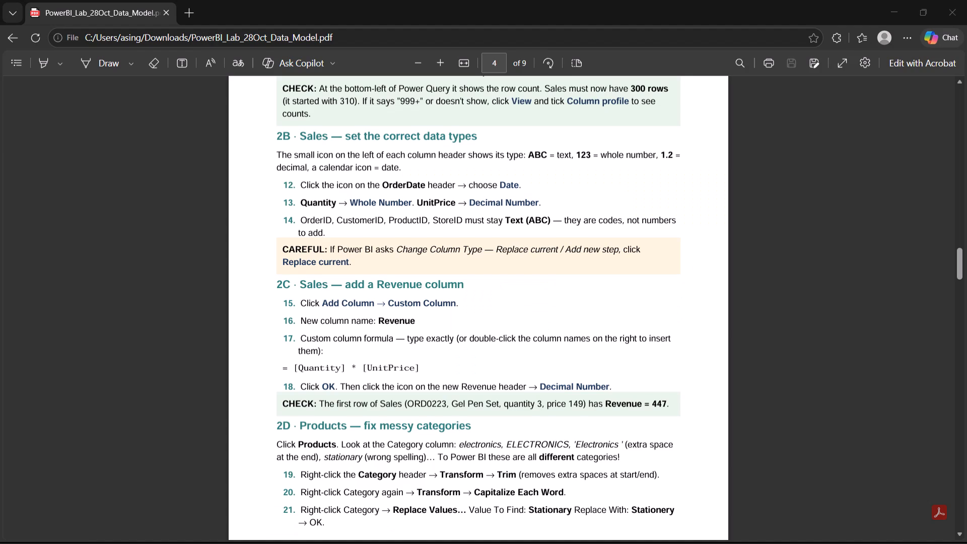
pyautogui.scroll(-1, 418, 318)
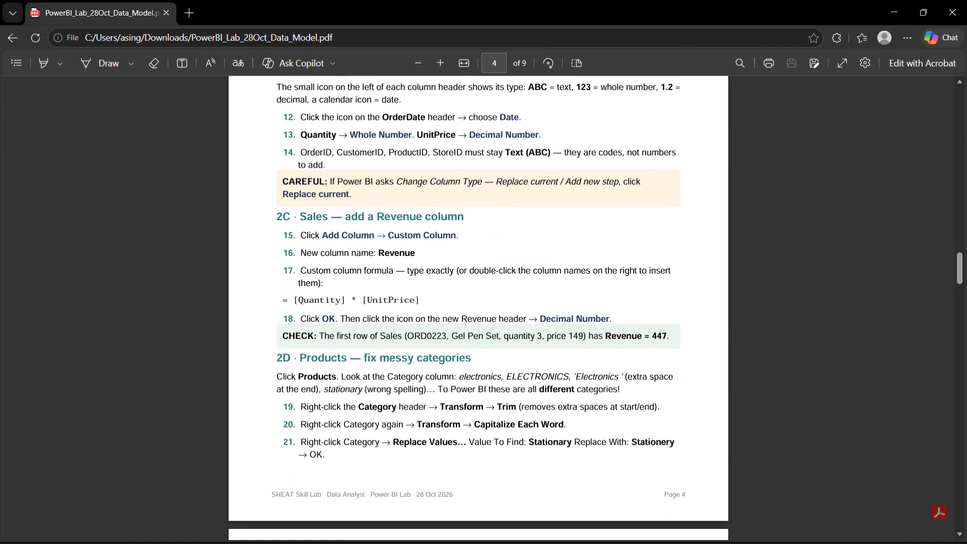
pyautogui.scroll(-1, 418, 318)
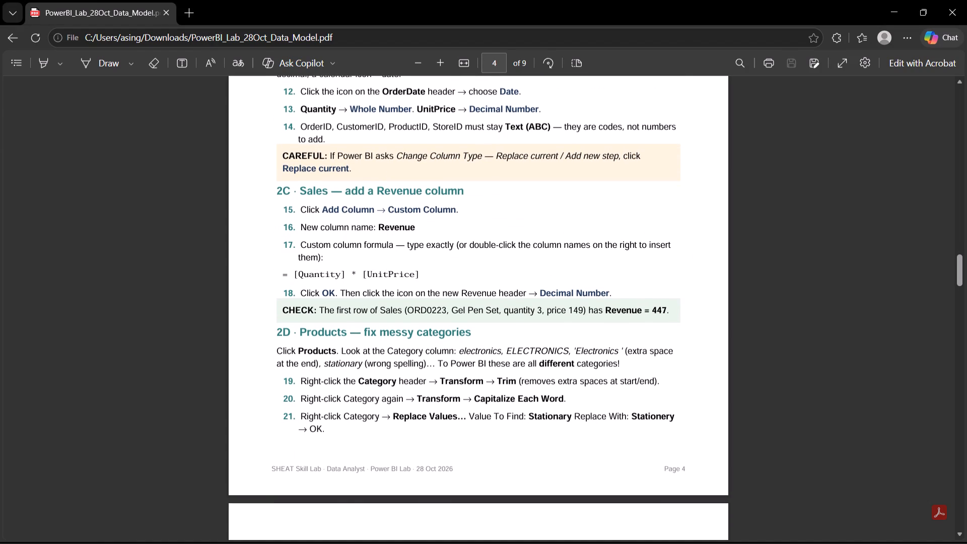
pyautogui.scroll(-3, 418, 318)
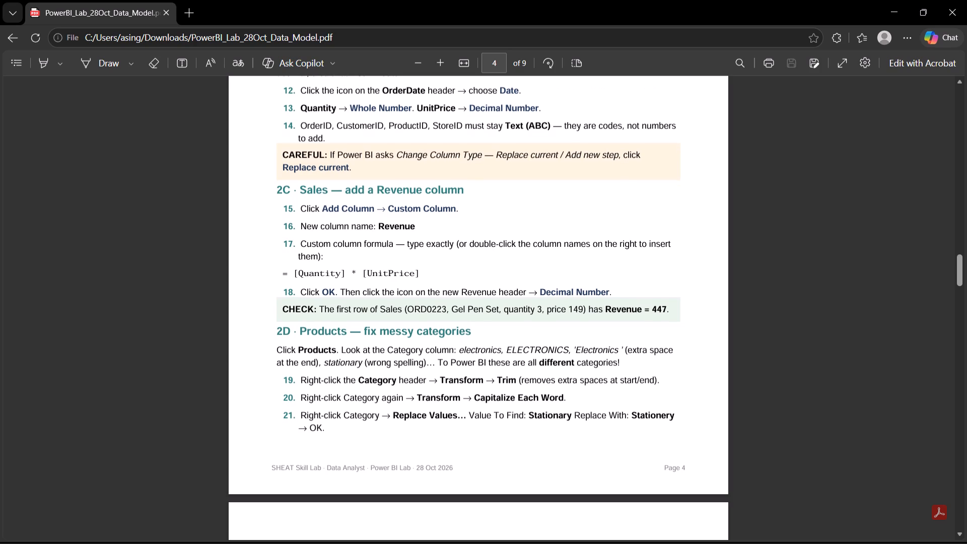
pyautogui.scroll(-2, 418, 318)
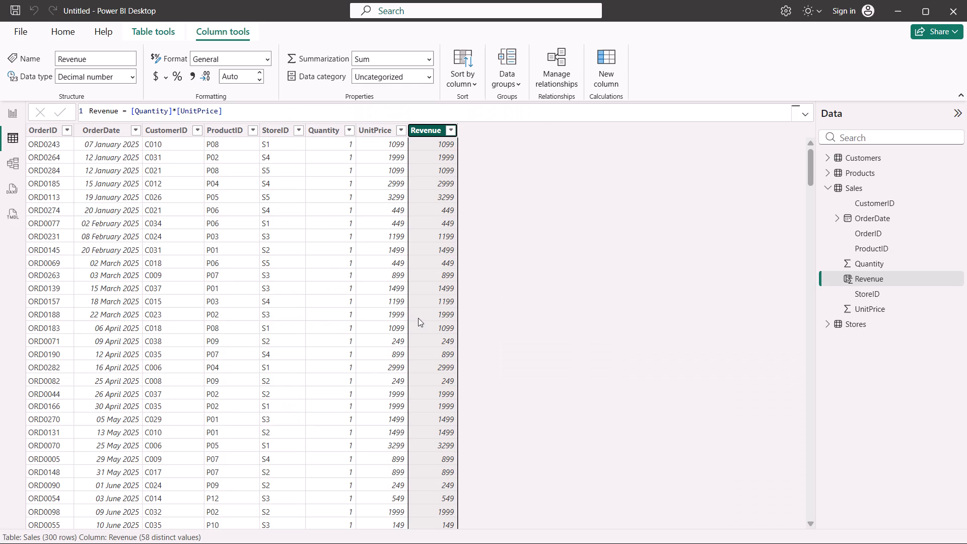
pyautogui.scroll(4, 308, 282)
pyautogui.scroll(-2, 308, 282)
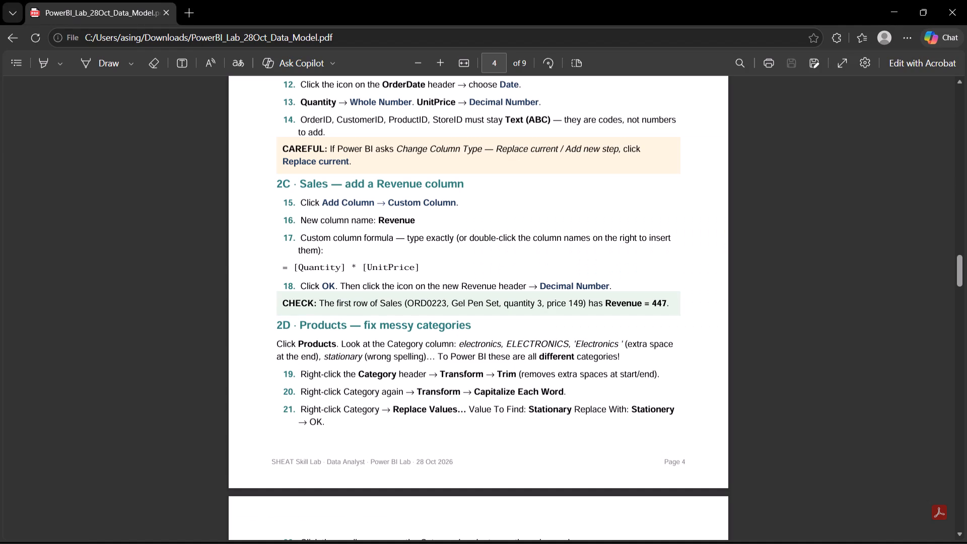
pyautogui.scroll(-1, 308, 282)
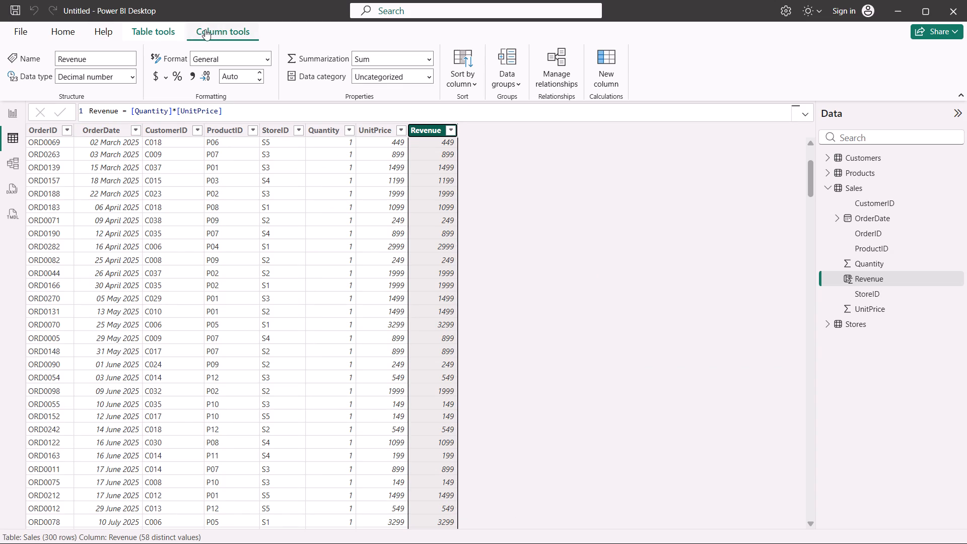
# Look for column header options among the available commands, including a command search for "header", and clear the search.
pyautogui.click(166, 29)
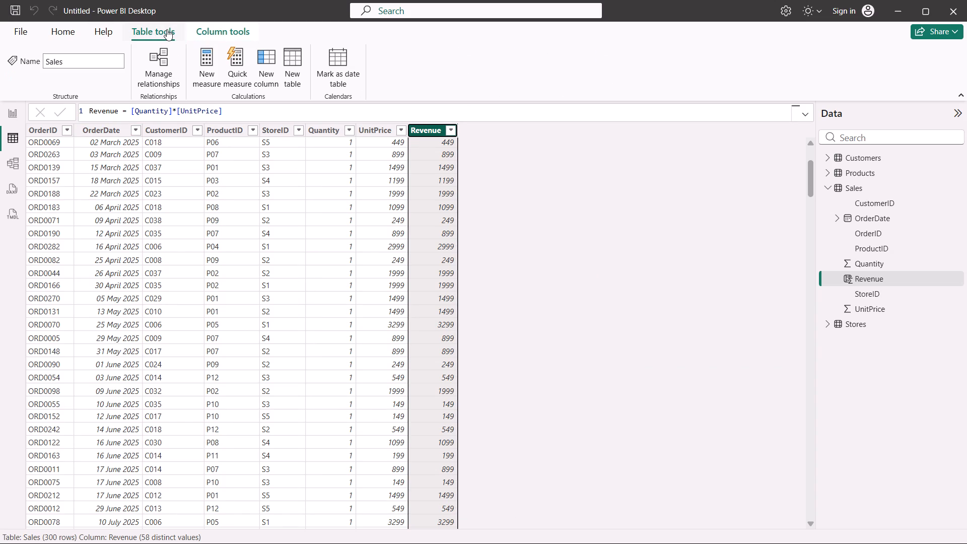
pyautogui.click(220, 30)
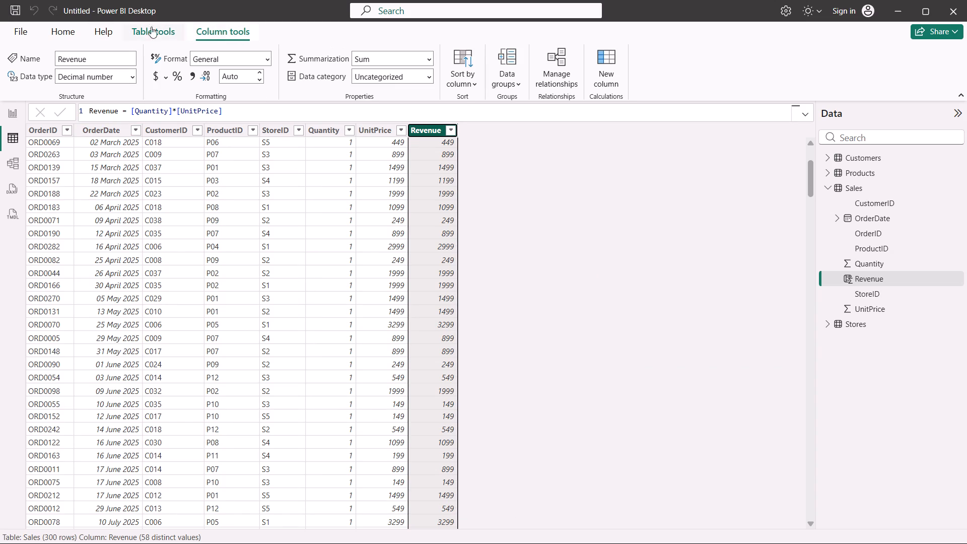
pyautogui.click(64, 25)
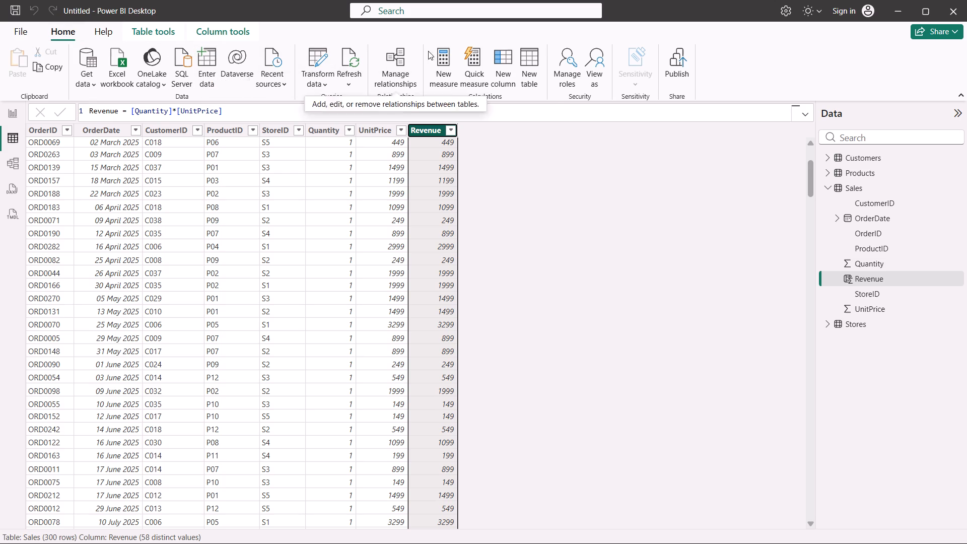
pyautogui.click(497, 0)
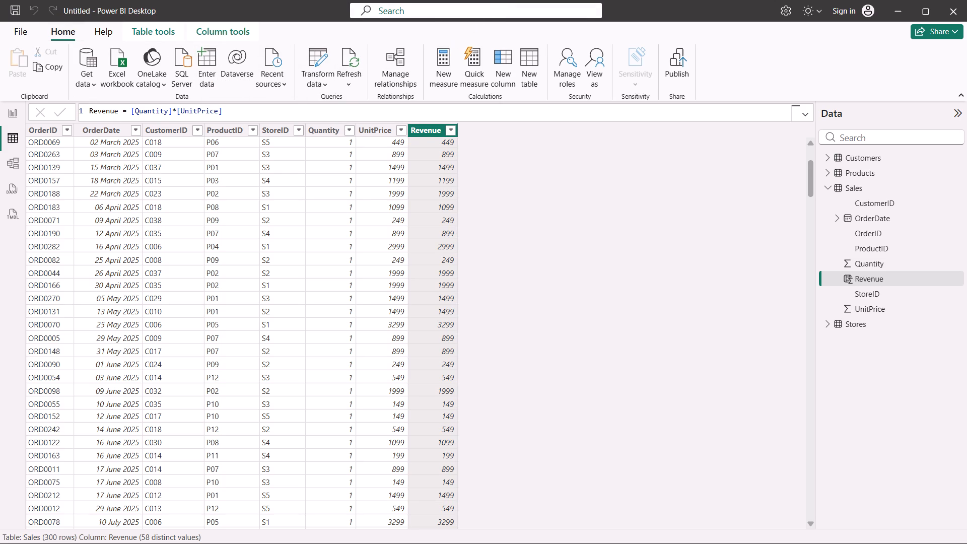
pyautogui.click(493, 5)
pyautogui.write('header')
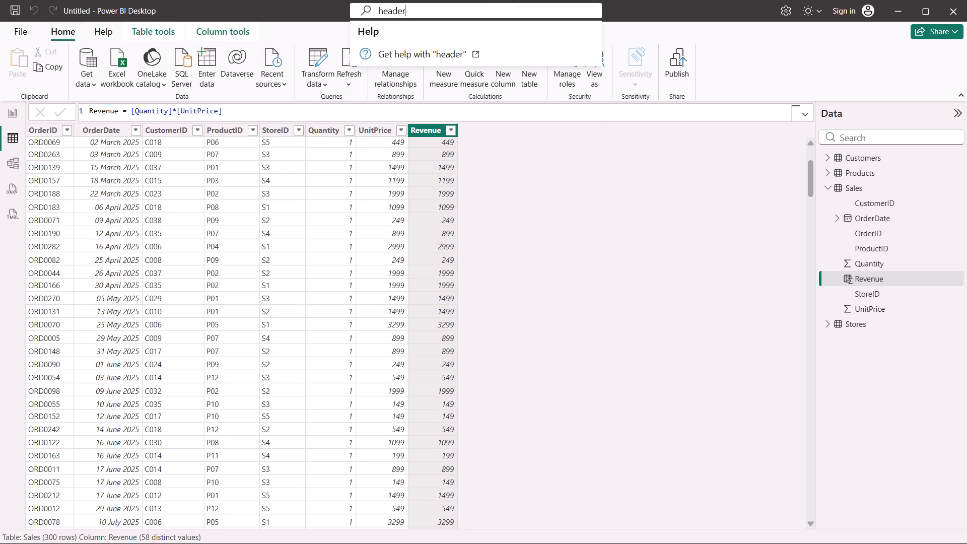
pyautogui.press('BackSpace')
pyautogui.press('BackSpace')
pyautogui.press('BackSpace')
pyautogui.press('BackSpace')
pyautogui.press('BackSpace')
pyautogui.press('BackSpace')
pyautogui.press('BackSpace')
pyautogui.press('BackSpace')
pyautogui.press('BackSpace')
pyautogui.press('BackSpace')
pyautogui.press('BackSpace')
pyautogui.press('BackSpace')
pyautogui.press('BackSpace')
pyautogui.press('BackSpace')
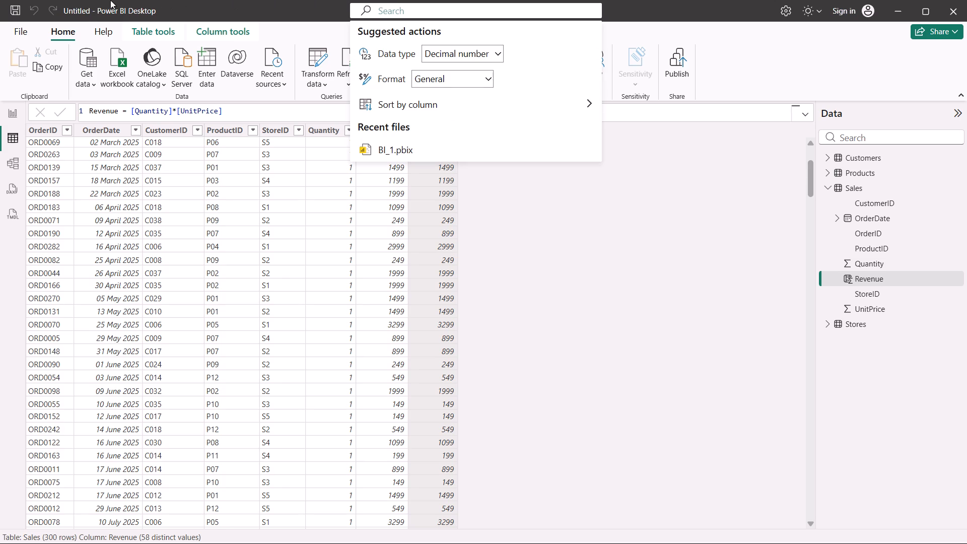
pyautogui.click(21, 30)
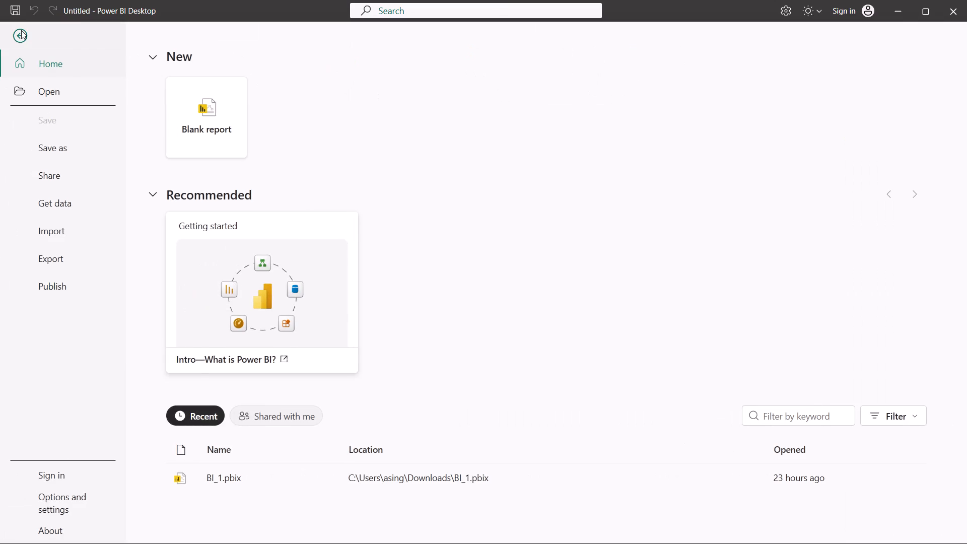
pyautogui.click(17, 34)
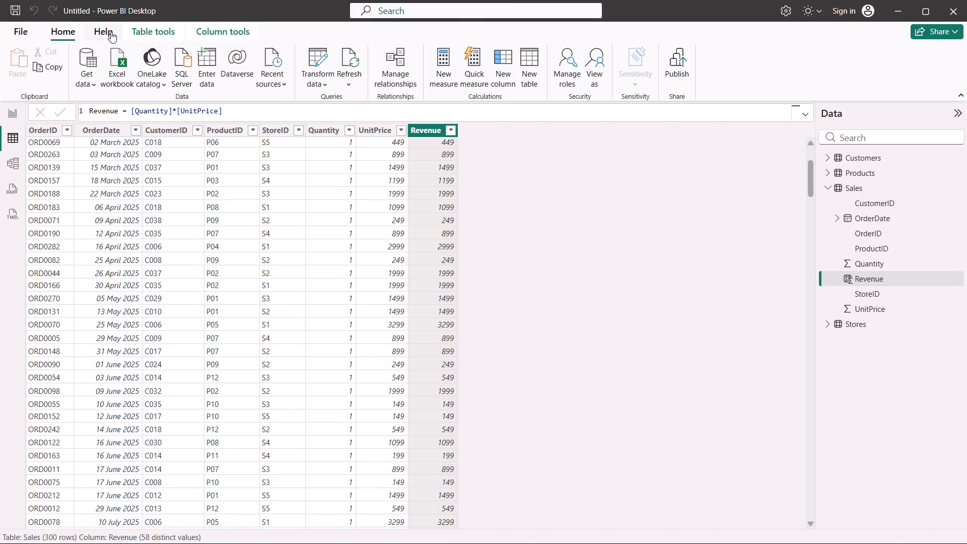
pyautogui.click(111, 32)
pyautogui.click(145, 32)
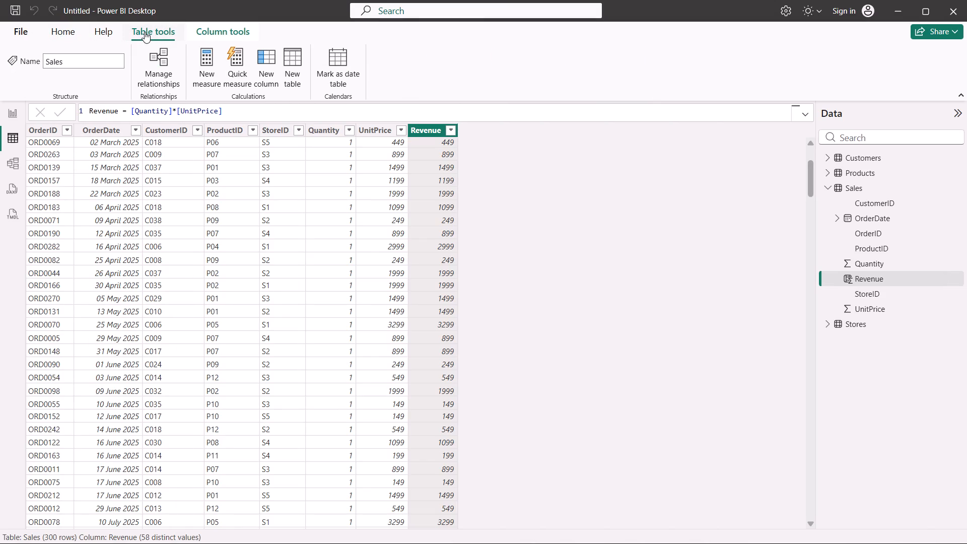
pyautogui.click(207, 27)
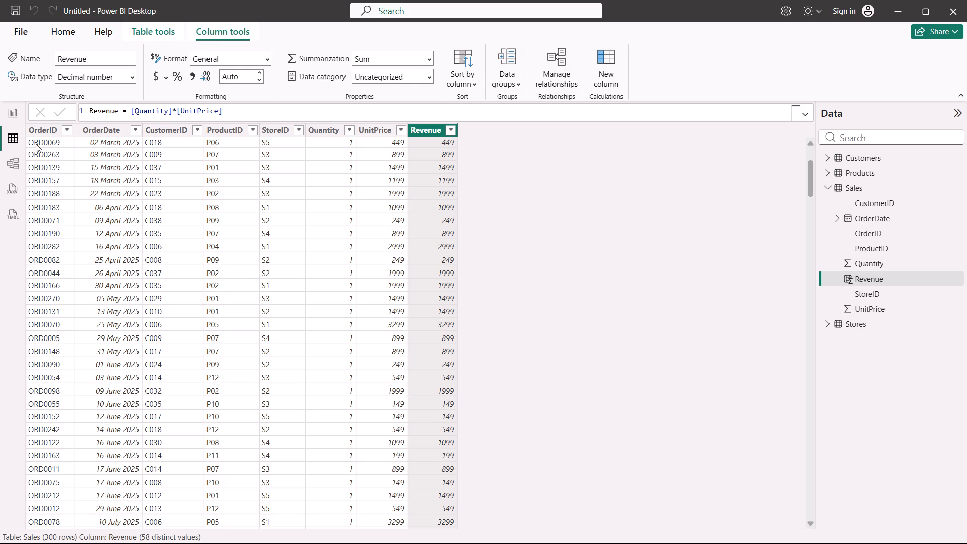
# Switch to Report view.
pyautogui.click(13, 118)
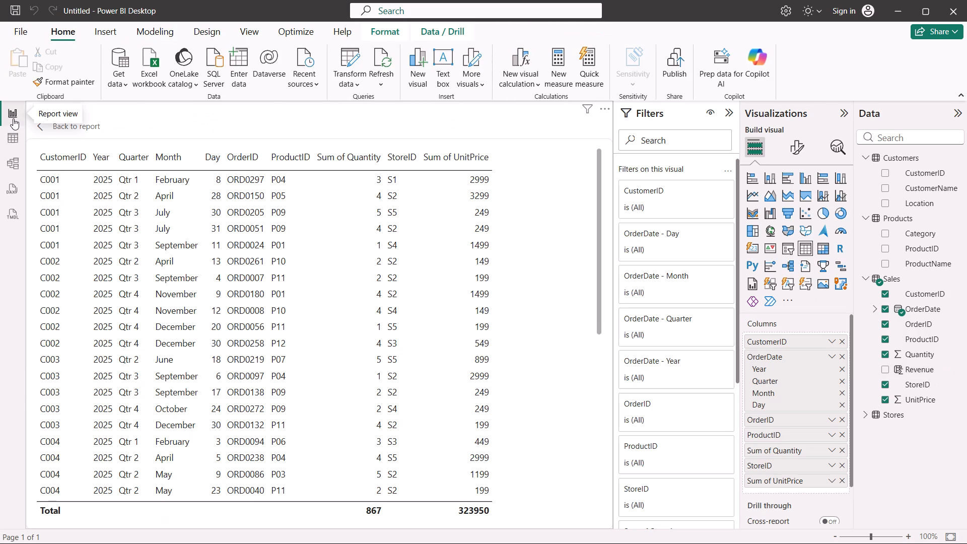
# Look for header options among the report commands, including a command search for "header", and dismiss the search.
pyautogui.click(100, 34)
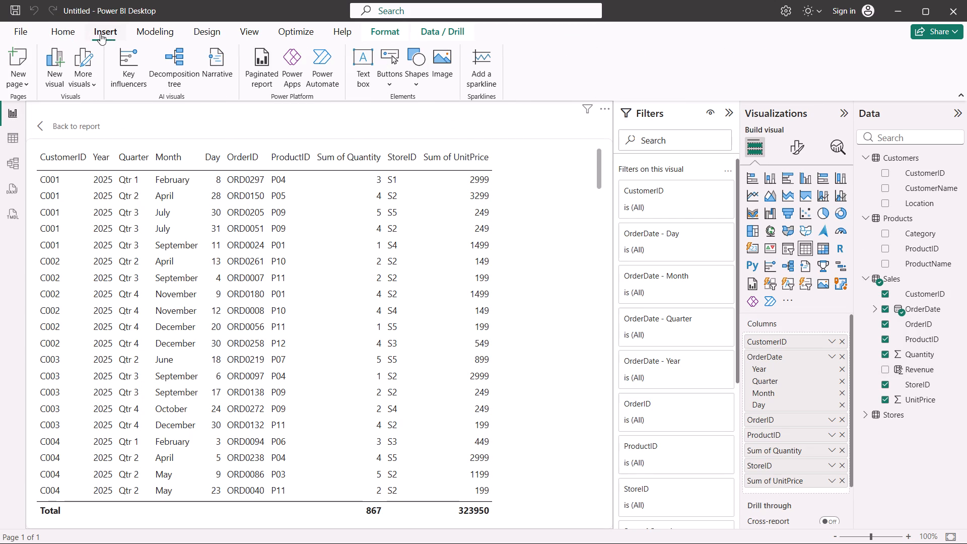
pyautogui.click(70, 35)
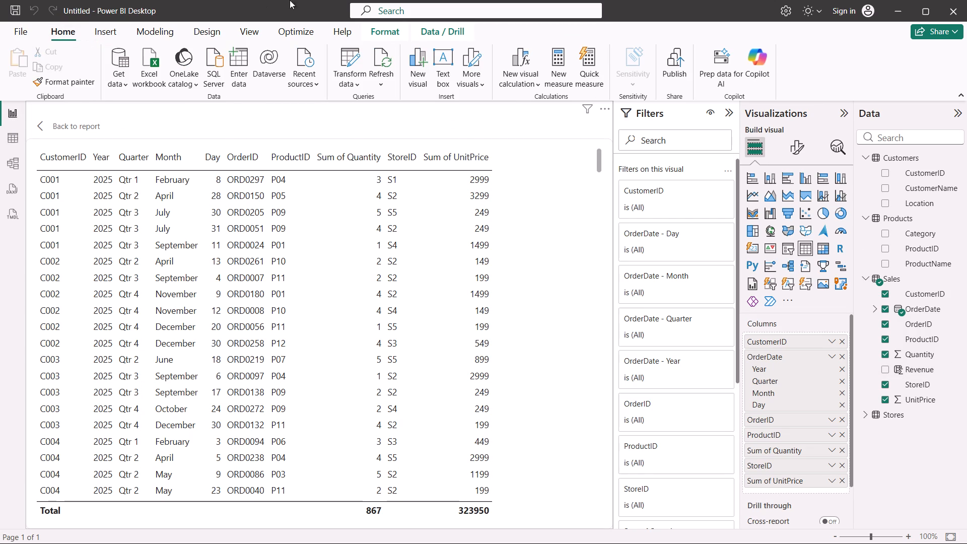
pyautogui.click(424, 8)
pyautogui.write('hea')
pyautogui.write('der')
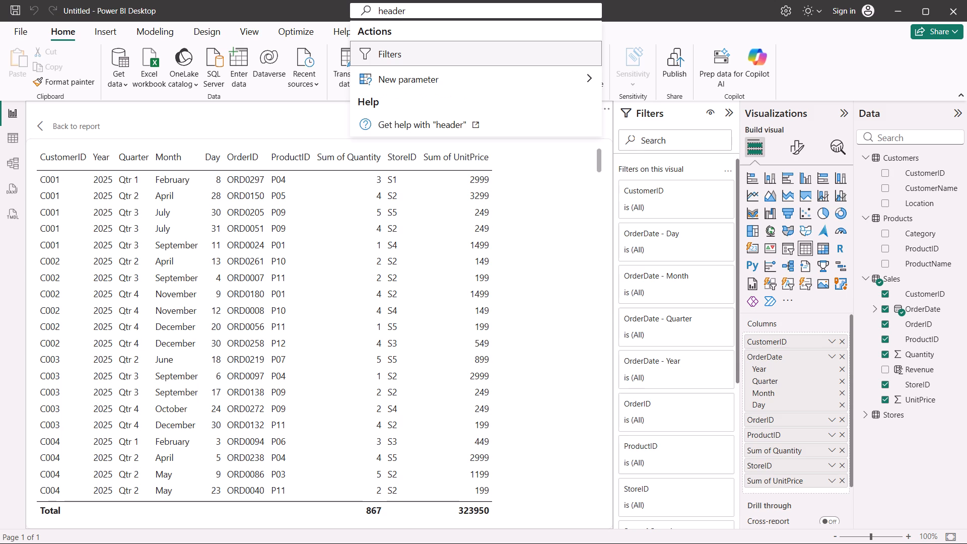
pyautogui.click(163, 118)
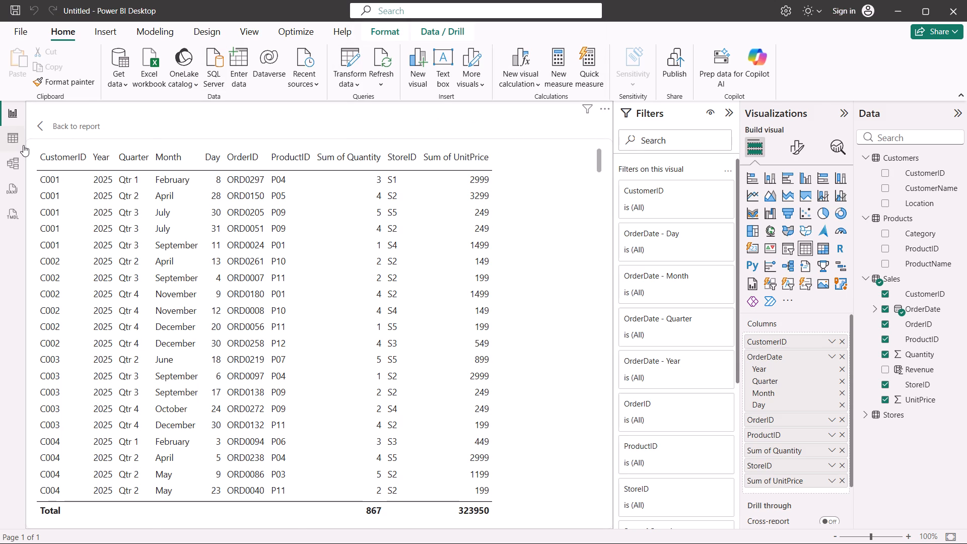
# Switch to Table view.
pyautogui.click(23, 145)
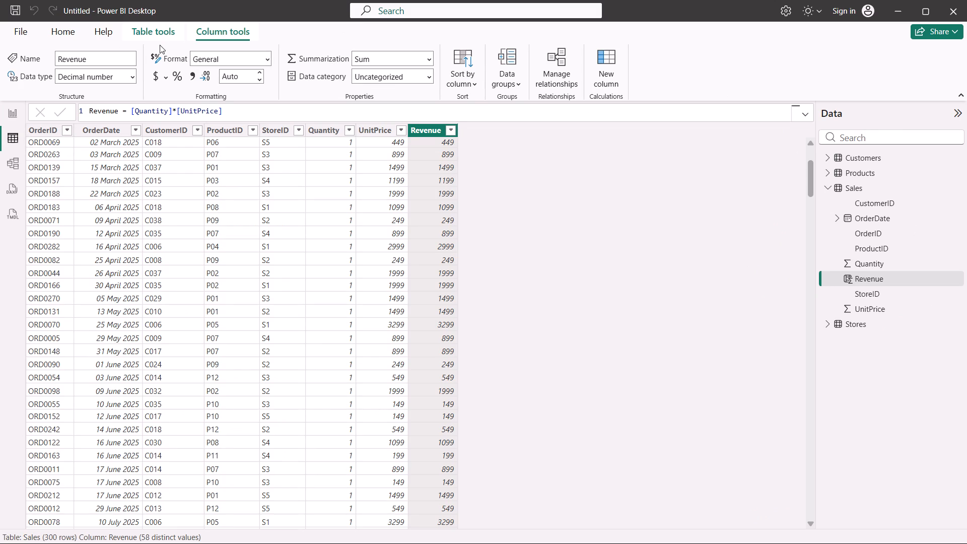
# Open the Power Query Editor and consult the lab PDF's section 2D instructions on fixing the Products categories.
pyautogui.click(66, 34)
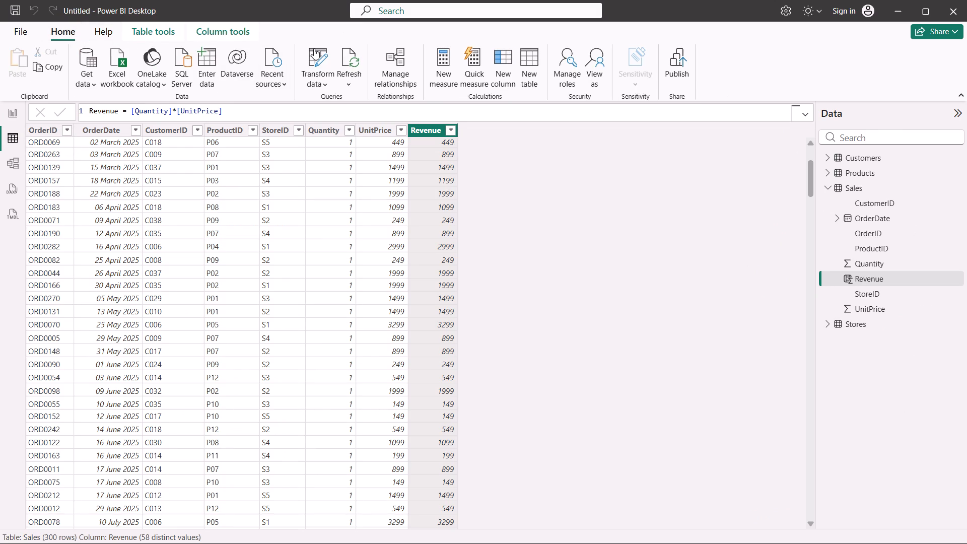
pyautogui.click(314, 48)
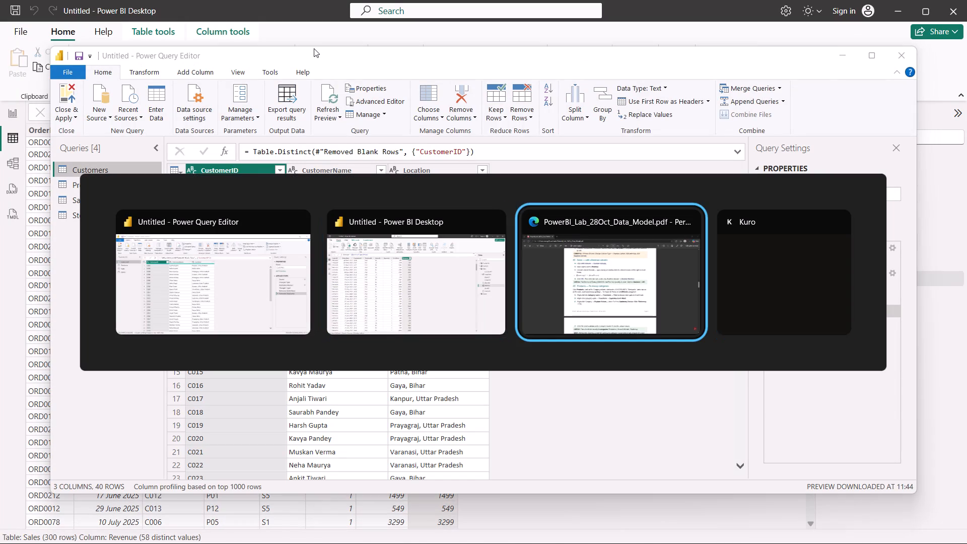
pyautogui.scroll(-1, 383, 243)
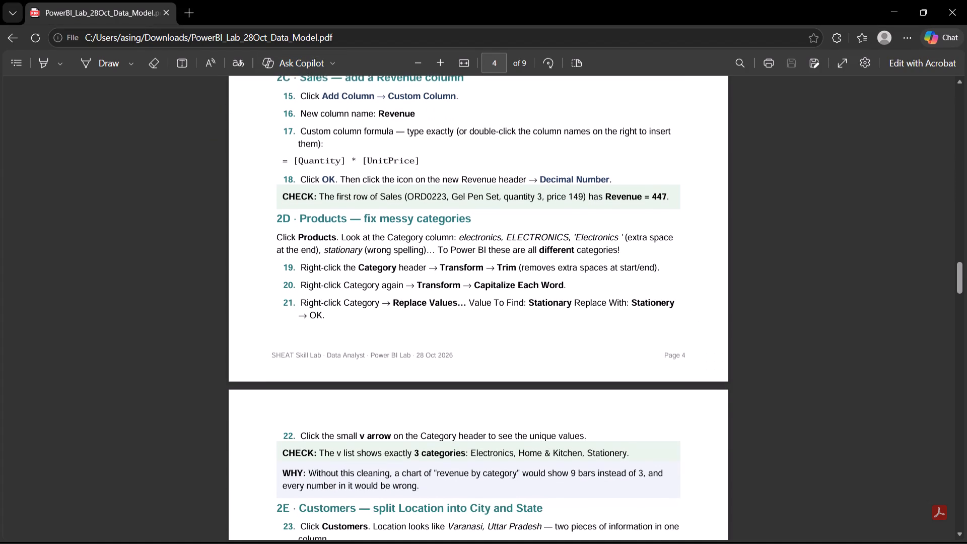
pyautogui.scroll(-1, 383, 243)
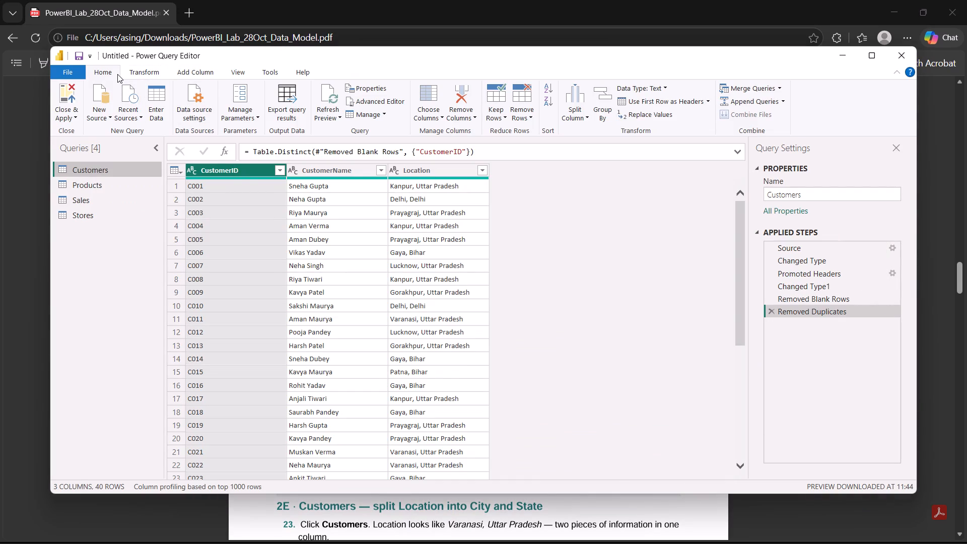
# Look through the Power Query Editor's transform, add-column, view and diagnostics commands with the Customers query open, and close the editor.
pyautogui.click(117, 74)
pyautogui.click(141, 70)
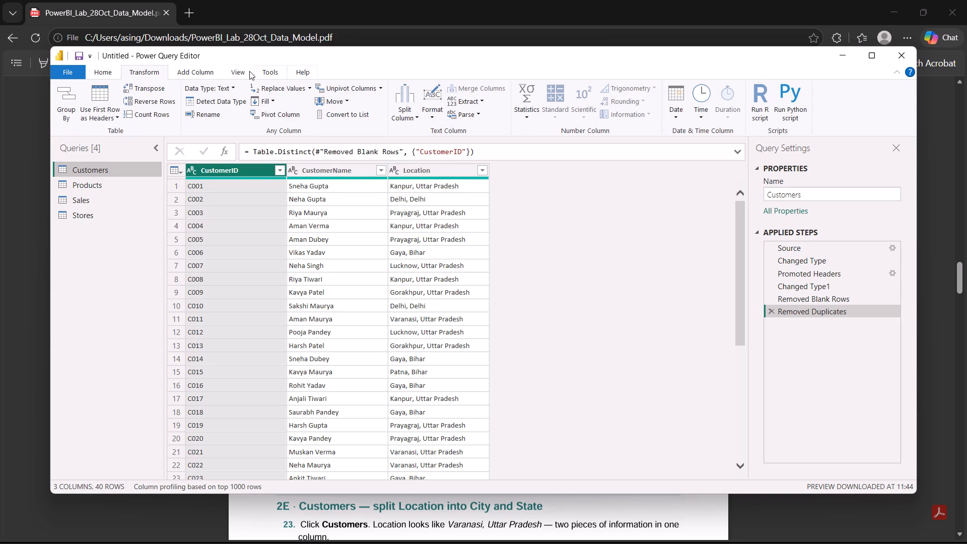
pyautogui.click(208, 70)
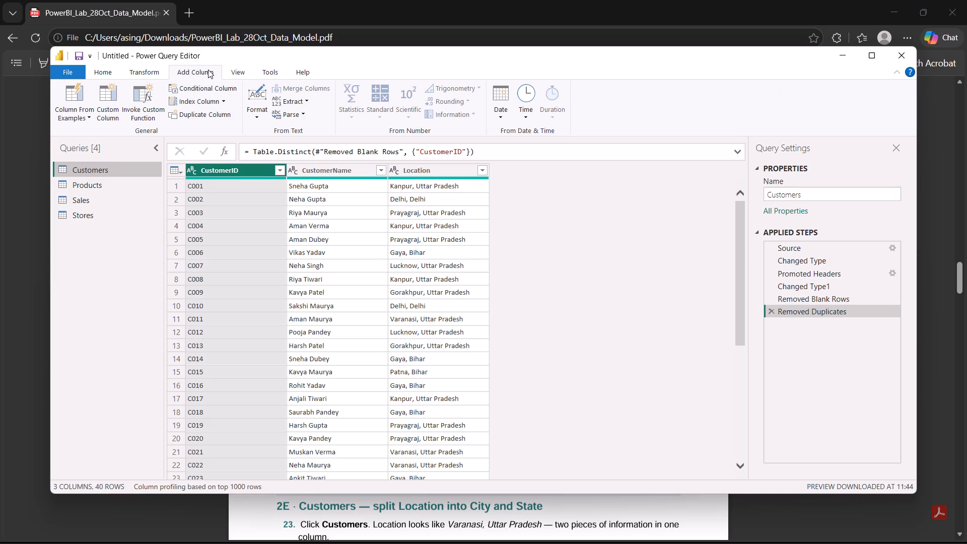
pyautogui.click(240, 65)
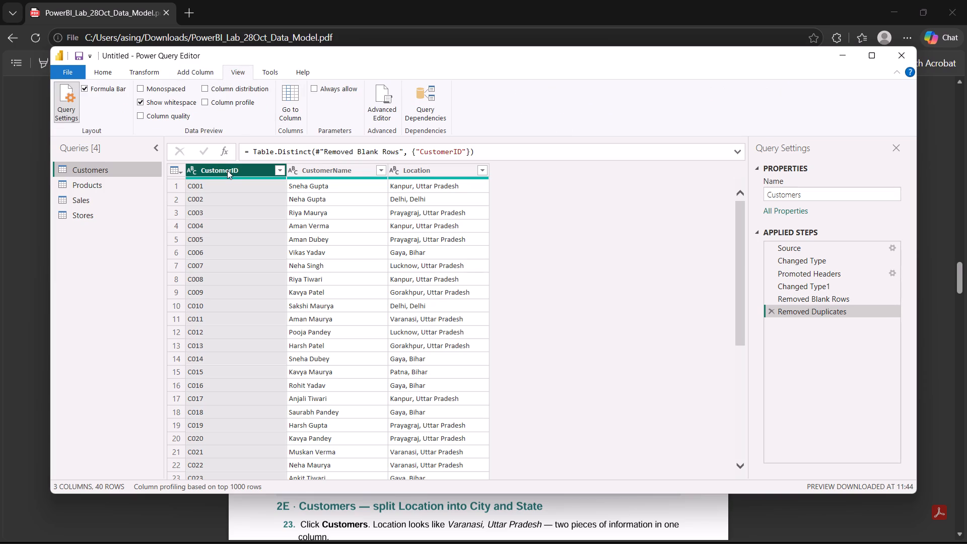
pyautogui.click(226, 170)
pyautogui.click(308, 173)
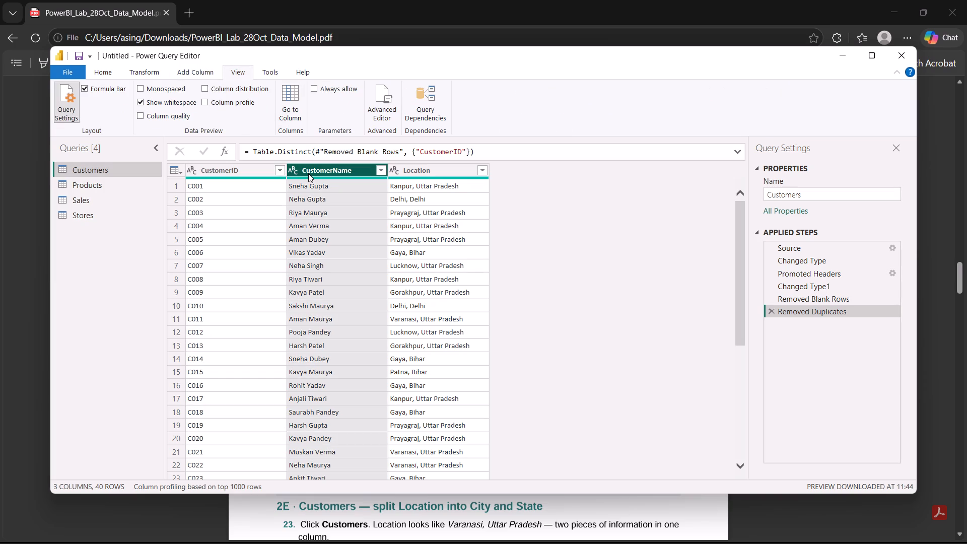
pyautogui.click(273, 73)
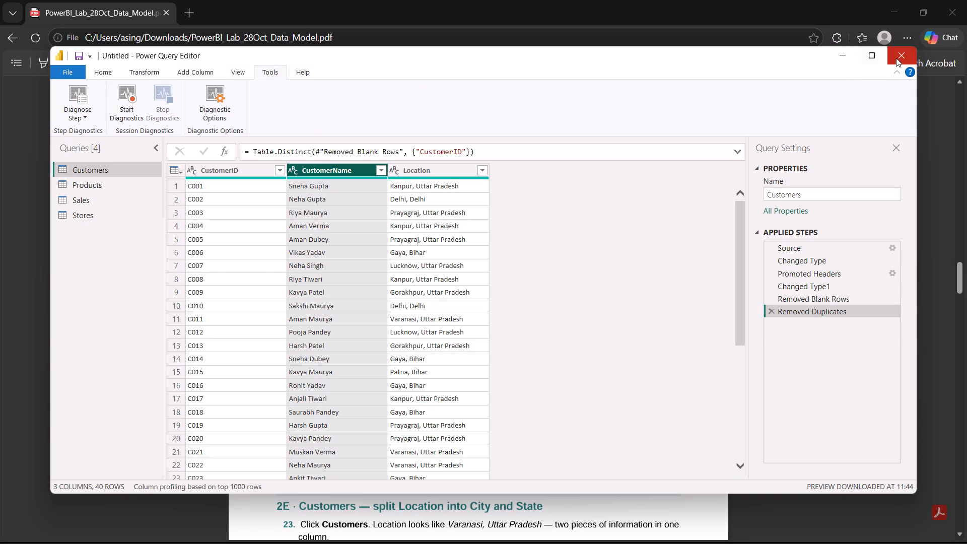
pyautogui.click(900, 56)
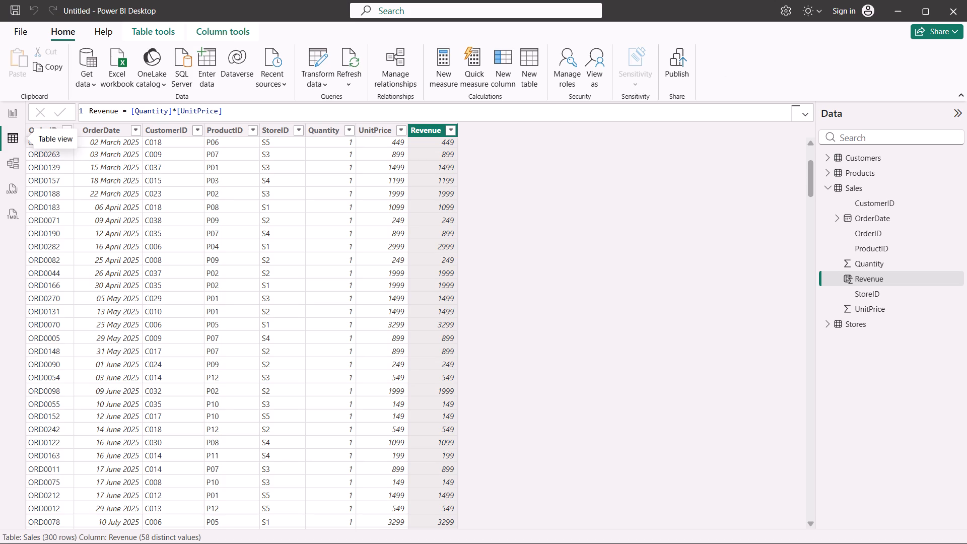
# Look for category options for the Sales table, including a command search for "categ", and dismiss the search.
pyautogui.click(412, 132)
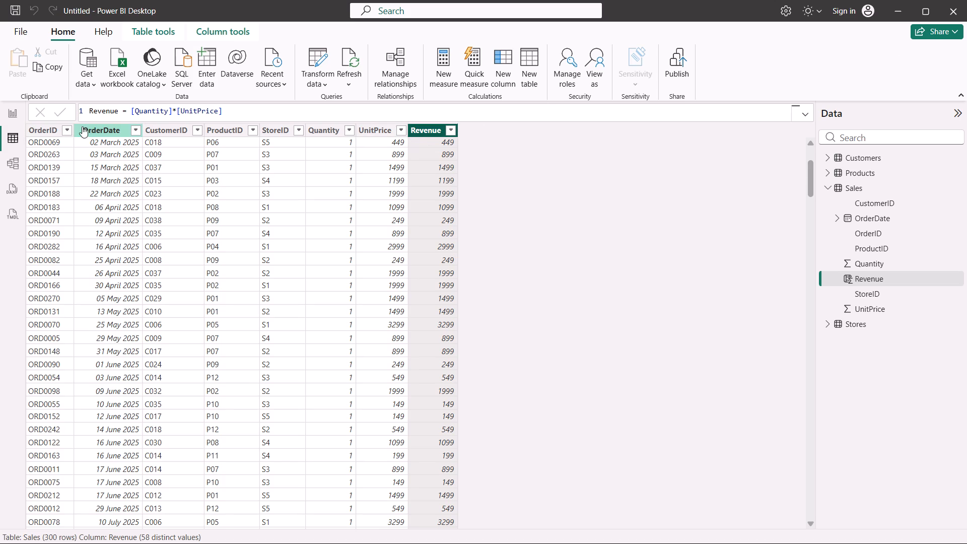
pyautogui.click(93, 126)
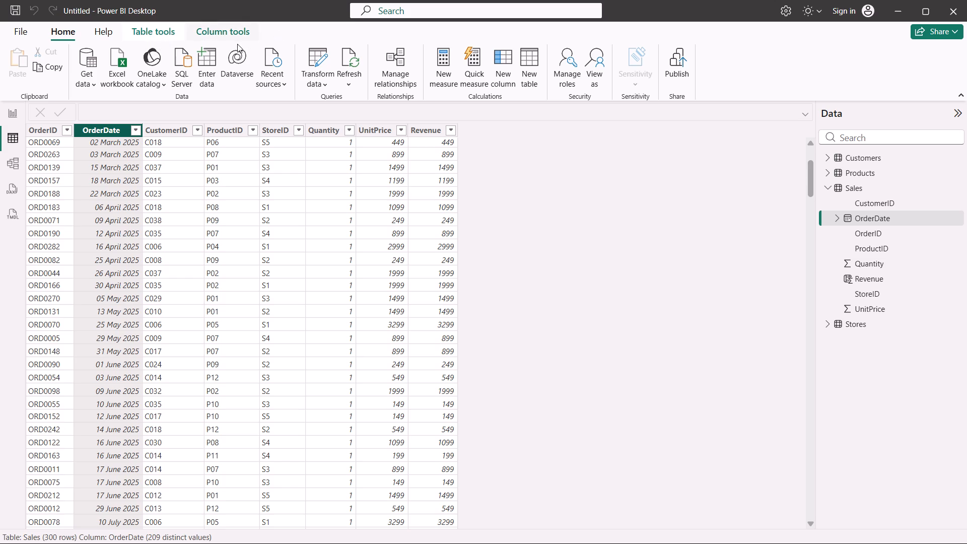
pyautogui.click(116, 36)
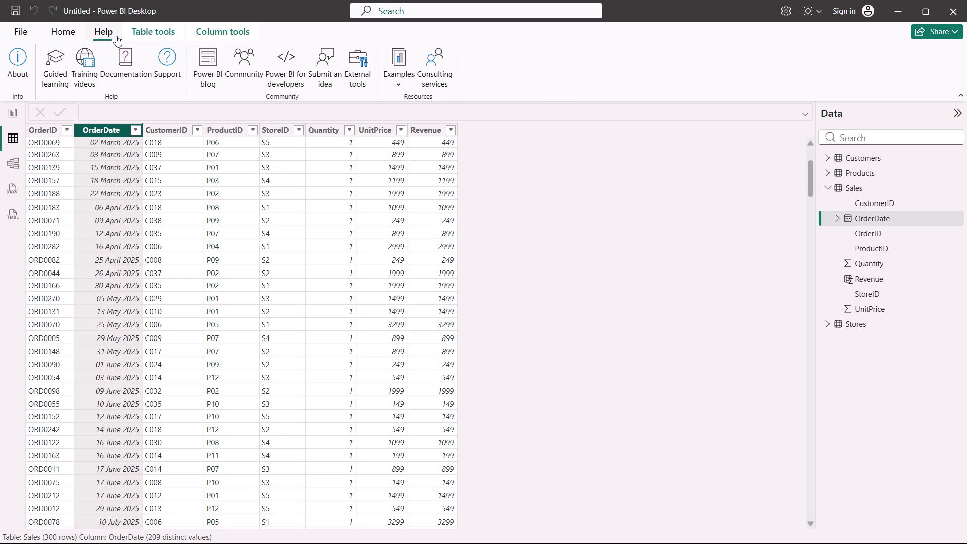
pyautogui.click(161, 27)
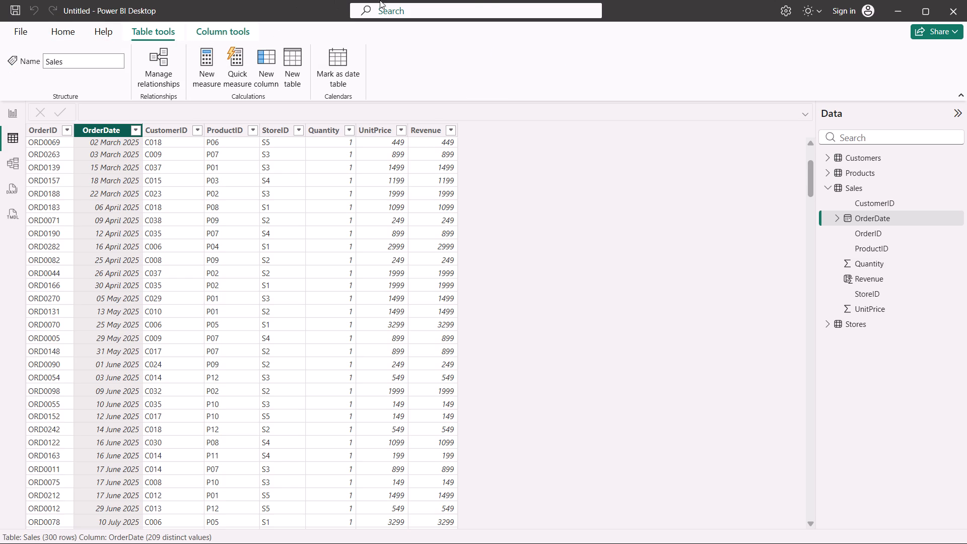
pyautogui.click(486, 2)
pyautogui.click(479, 9)
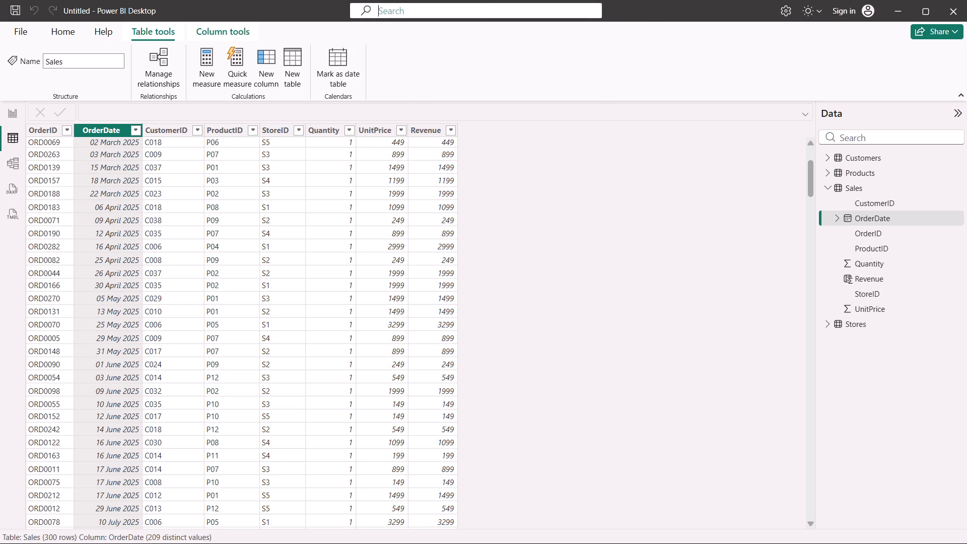
pyautogui.write('cate')
pyautogui.click(410, 13)
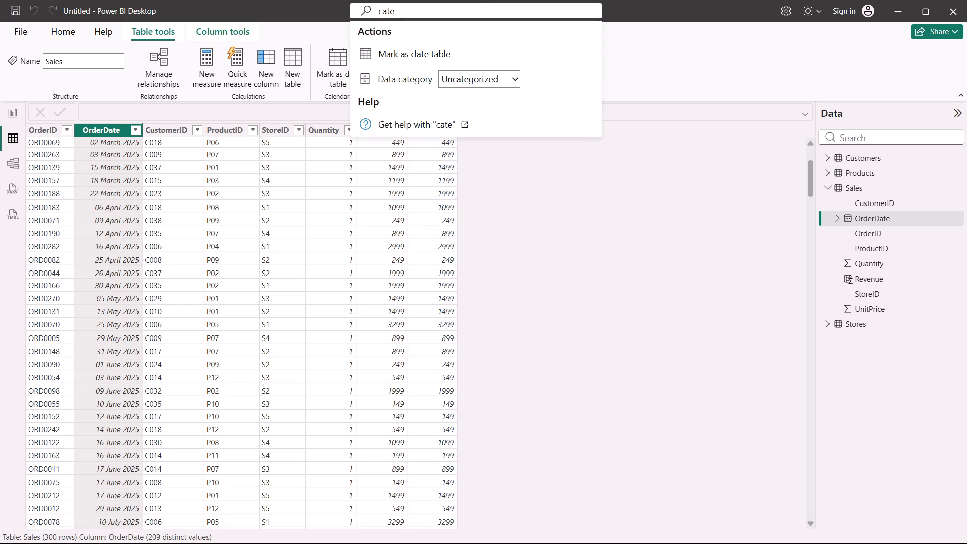
pyautogui.press('g')
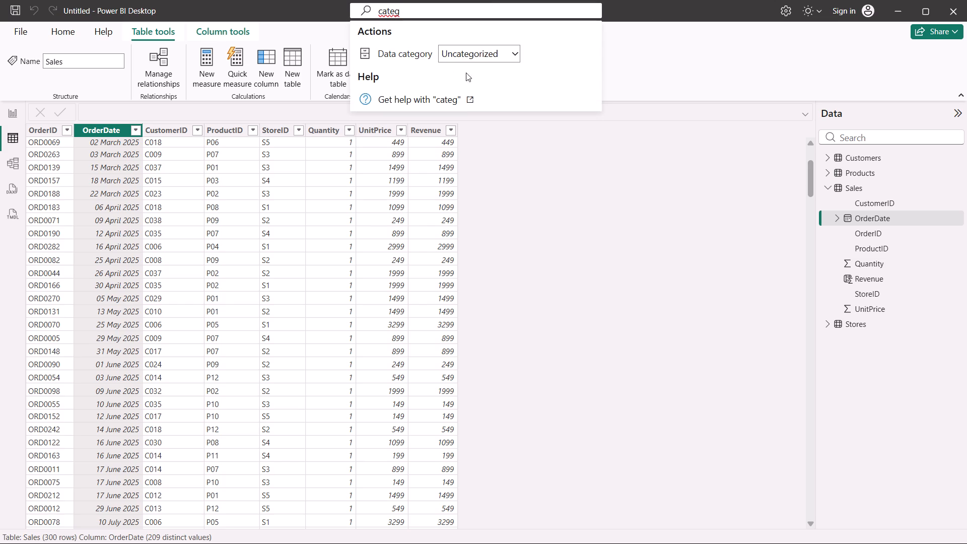
pyautogui.click(506, 140)
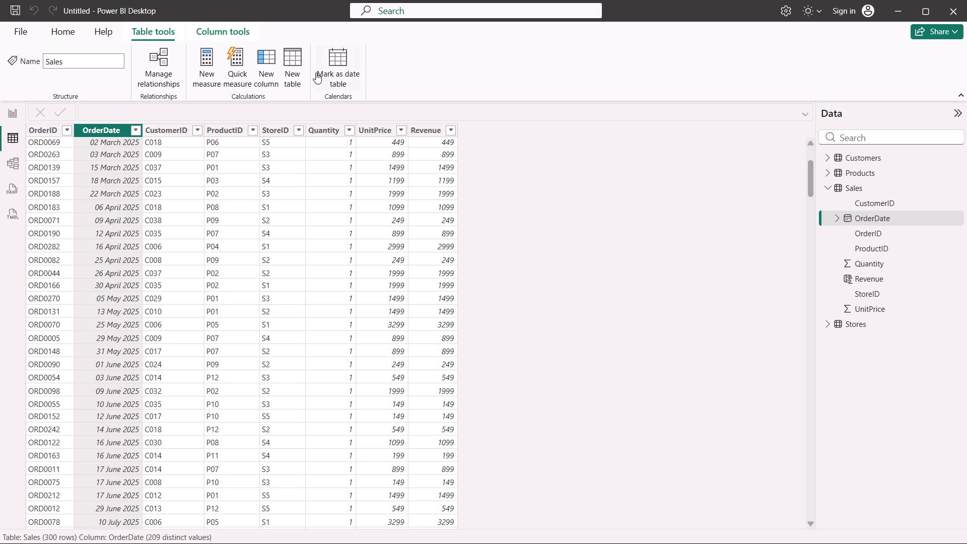
# Examine the column settings of OrderDate and CustomerID in Sales and the actions offered on the CustomerID header.
pyautogui.click(233, 33)
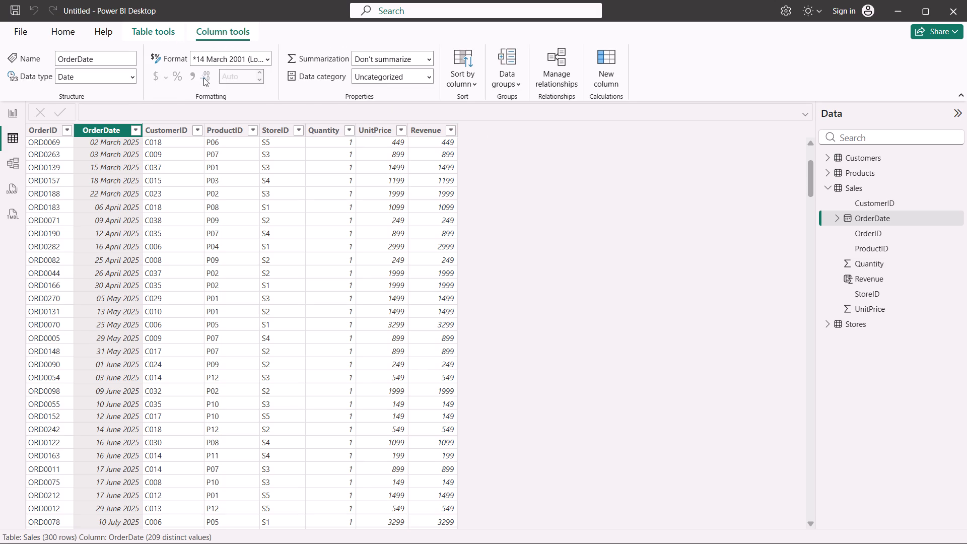
pyautogui.click(176, 125)
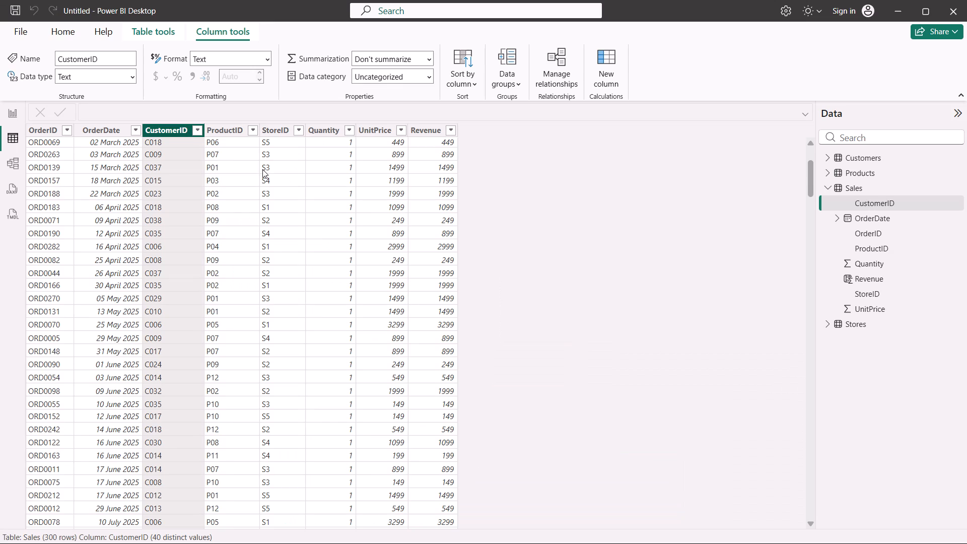
pyautogui.rightClick(609, 235)
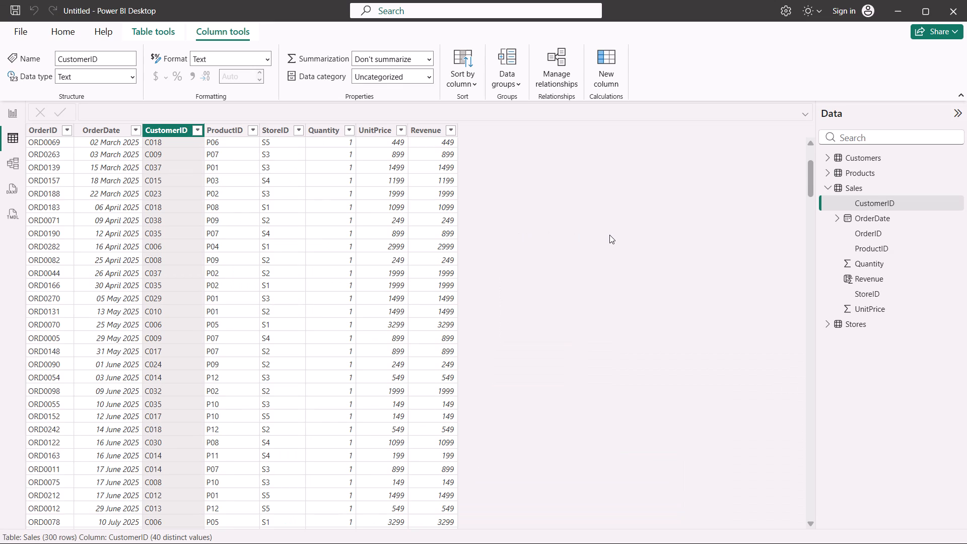
pyautogui.click(609, 235)
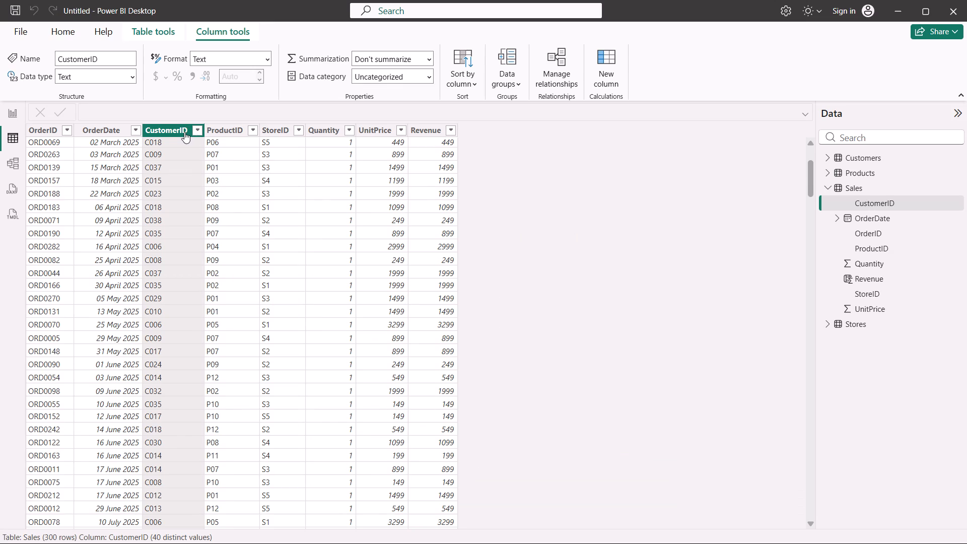
pyautogui.rightClick(184, 132)
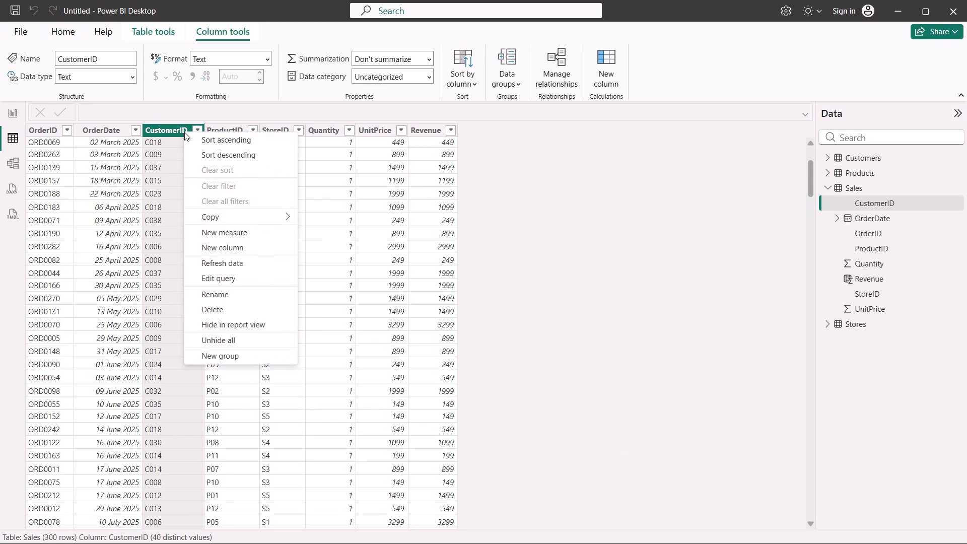
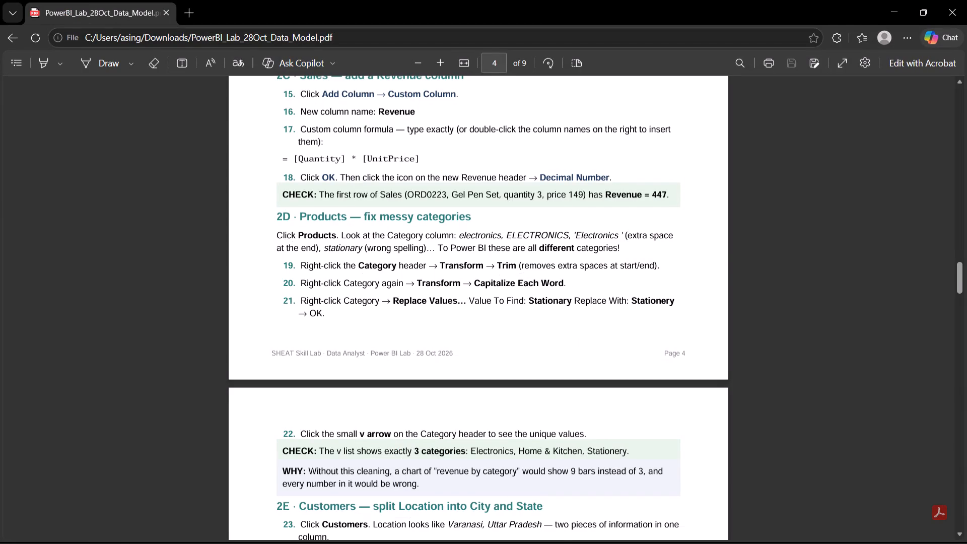
# Reopen the Power Query Editor and look through its transform, add-column and view commands for a way to clean categories.
pyautogui.scroll(-1, 408, 303)
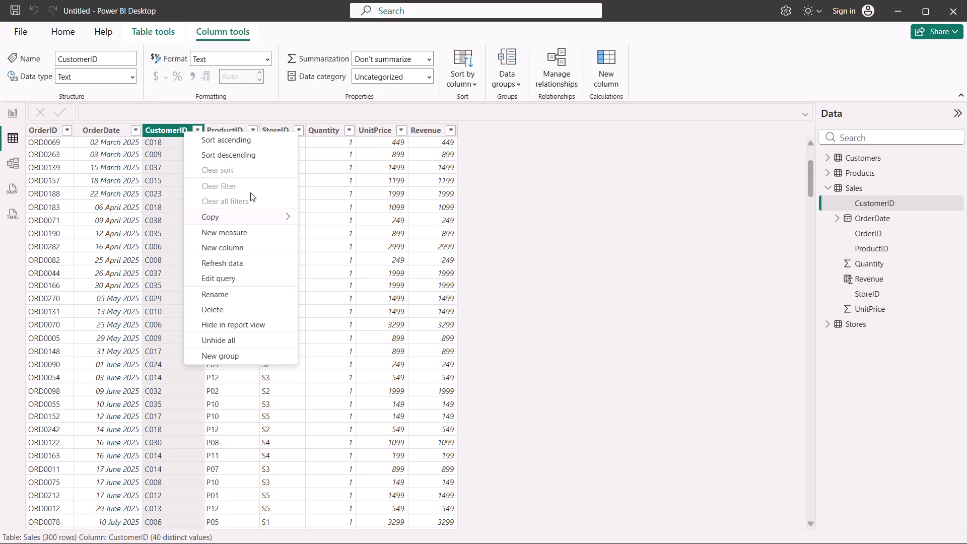
pyautogui.moveTo(154, 28); pyautogui.dragTo(63, 35)
pyautogui.click(63, 35)
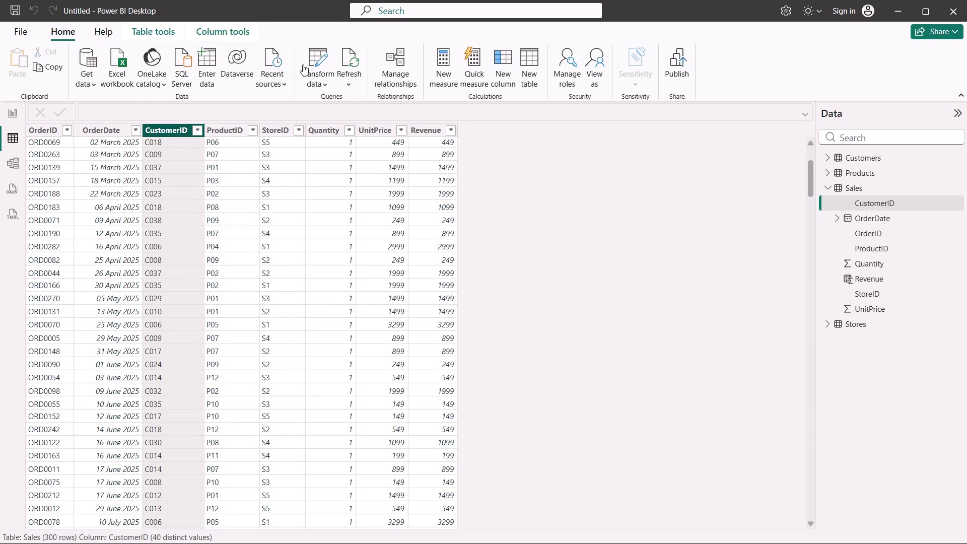
pyautogui.click(324, 85)
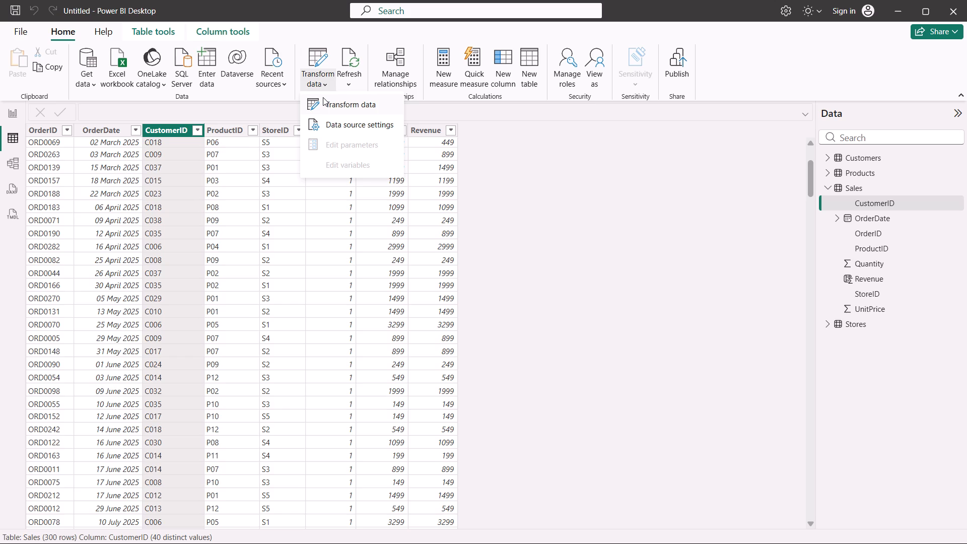
pyautogui.click(323, 97)
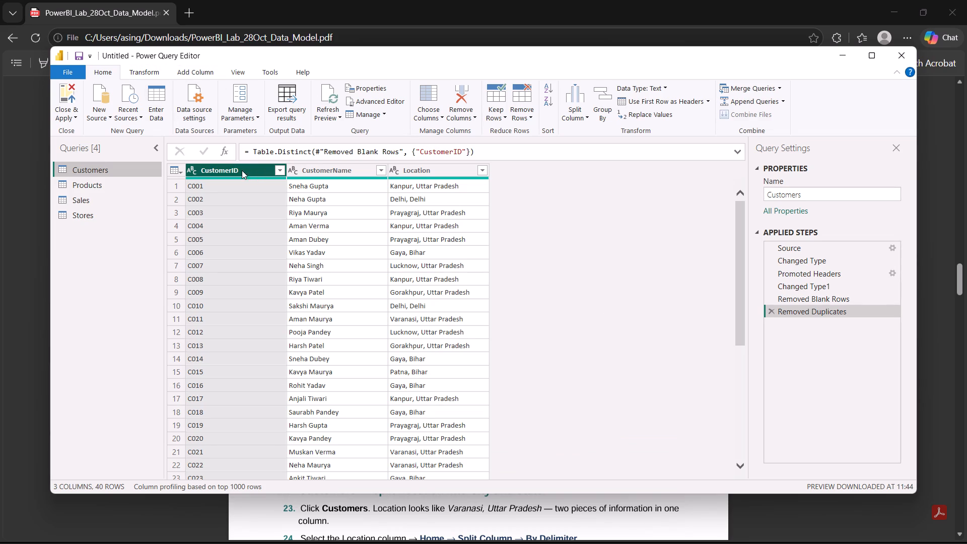
pyautogui.click(142, 69)
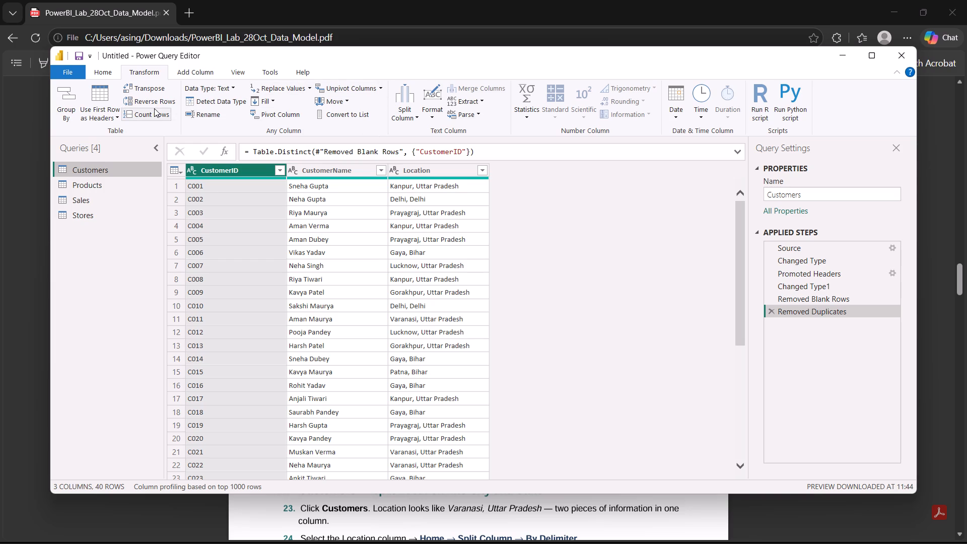
pyautogui.click(194, 70)
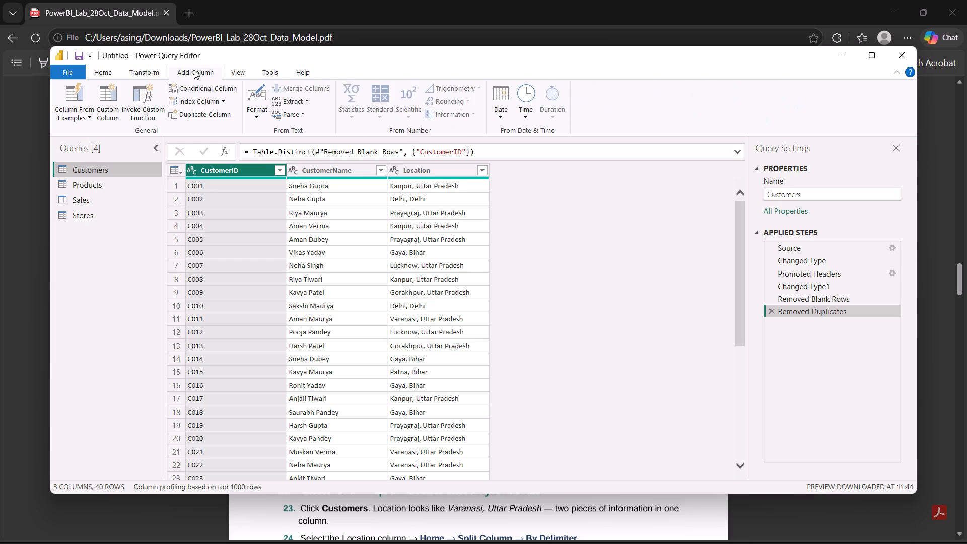
pyautogui.click(235, 64)
pyautogui.click(238, 72)
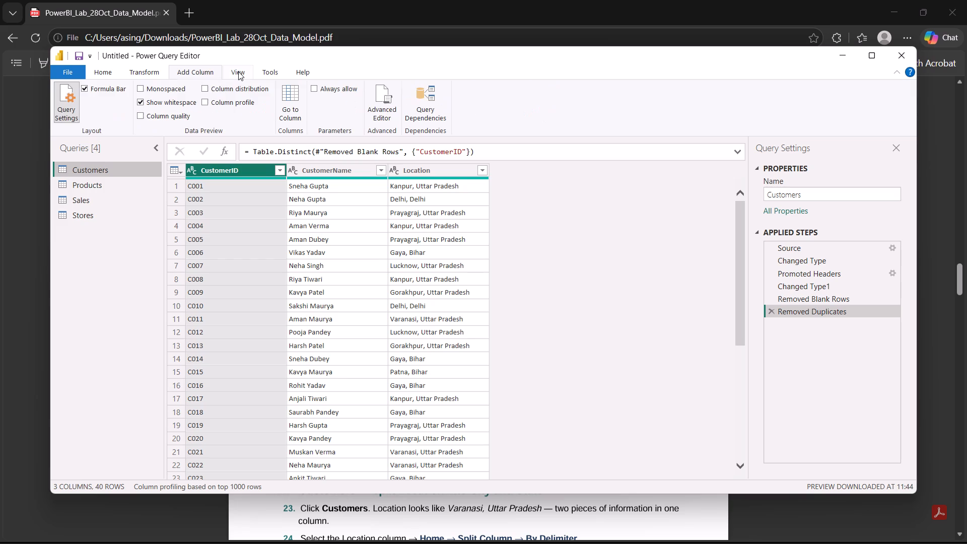
pyautogui.click(137, 69)
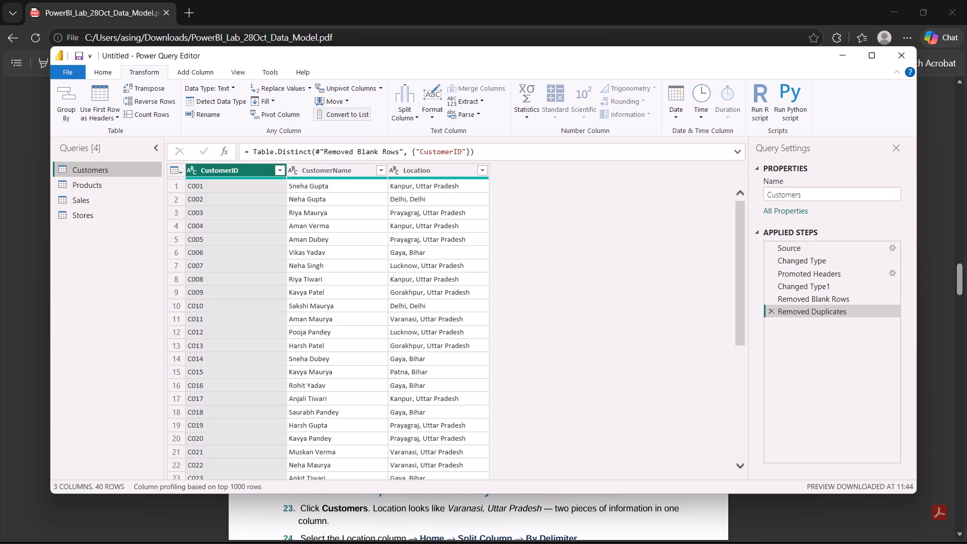
# Examine the Products query's Category values, the Sales query and the available transform and query-management commands, and close and apply the editor.
pyautogui.scroll(1, 145, 149)
pyautogui.scroll(1, 112, 173)
pyautogui.click(106, 185)
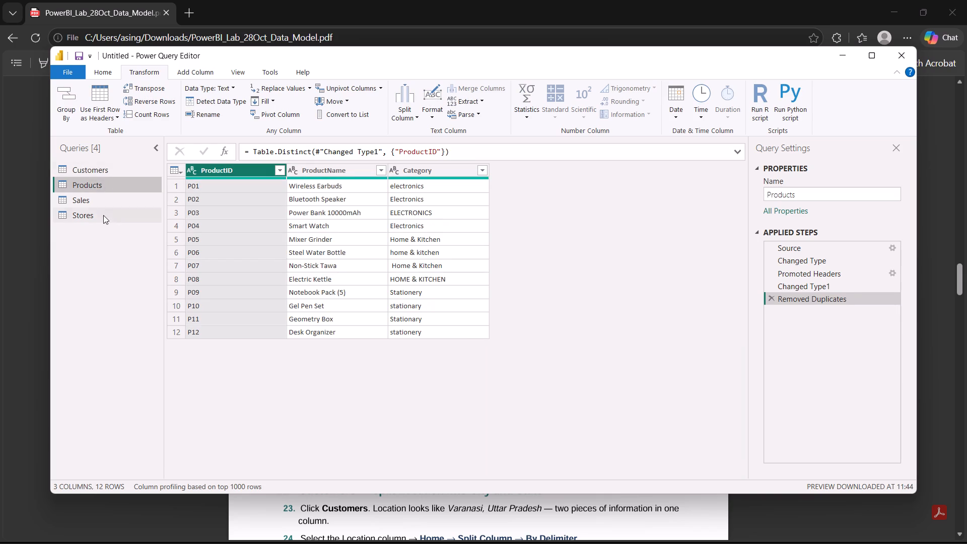
pyautogui.click(102, 201)
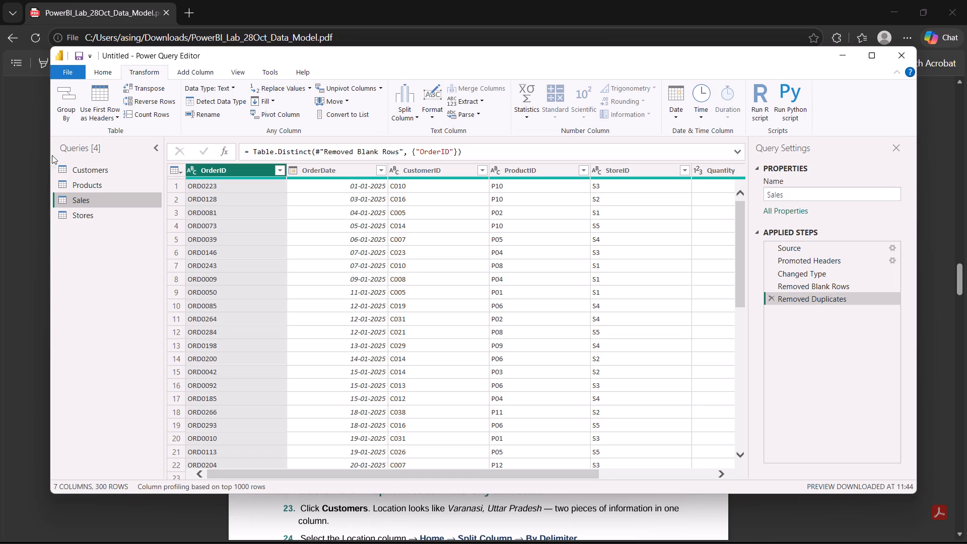
pyautogui.click(90, 183)
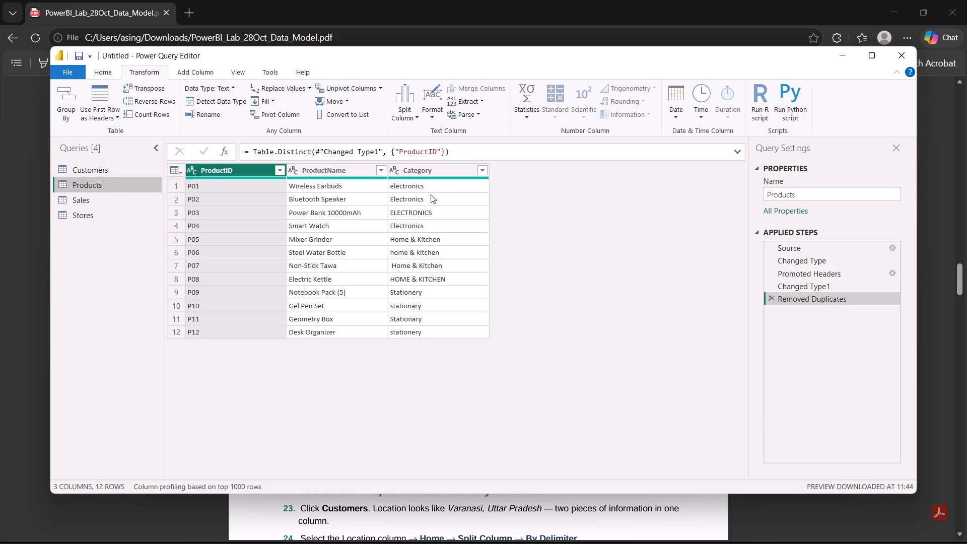
pyautogui.click(431, 181)
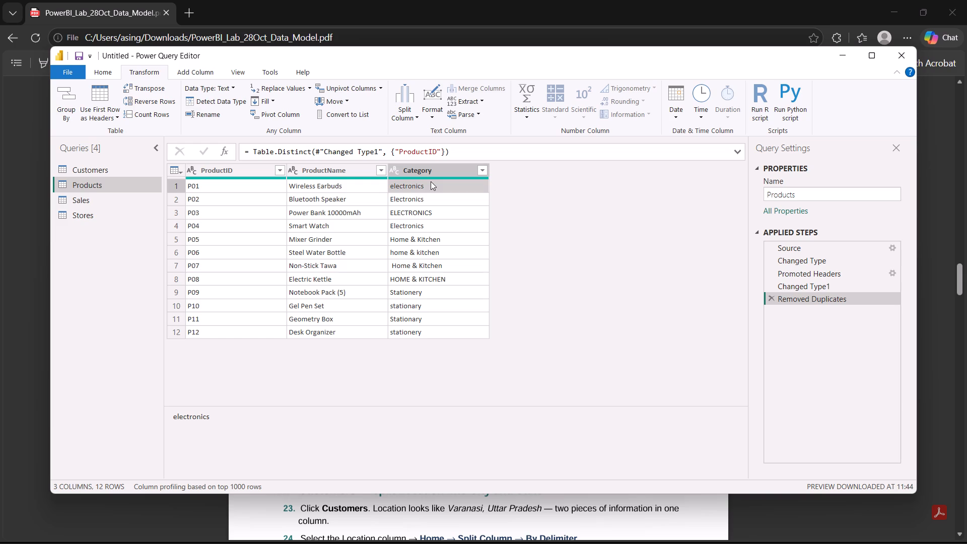
pyautogui.click(431, 181)
pyautogui.click(427, 194)
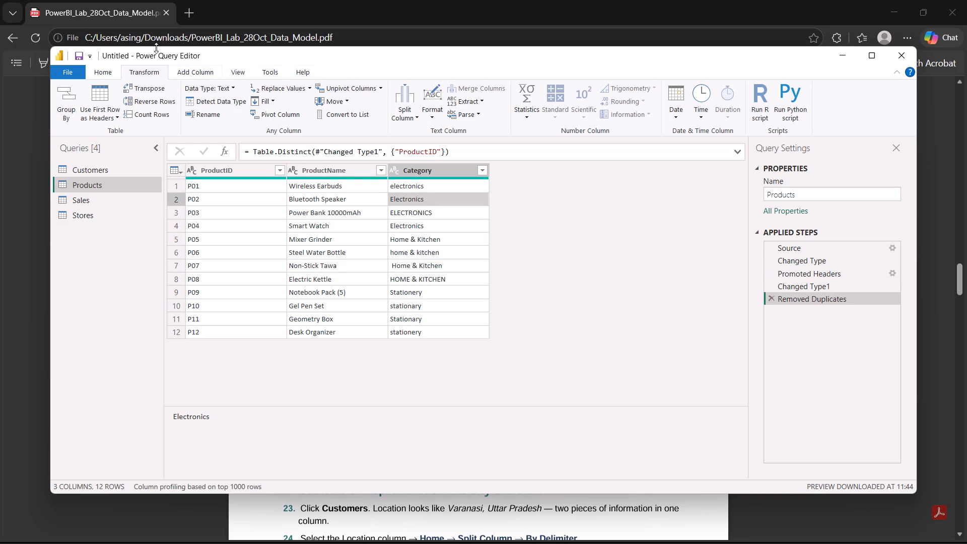
pyautogui.click(143, 70)
pyautogui.click(99, 66)
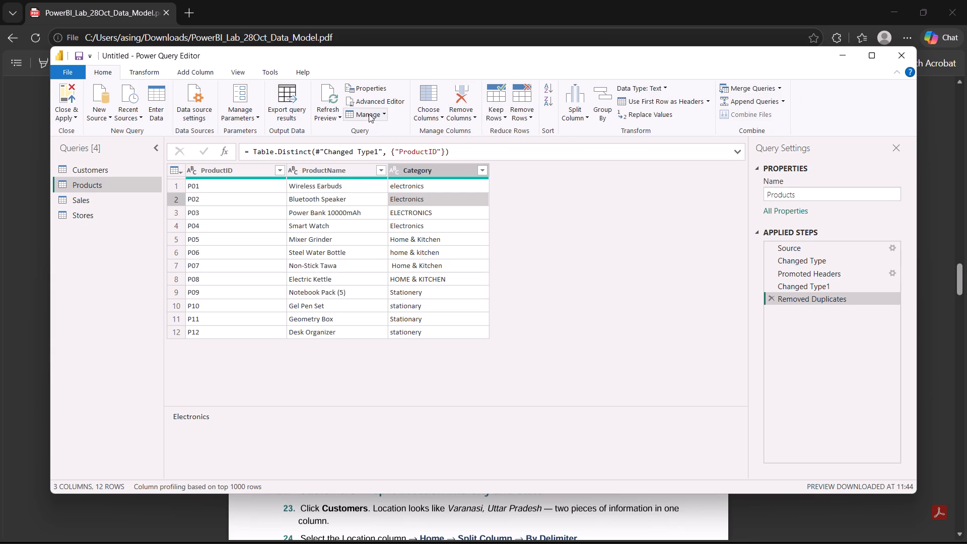
pyautogui.click(383, 113)
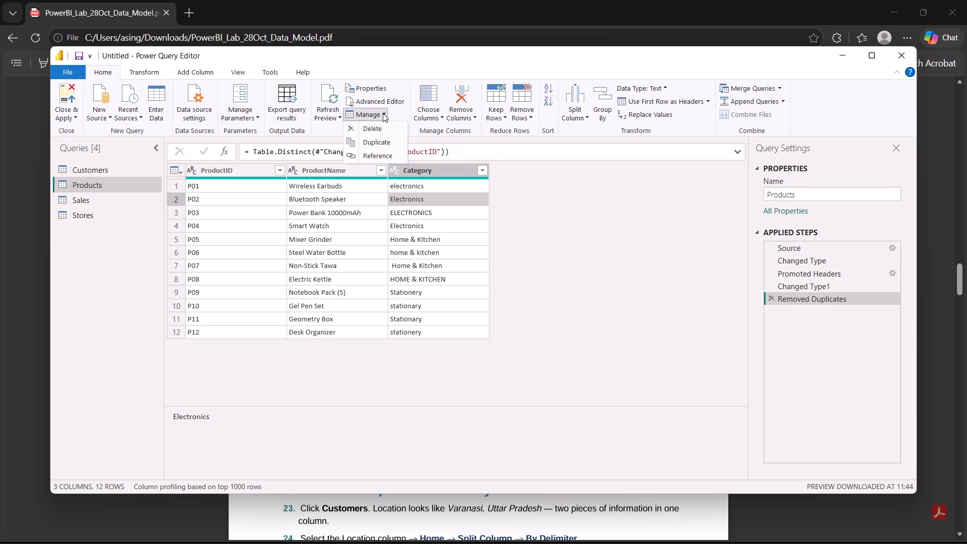
pyautogui.click(310, 137)
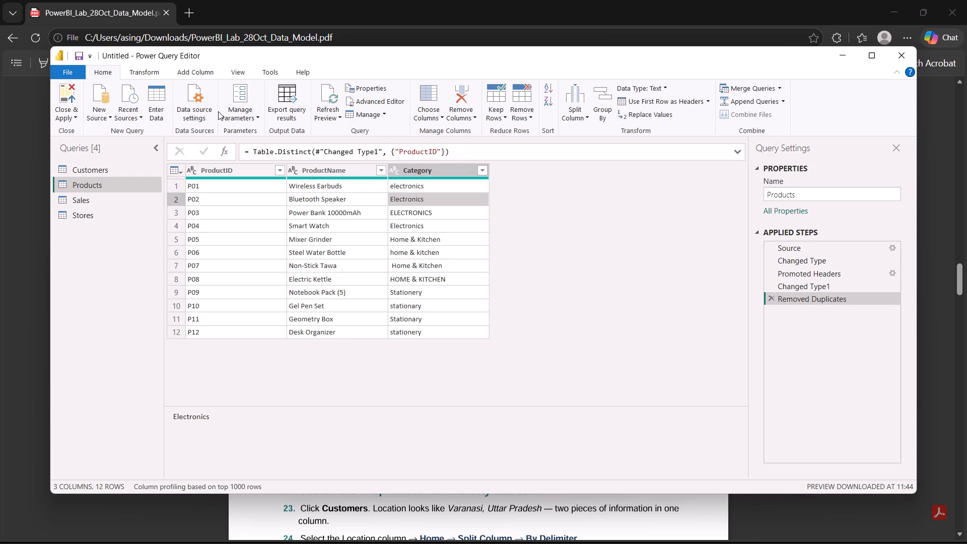
pyautogui.hscroll(-1, 89, 98)
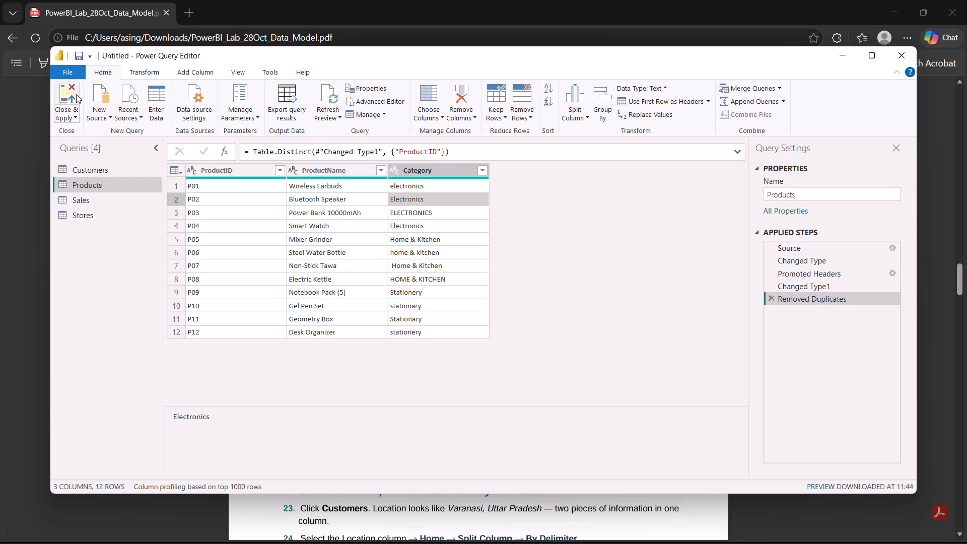
pyautogui.hscroll(-1, 76, 94)
pyautogui.click(76, 94)
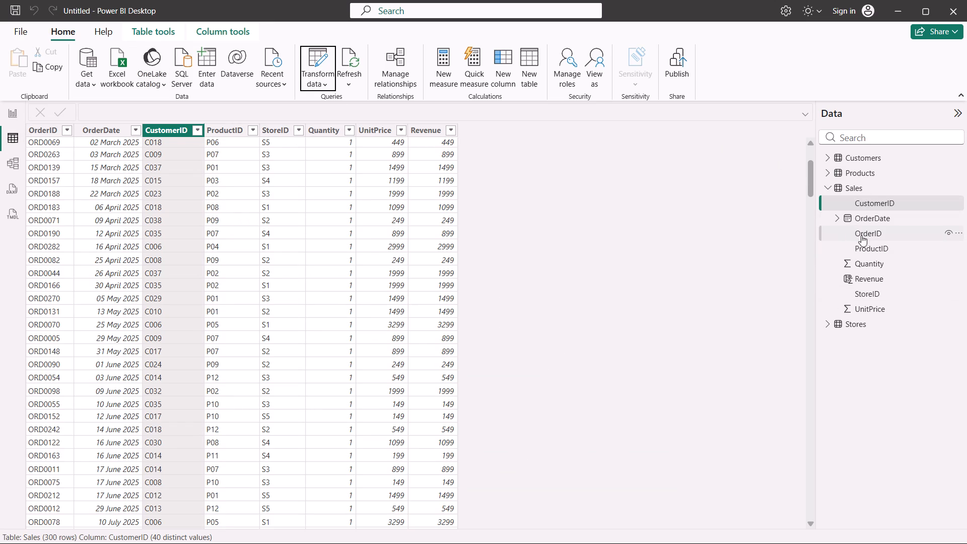
# Examine the Products table's Category column in table view, including its header actions, filter values and table commands.
pyautogui.click(827, 173)
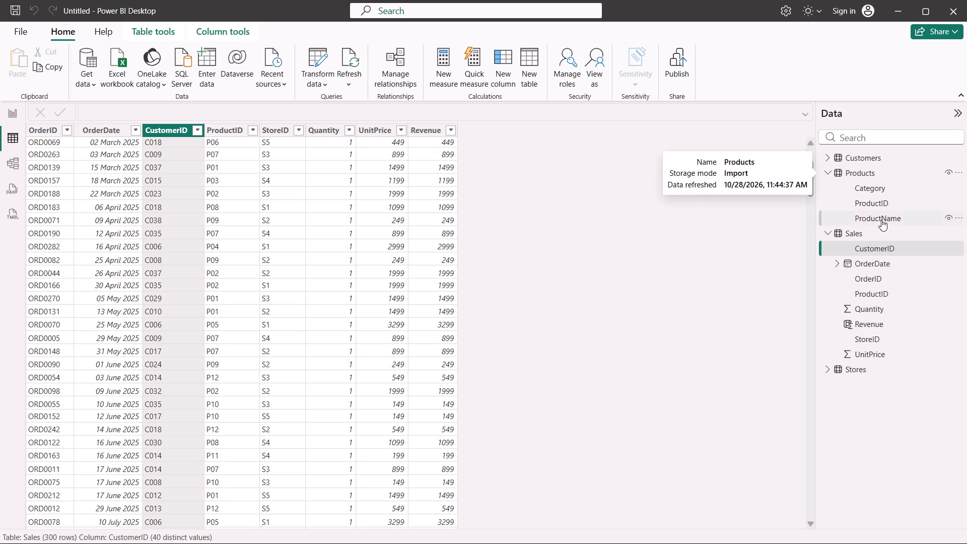
pyautogui.rightClick(882, 191)
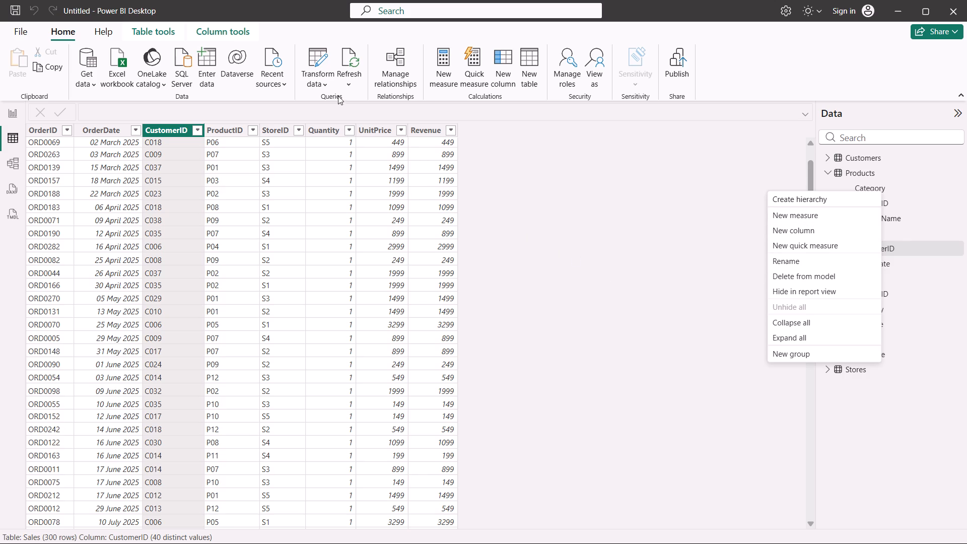
pyautogui.click(488, 175)
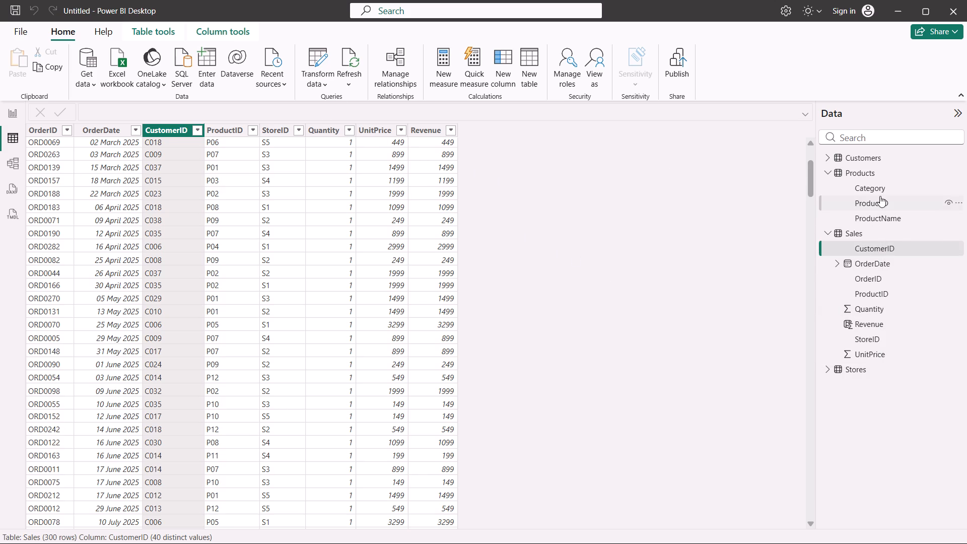
pyautogui.click(880, 177)
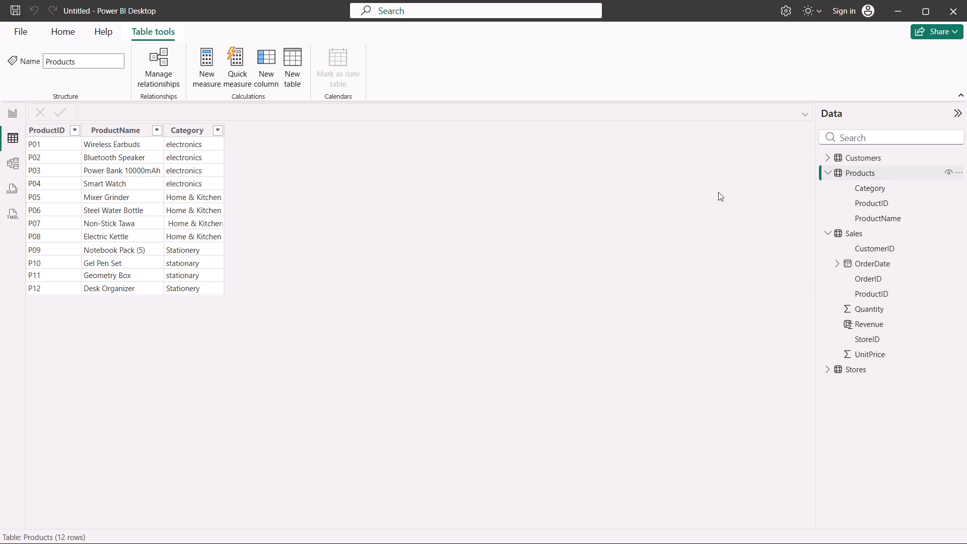
pyautogui.rightClick(206, 126)
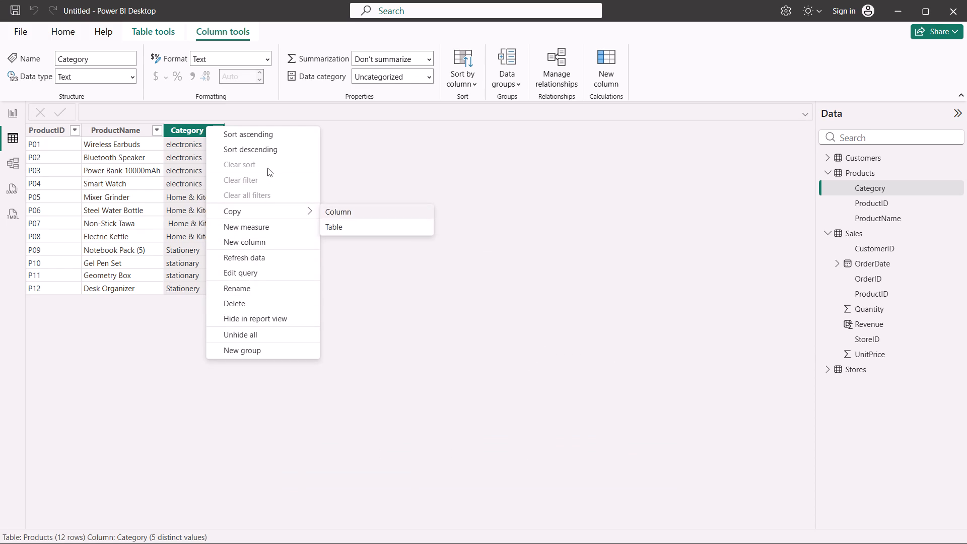
pyautogui.click(422, 194)
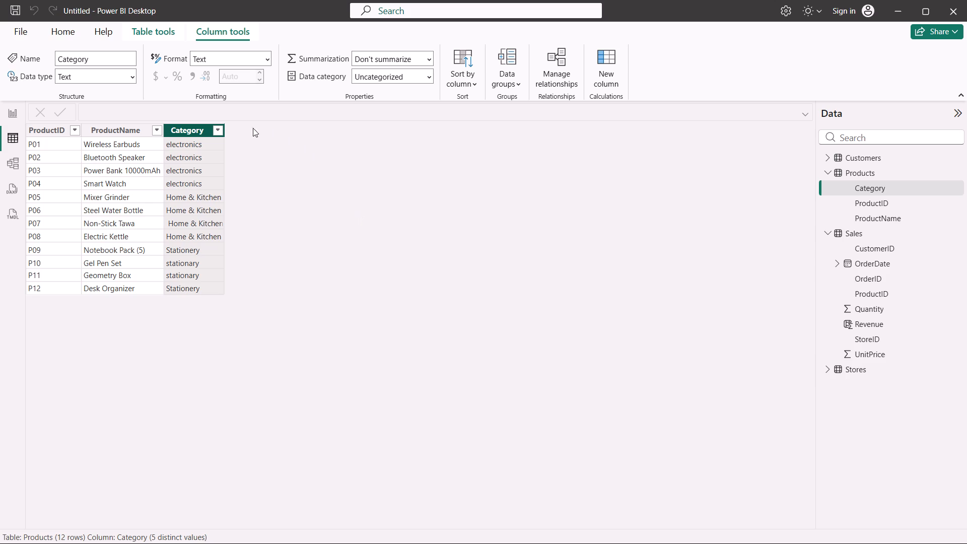
pyautogui.click(221, 133)
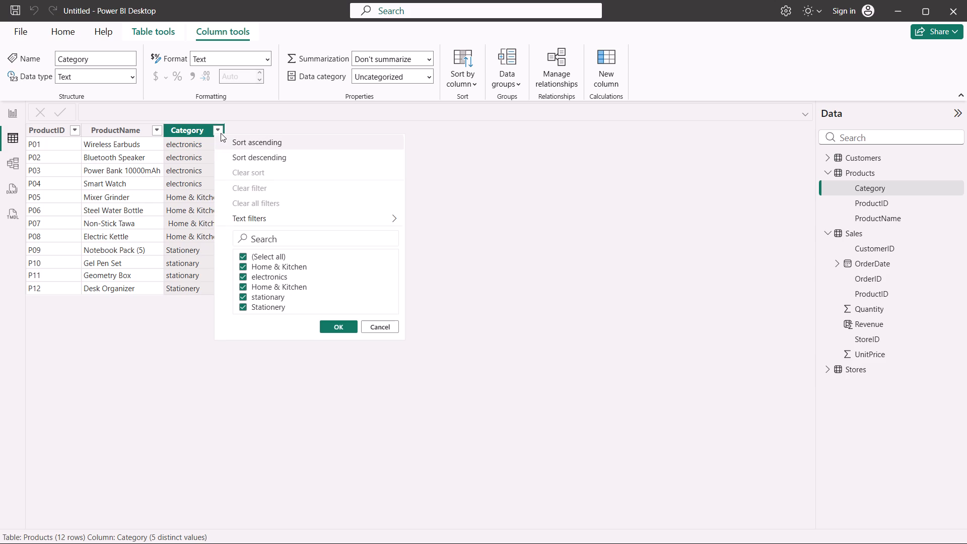
pyautogui.click(518, 203)
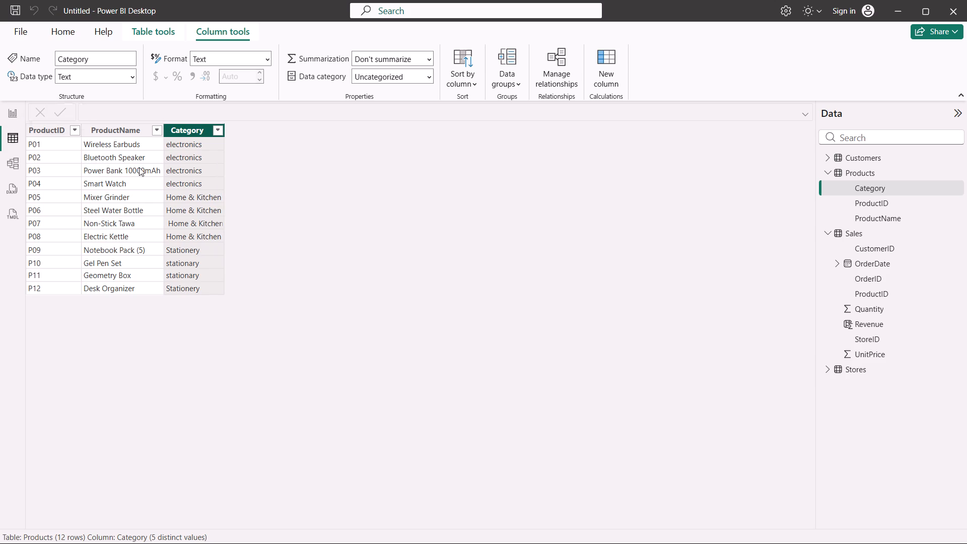
pyautogui.click(150, 24)
pyautogui.click(119, 31)
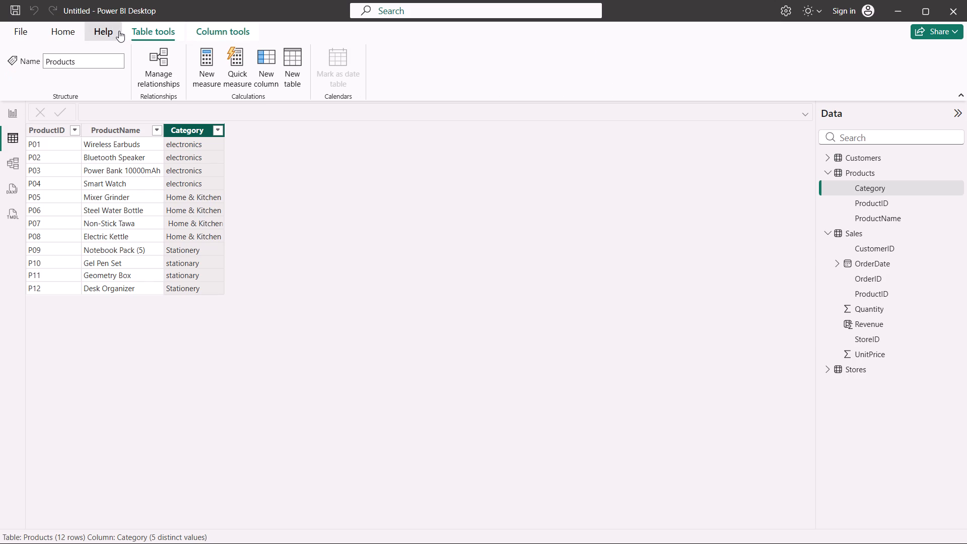
# Trim the extra spaces from the Category column of the Products query in the Power Query Editor.
pyautogui.click(80, 28)
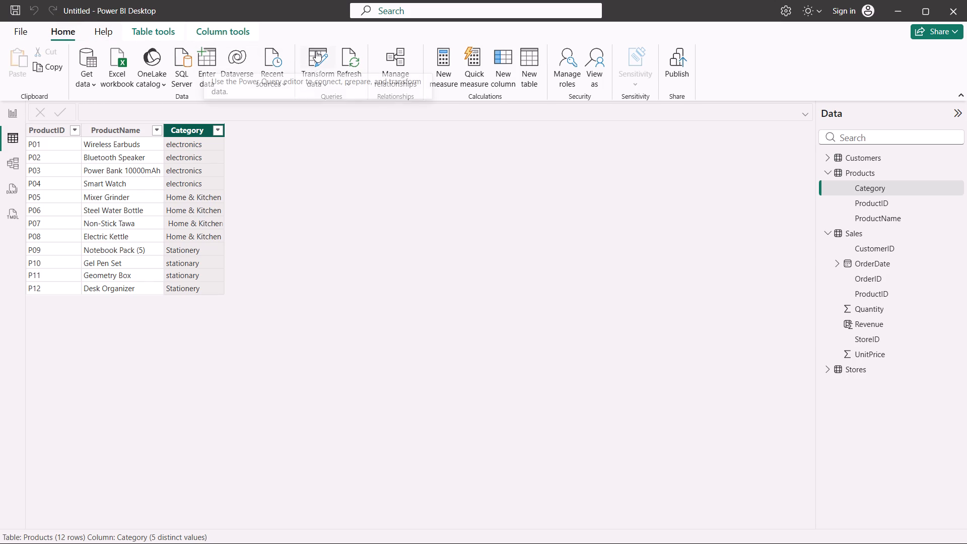
pyautogui.click(316, 51)
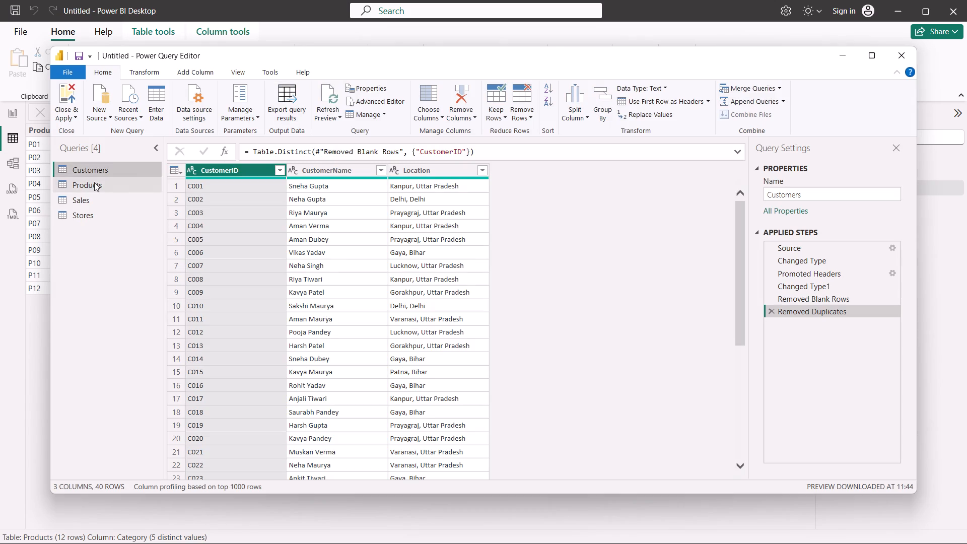
pyautogui.click(94, 182)
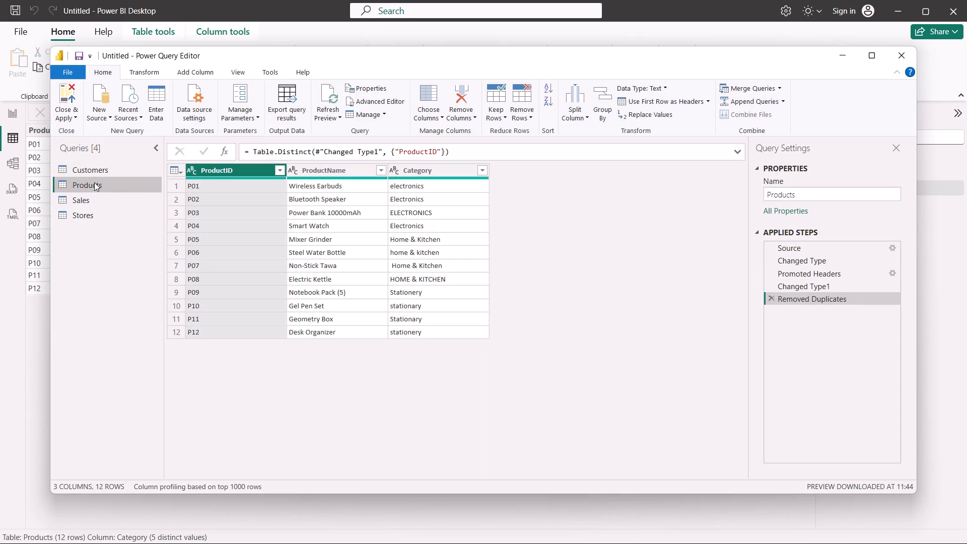
pyautogui.rightClick(404, 172)
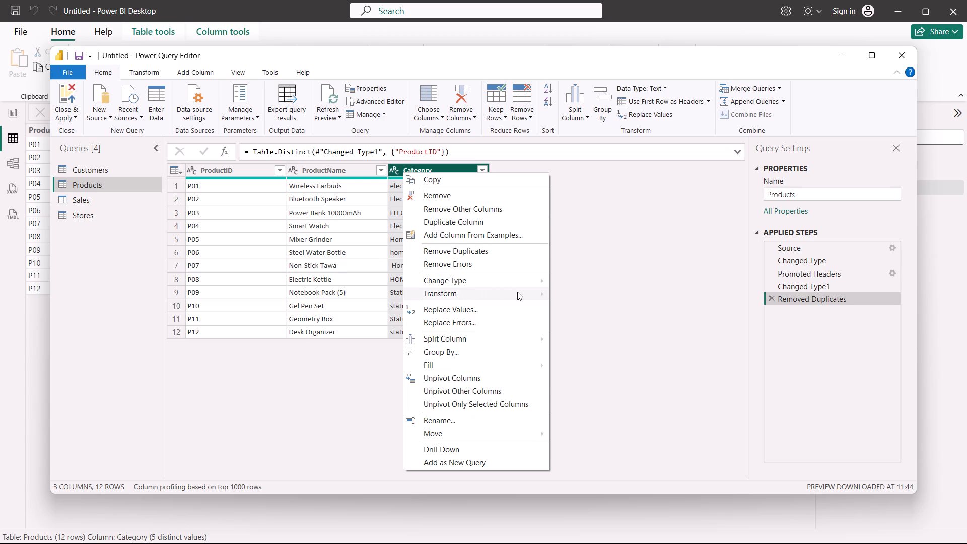
pyautogui.click(585, 327)
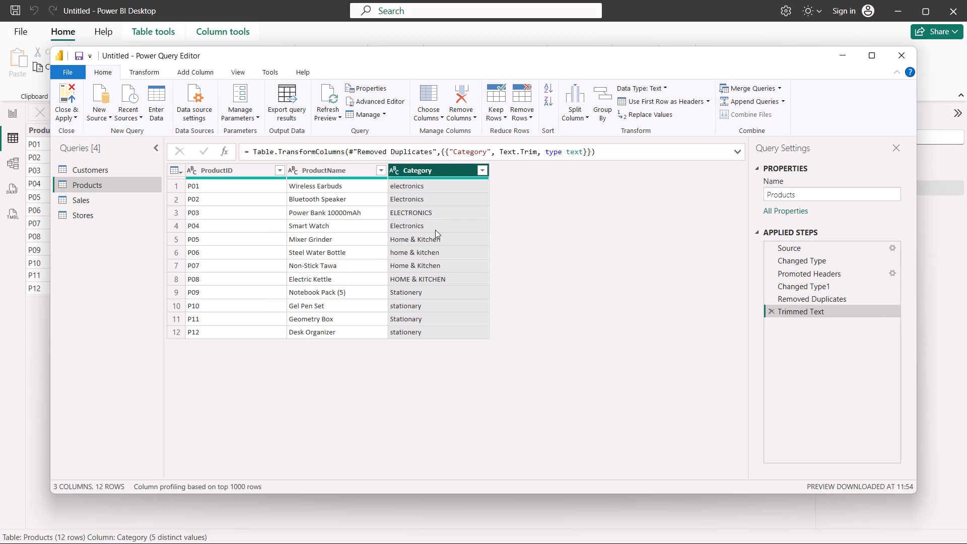
# Close the Power Query Editor and apply the trimmed Products query to the model.
pyautogui.click(425, 181)
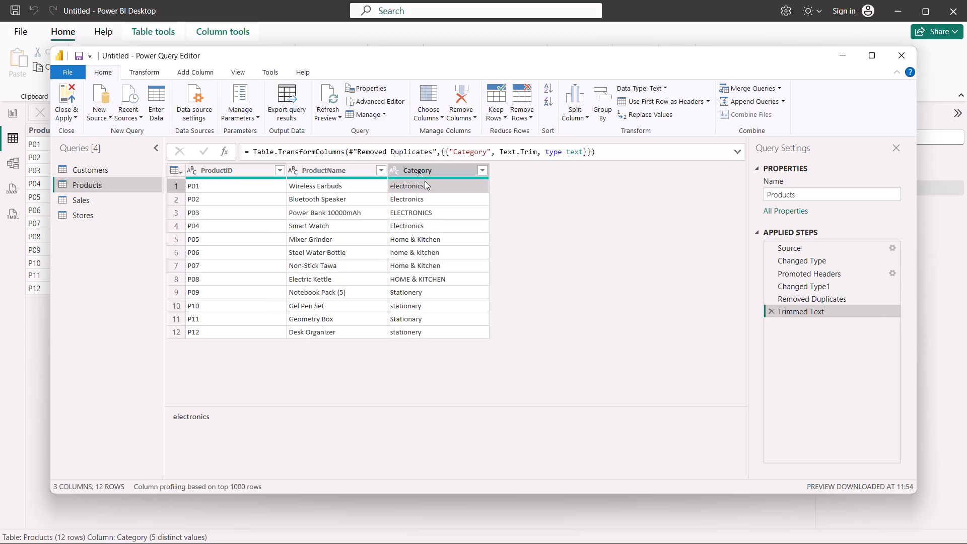
pyautogui.click(441, 187)
pyautogui.click(67, 95)
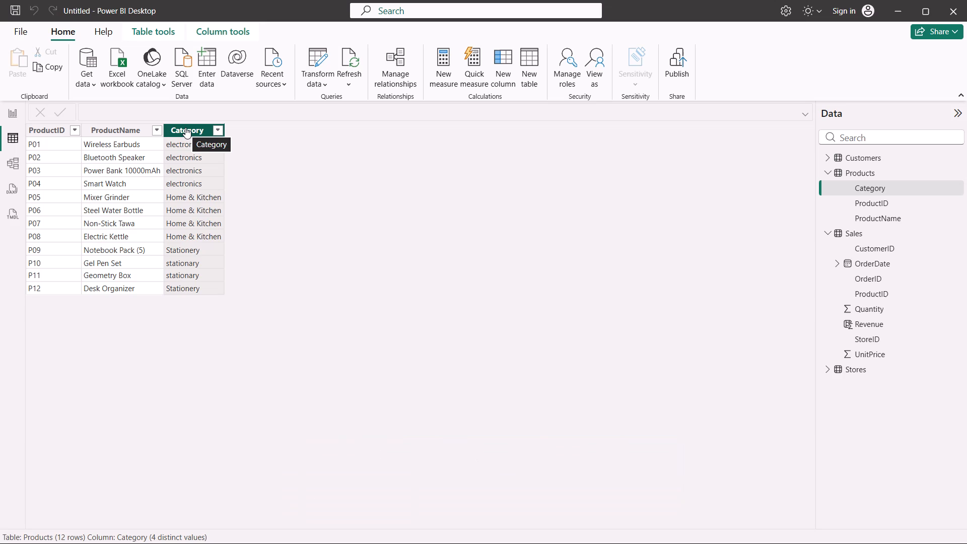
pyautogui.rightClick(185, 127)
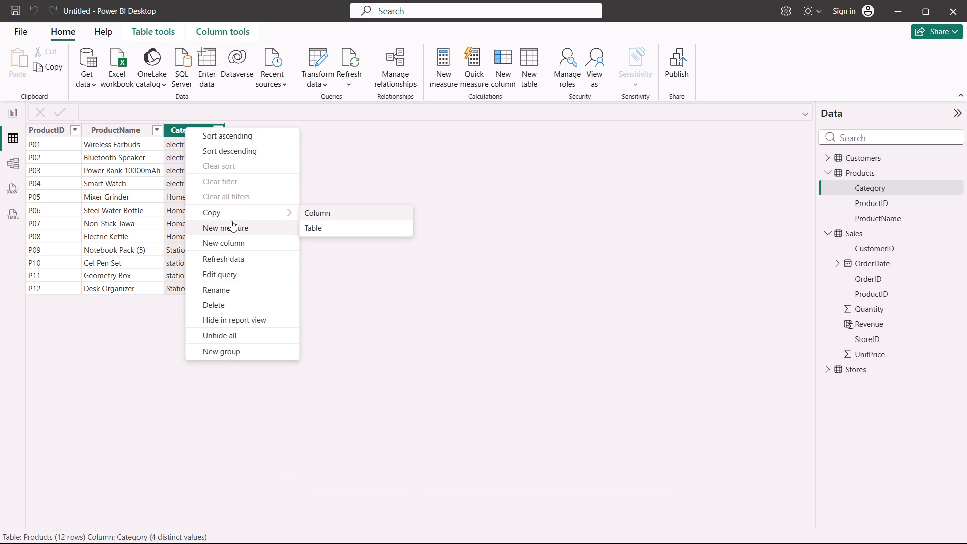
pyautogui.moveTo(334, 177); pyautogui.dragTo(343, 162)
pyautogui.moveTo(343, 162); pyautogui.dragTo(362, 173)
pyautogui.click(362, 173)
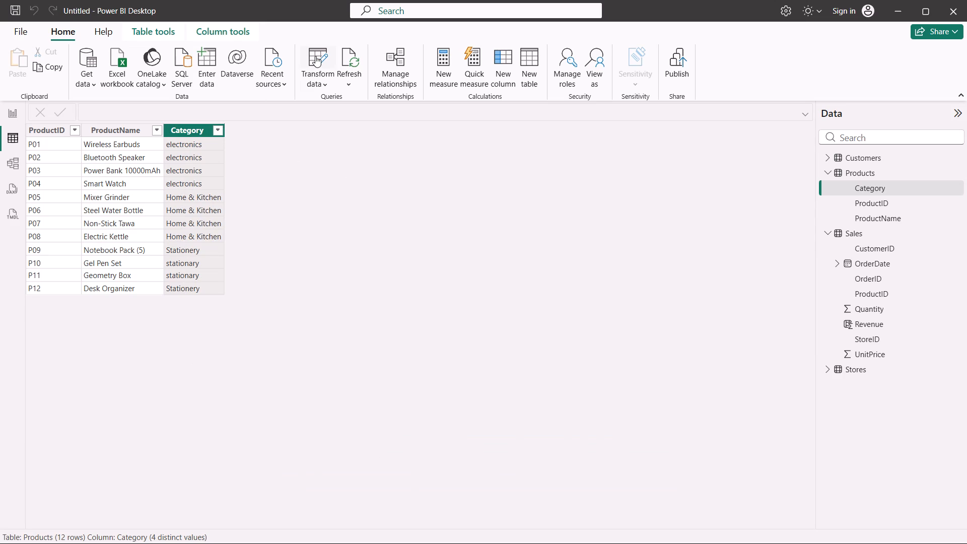
# Reopen the Power Query Editor and capitalize each word in the Products query's Category column.
pyautogui.click(316, 55)
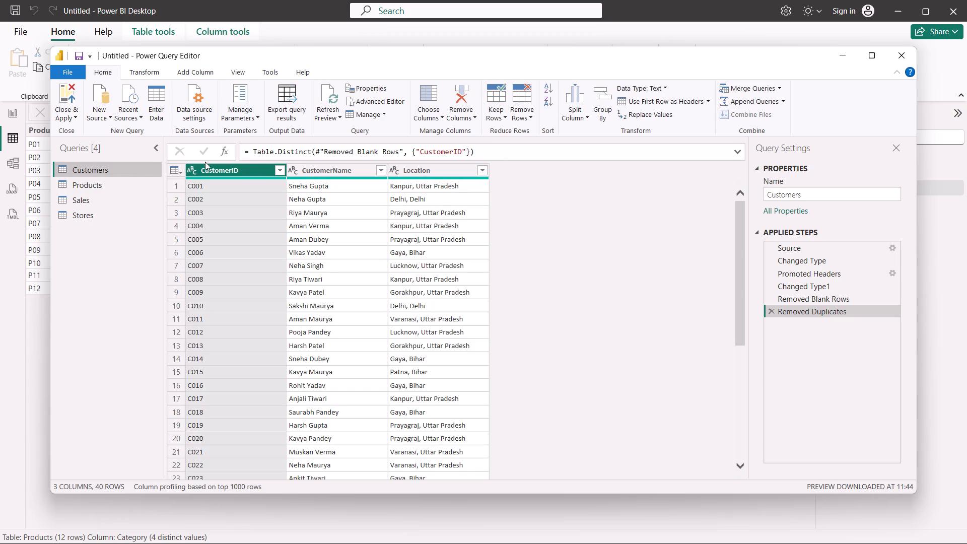
pyautogui.click(103, 182)
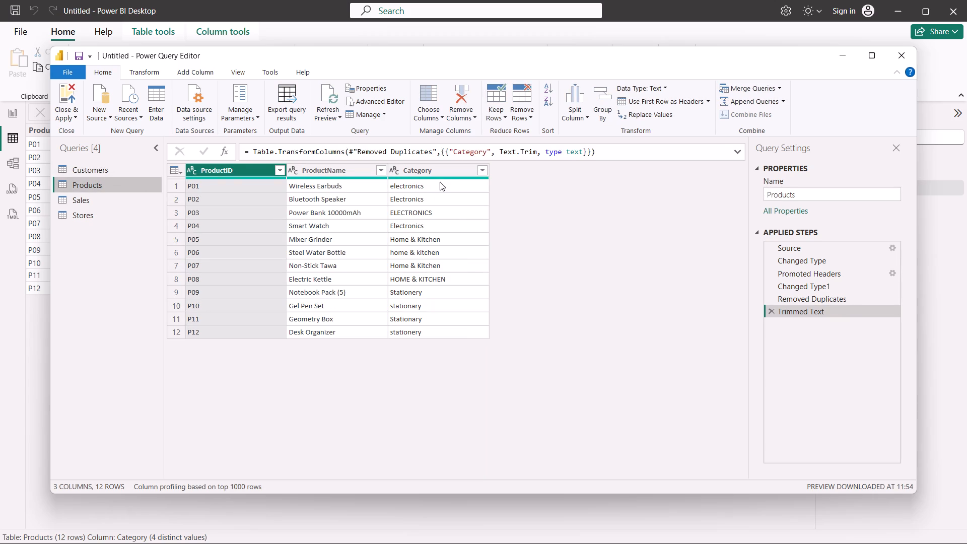
pyautogui.rightClick(448, 173)
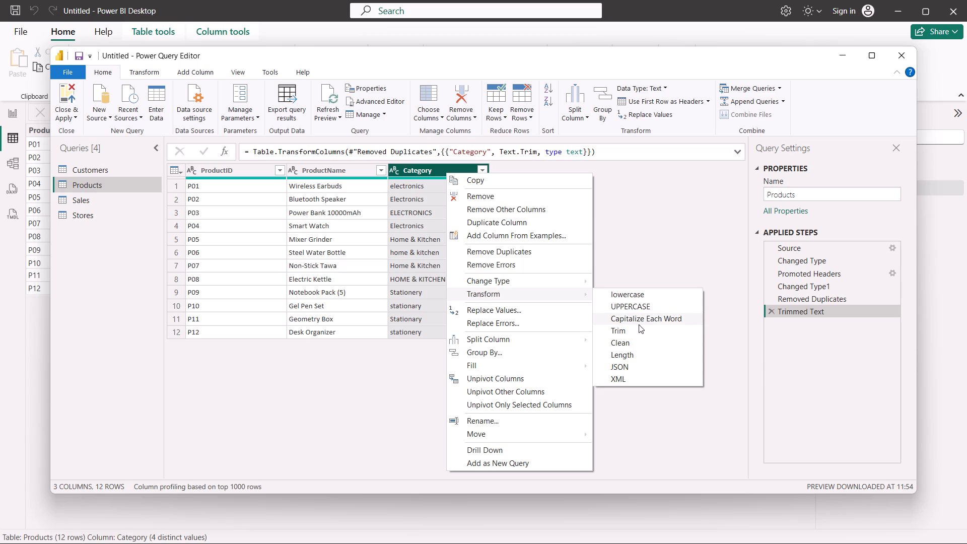
pyautogui.click(639, 324)
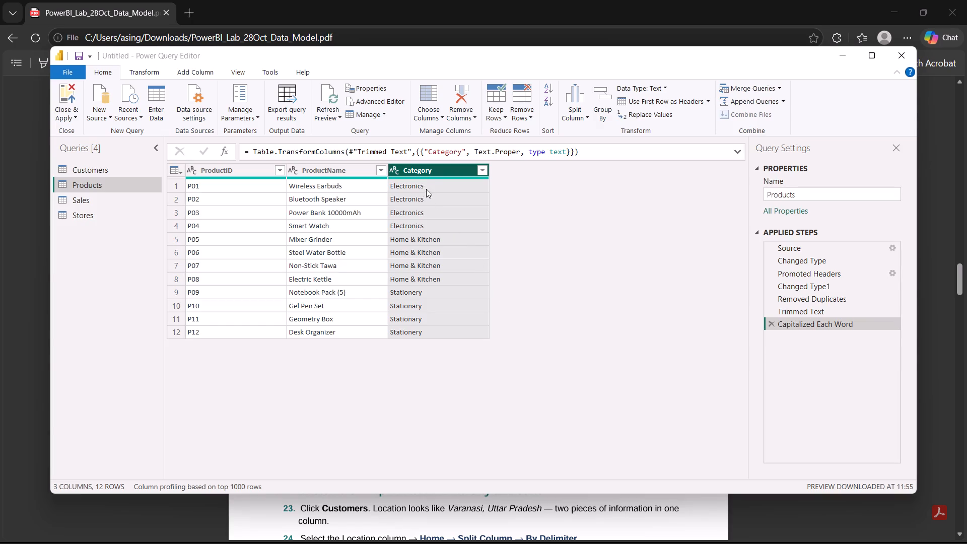
# Replace the value Stationary with Stationery in the Products query's Category column, copying the search word from the lab PDF.
pyautogui.rightClick(426, 164)
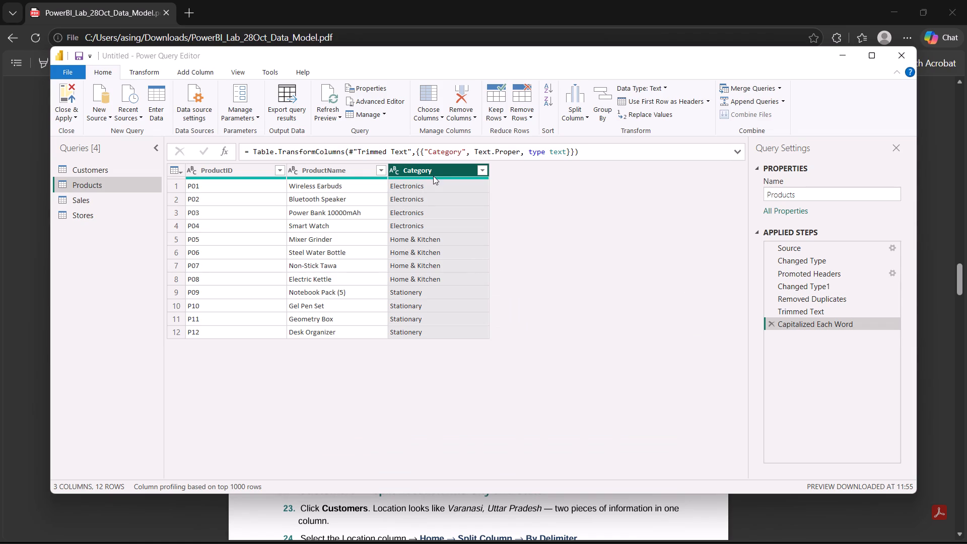
pyautogui.rightClick(434, 172)
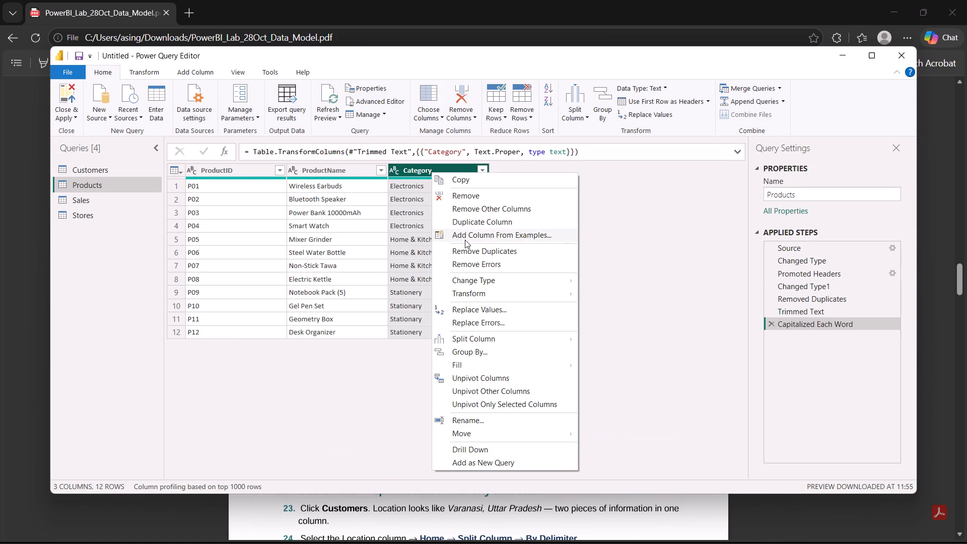
pyautogui.click(476, 311)
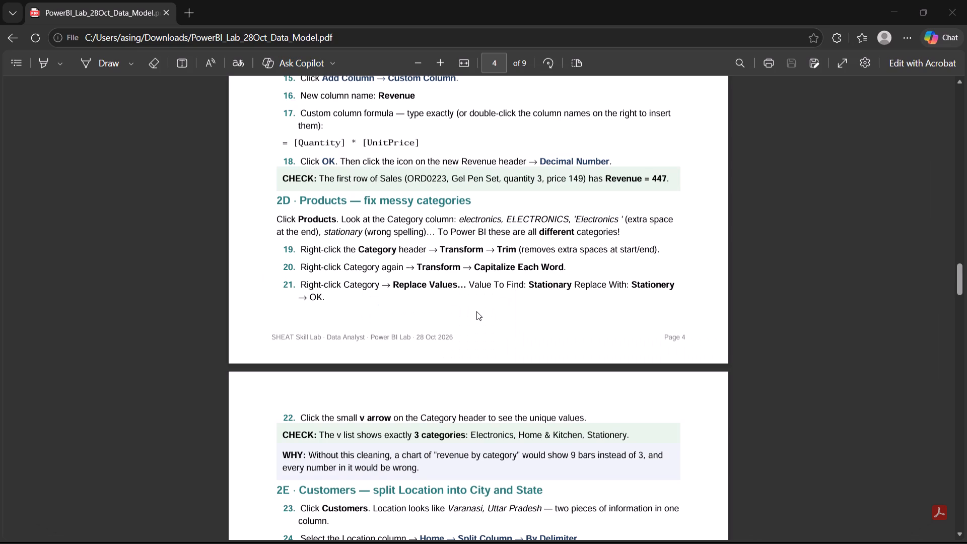
pyautogui.click(570, 284)
pyautogui.moveTo(570, 284); pyautogui.dragTo(557, 282)
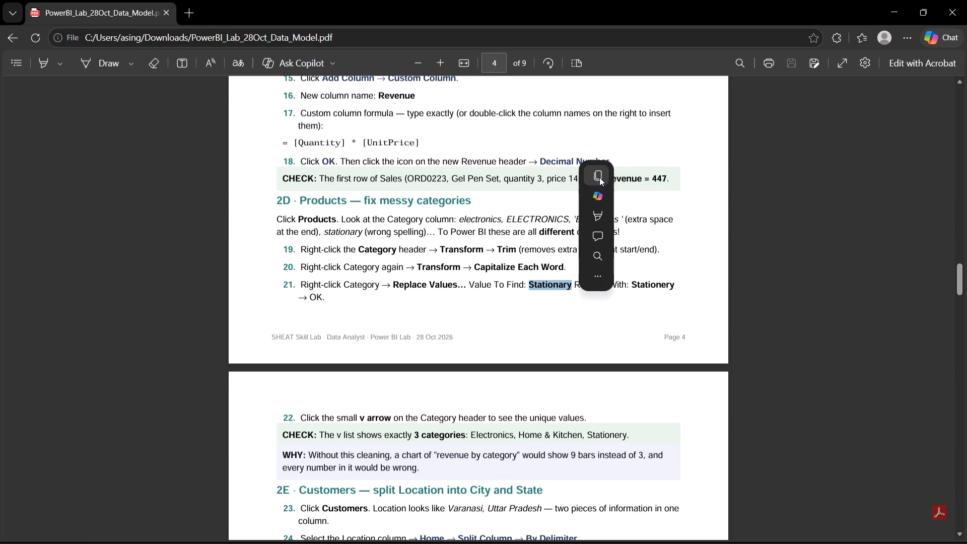
pyautogui.click(599, 176)
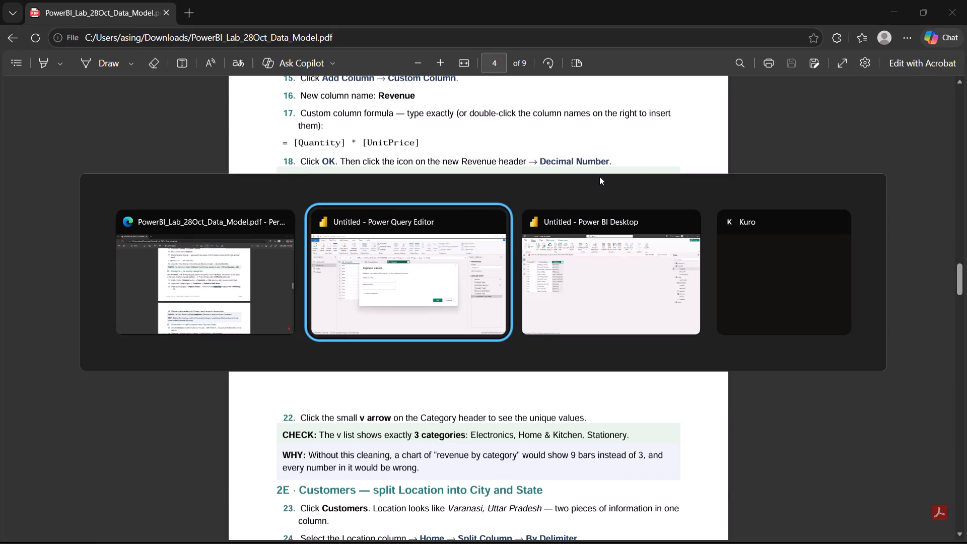
pyautogui.click(358, 256)
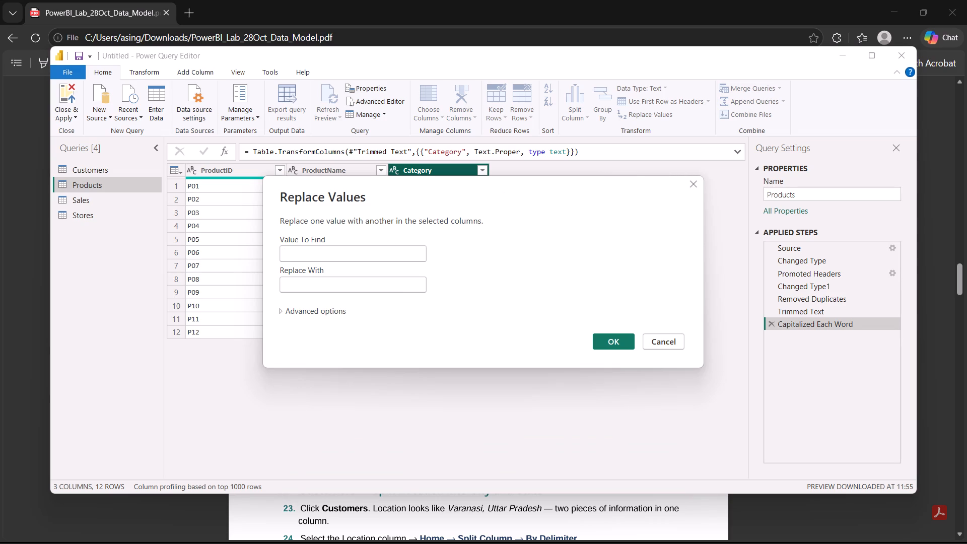
pyautogui.hotkey('ctrl', 'v')
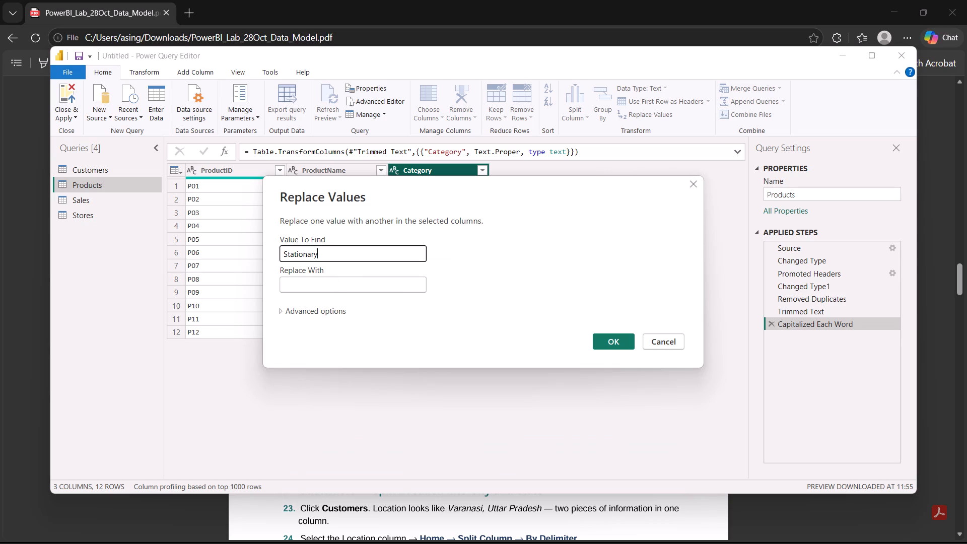
pyautogui.click(328, 283)
pyautogui.hotkey('ctrl', 'v')
pyautogui.press('Left')
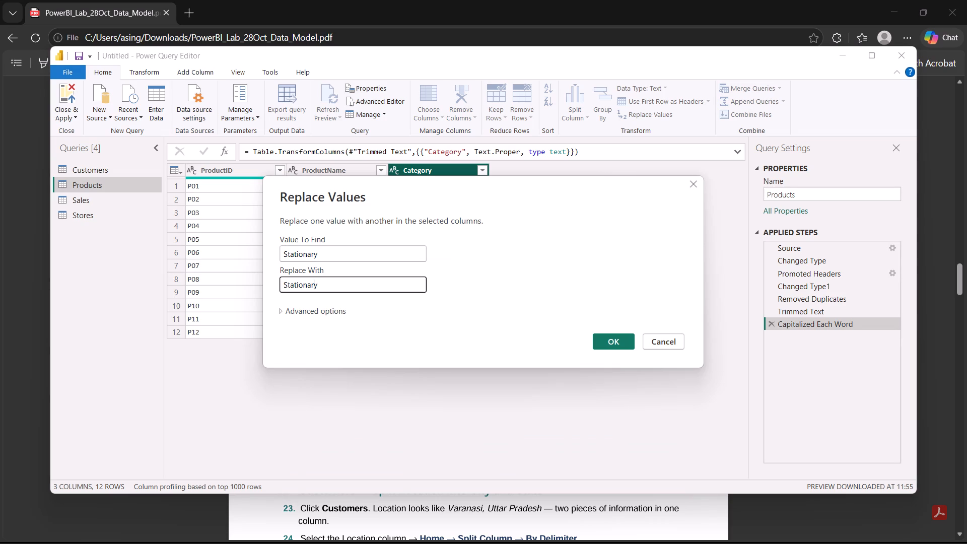
pyautogui.press('Left')
pyautogui.press('BackSpace')
pyautogui.press('e')
pyautogui.click(609, 339)
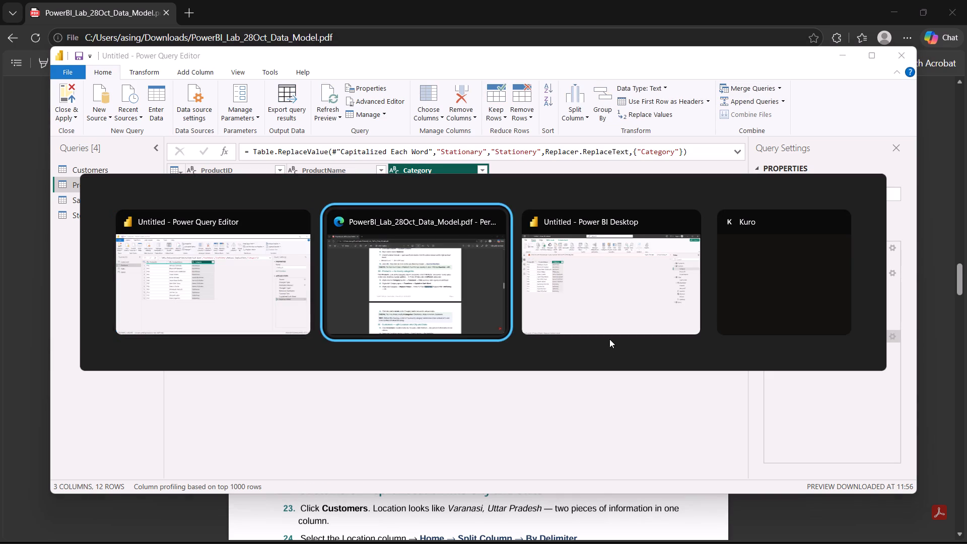
# Consult the lab PDF's category check and inspect the unique values of the Products query's Category column.
pyautogui.scroll(-1, 447, 372)
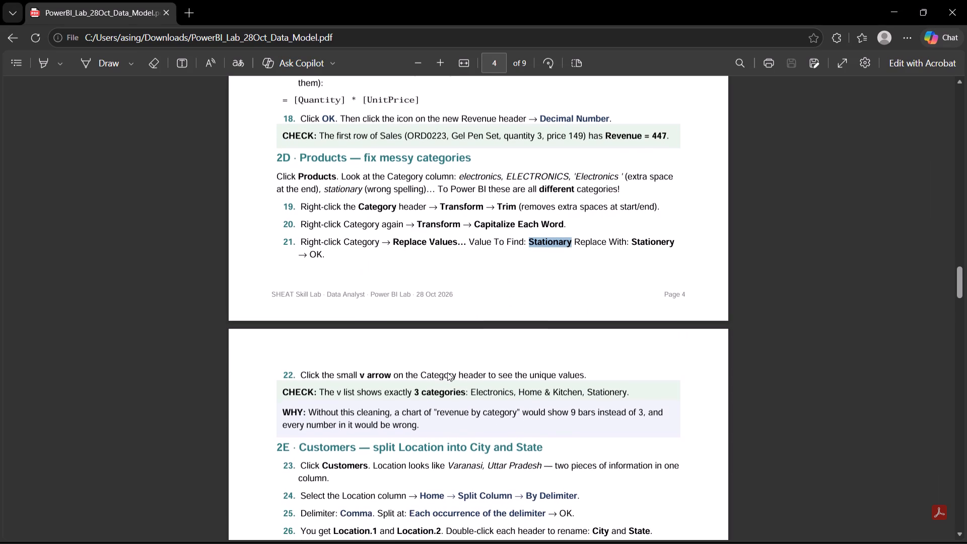
pyautogui.scroll(-1, 447, 372)
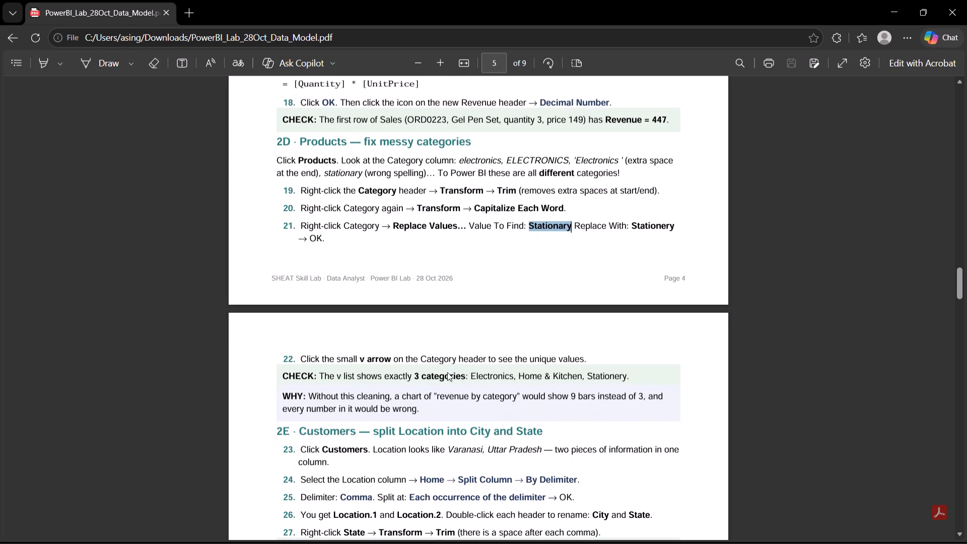
pyautogui.scroll(-1, 447, 372)
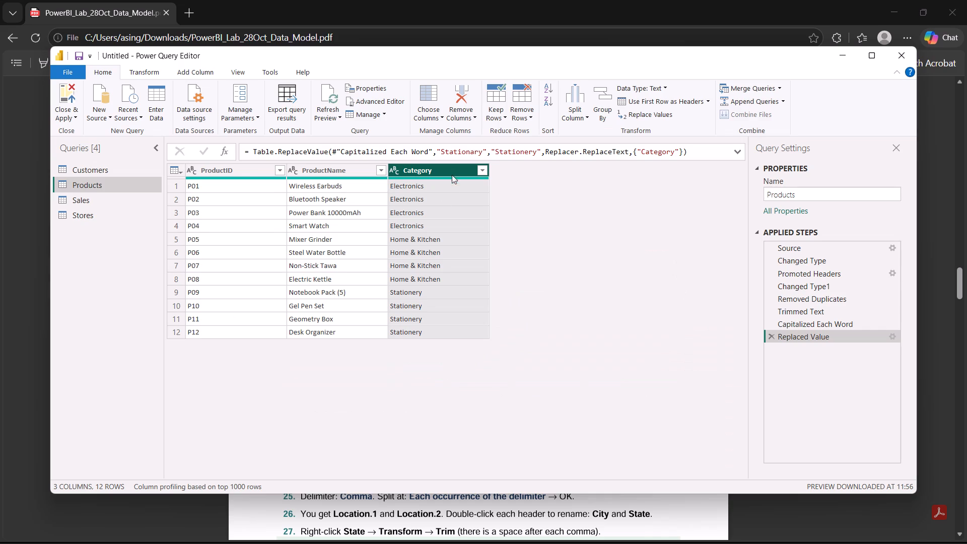
pyautogui.click(480, 167)
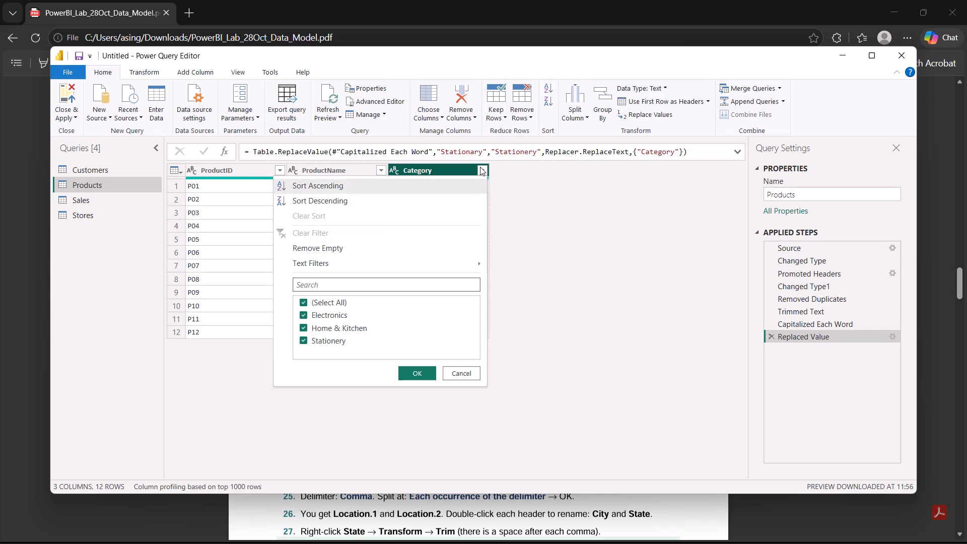
pyautogui.click(480, 167)
pyautogui.click(480, 167)
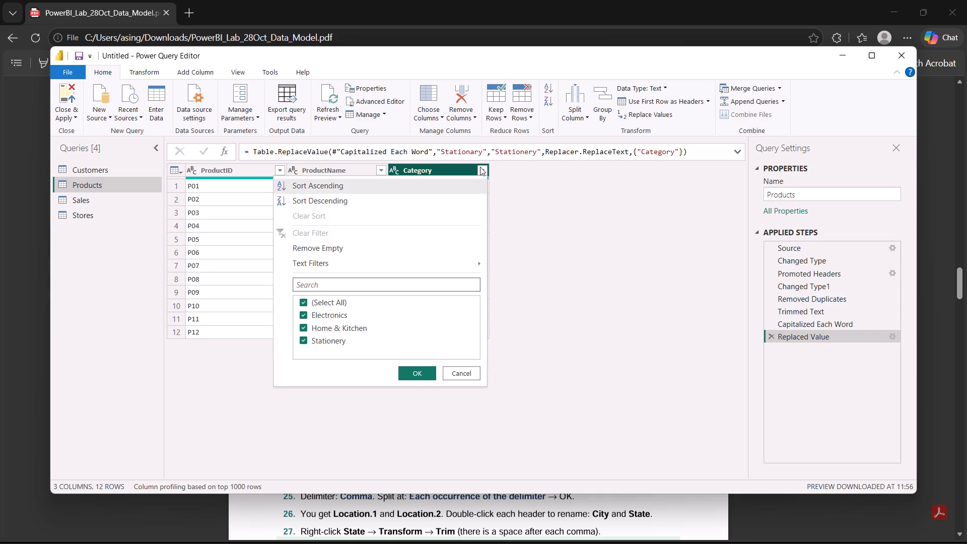
pyautogui.click(480, 167)
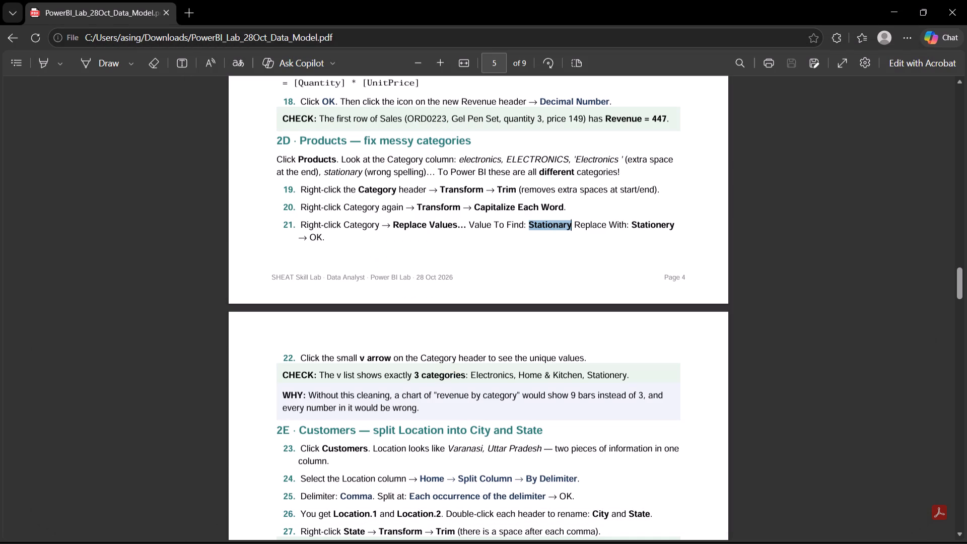
# Look over the following lab PDF instructions, and close and apply the Power Query Editor with the cleaned Products categories.
pyautogui.scroll(-2, 446, 286)
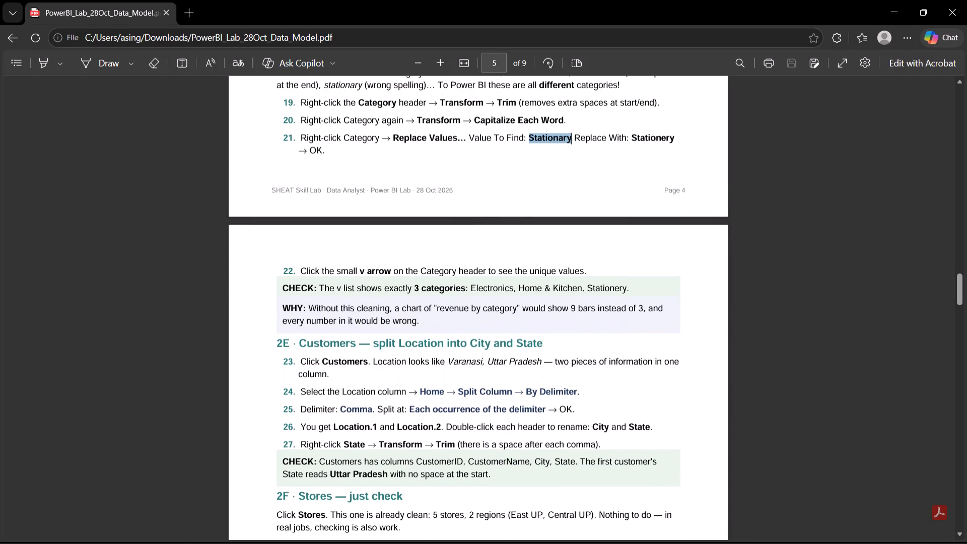
pyautogui.scroll(-1, 446, 286)
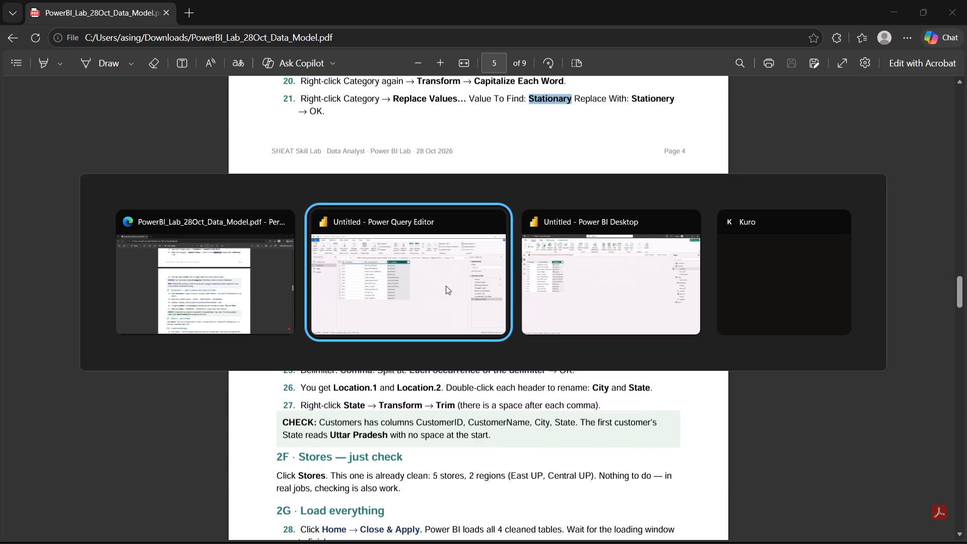
pyautogui.click(61, 99)
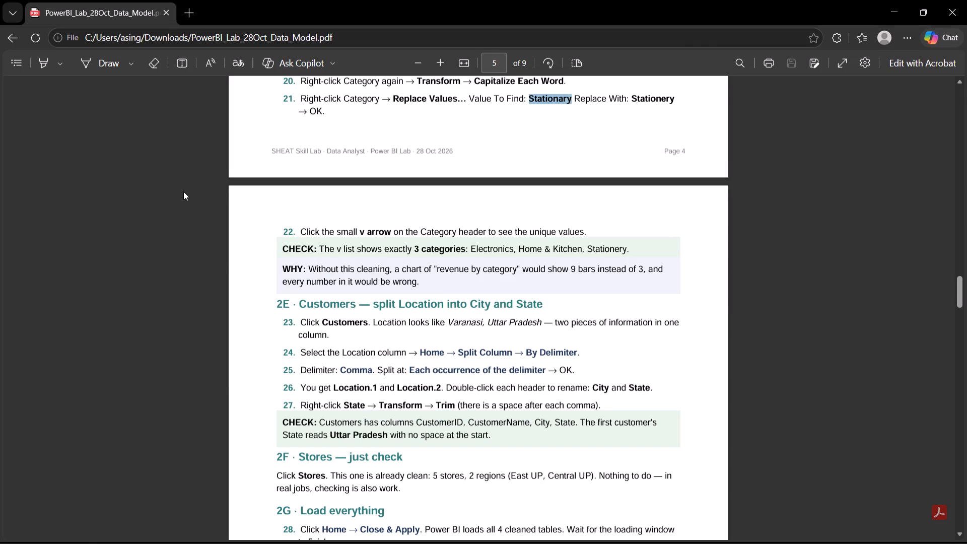
# Read lab PDF sections 2E to 2G on splitting the Customers Location, checking Stores and loading the tables.
pyautogui.scroll(-1, 349, 276)
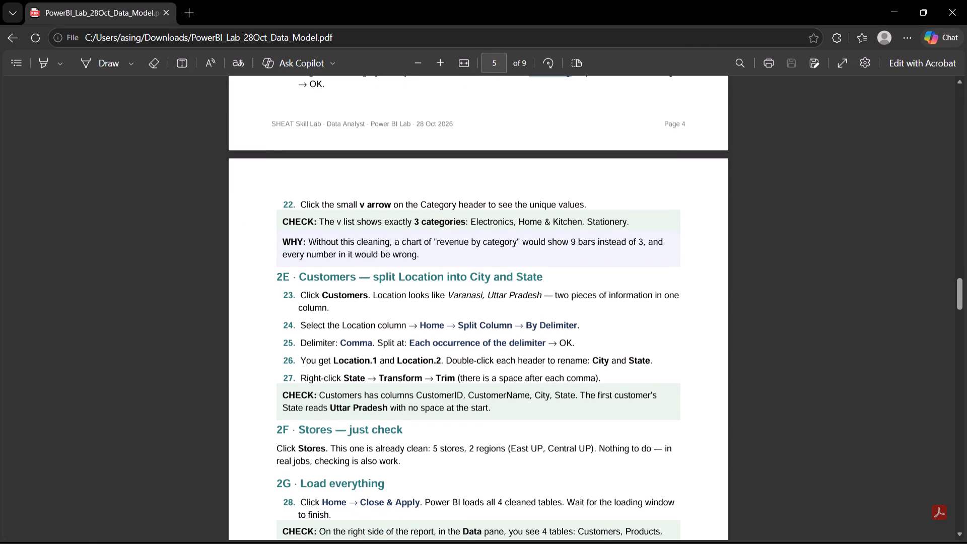
pyautogui.scroll(-2, 349, 276)
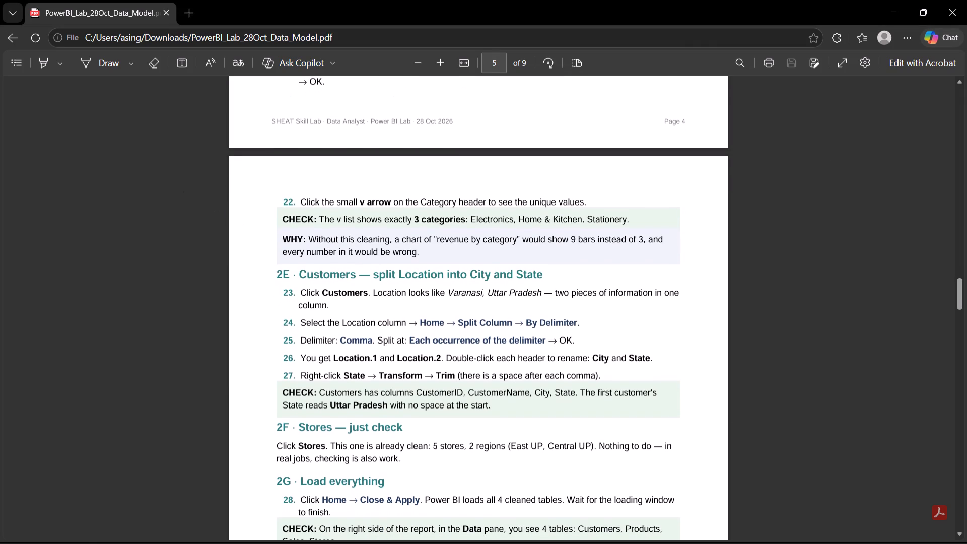
pyautogui.scroll(-1, 349, 276)
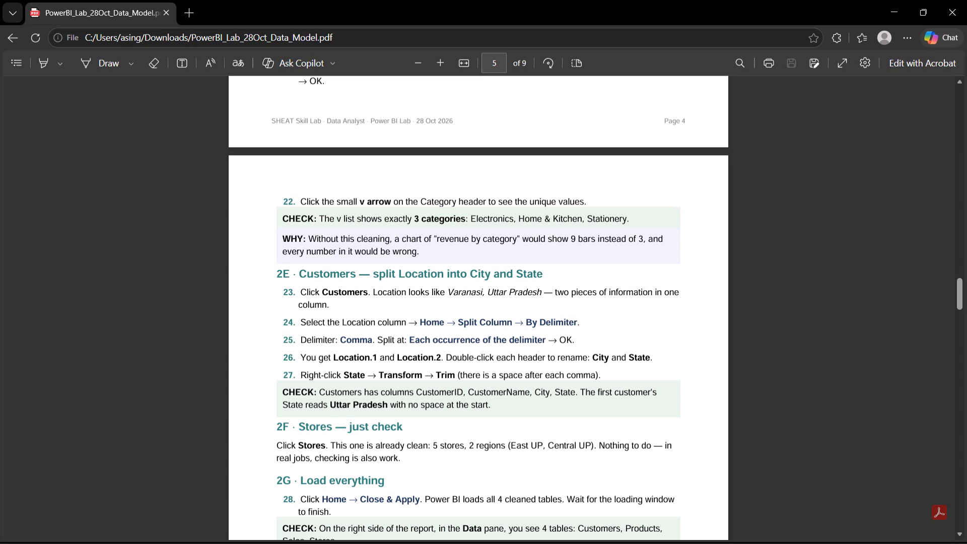
pyautogui.scroll(-1, 349, 276)
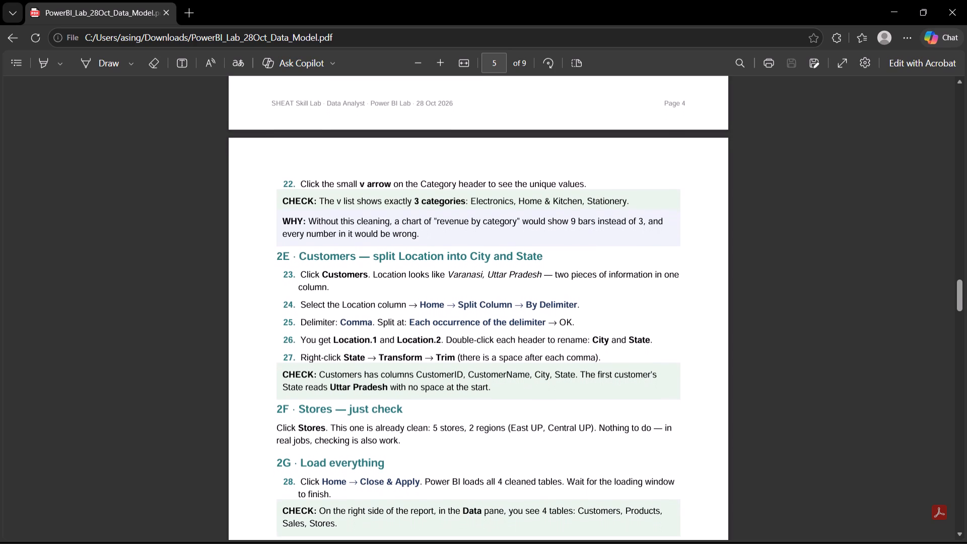
pyautogui.scroll(-1, 349, 276)
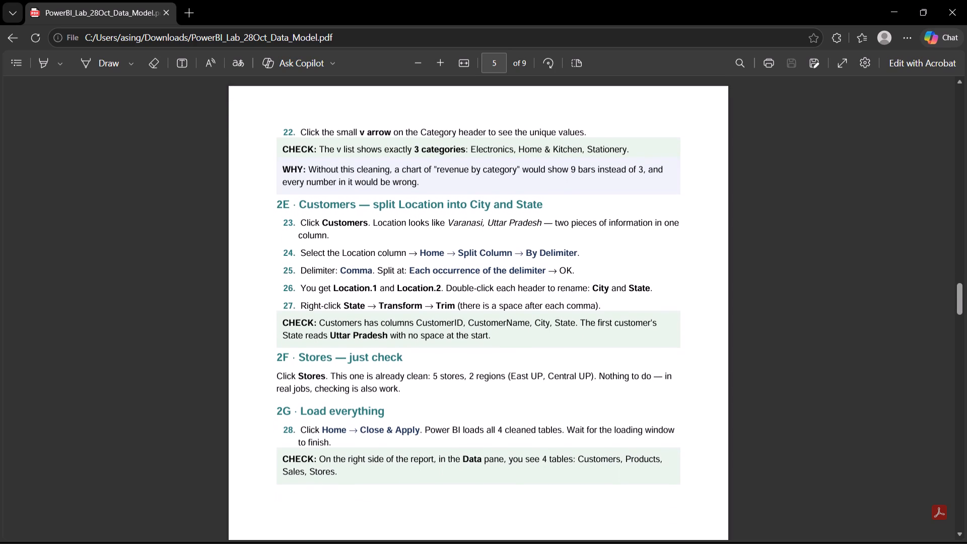
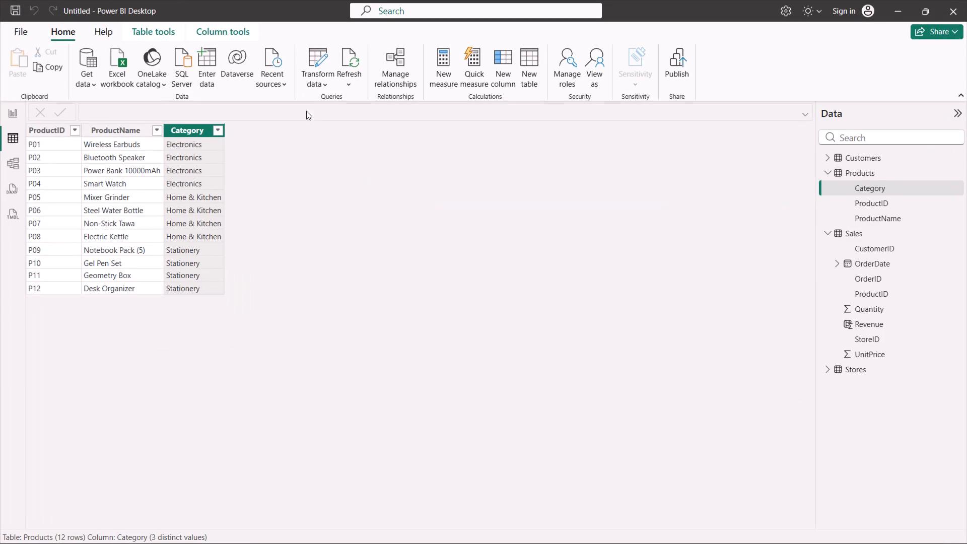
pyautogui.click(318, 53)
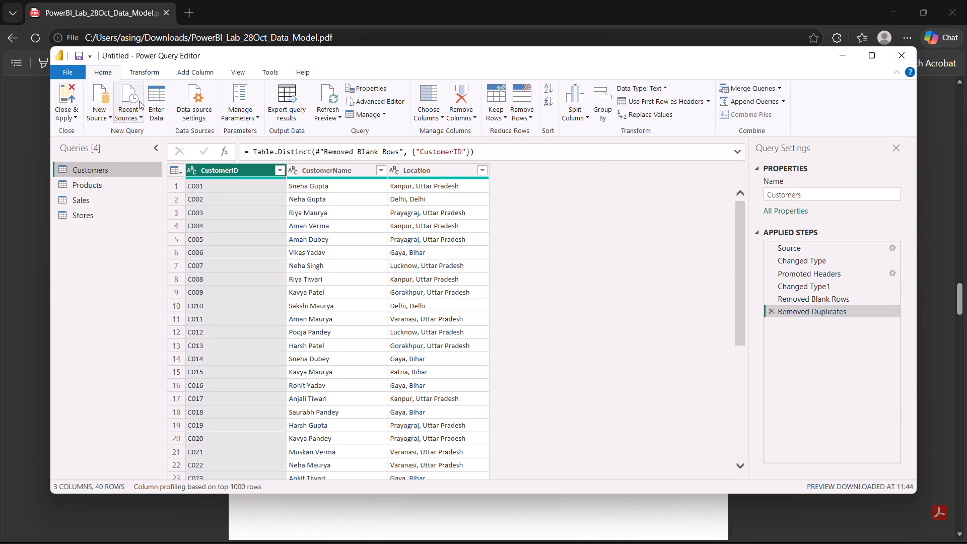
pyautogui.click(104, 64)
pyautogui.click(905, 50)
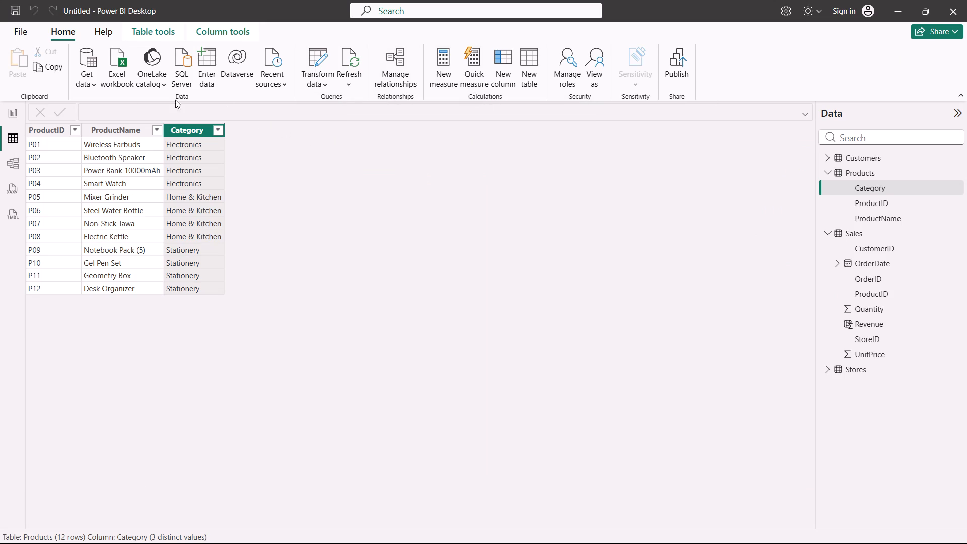
# In the Power Query Editor, split the Customers query's Location column by the comma delimiter at each occurrence.
pyautogui.click(70, 35)
pyautogui.click(326, 55)
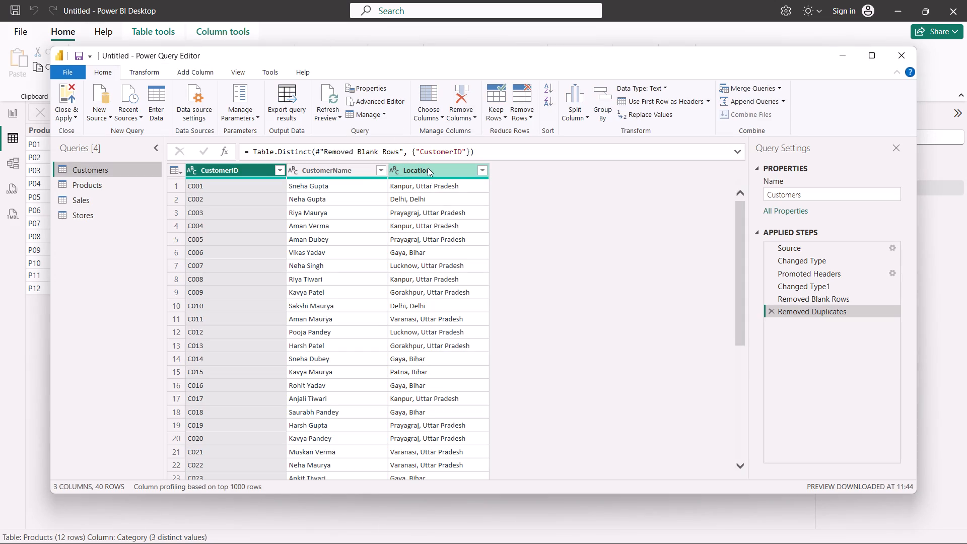
pyautogui.click(428, 168)
pyautogui.click(575, 99)
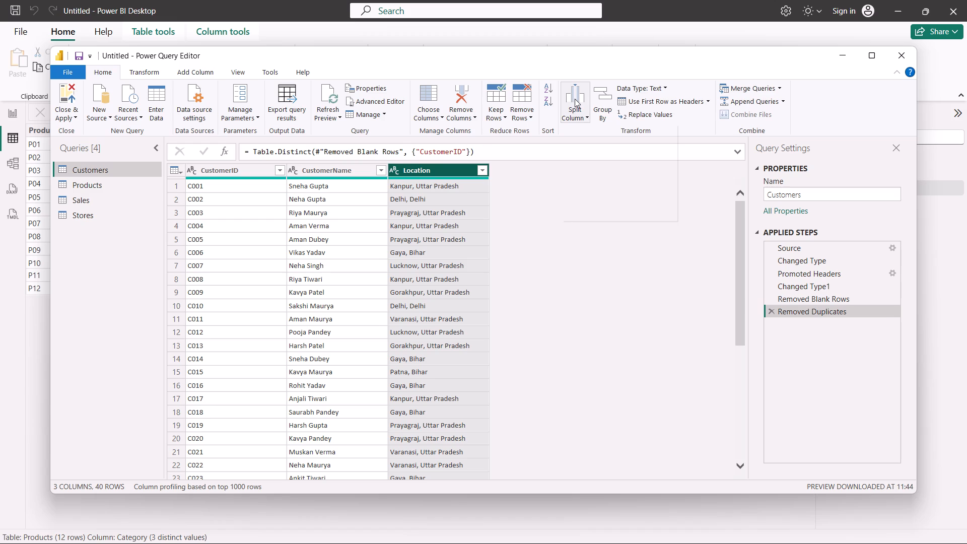
pyautogui.click(590, 132)
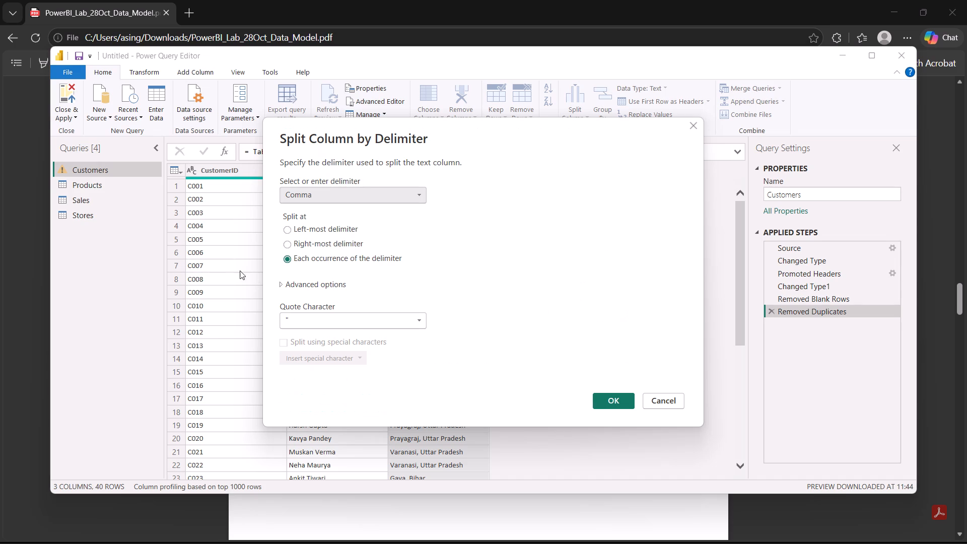
pyautogui.click(318, 316)
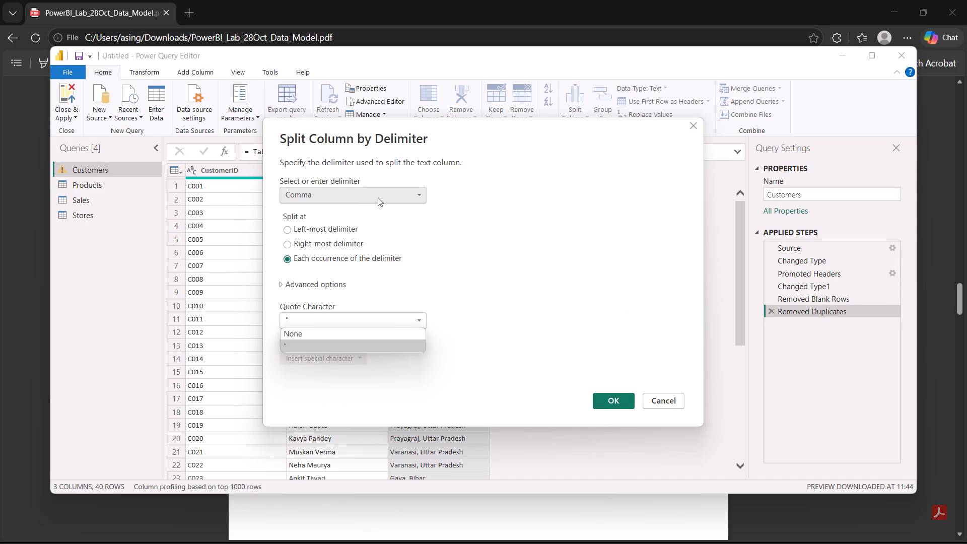
pyautogui.click(488, 254)
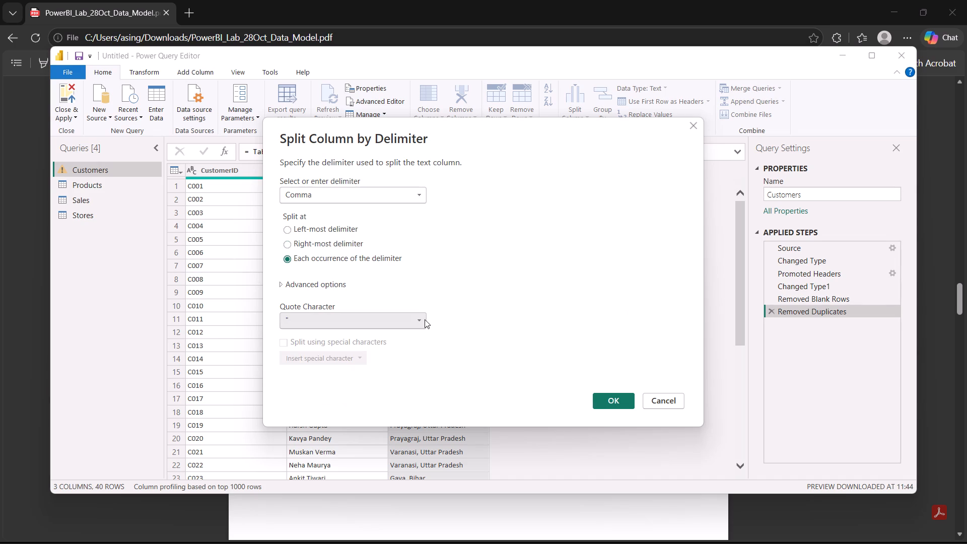
pyautogui.click(616, 408)
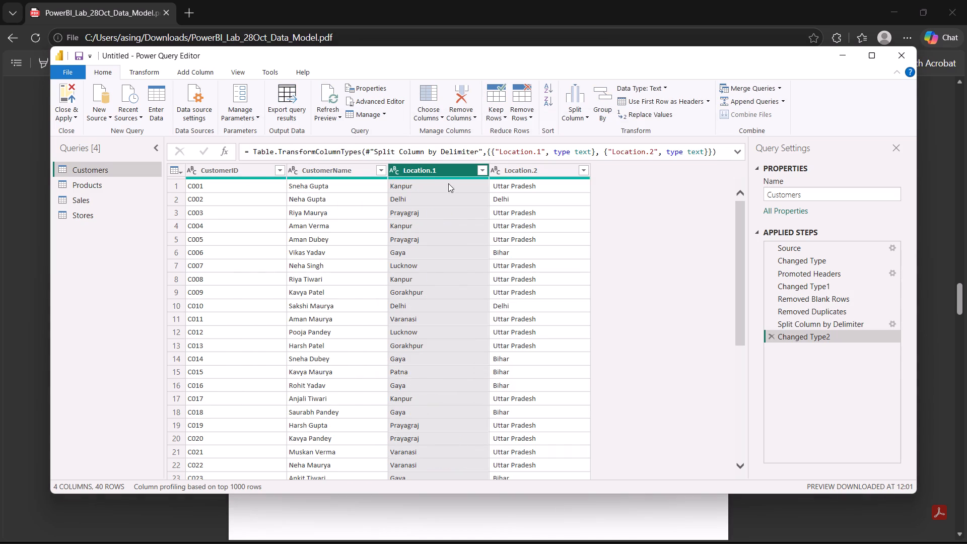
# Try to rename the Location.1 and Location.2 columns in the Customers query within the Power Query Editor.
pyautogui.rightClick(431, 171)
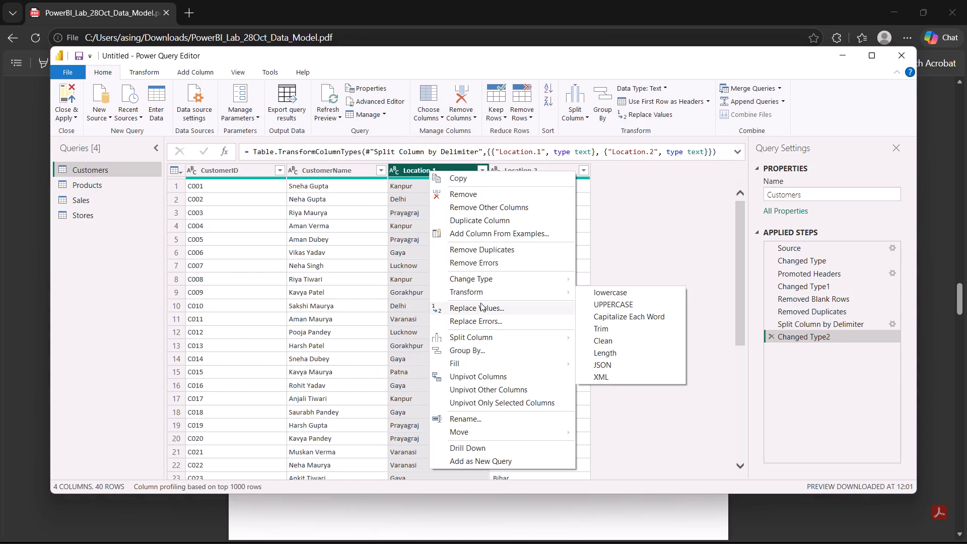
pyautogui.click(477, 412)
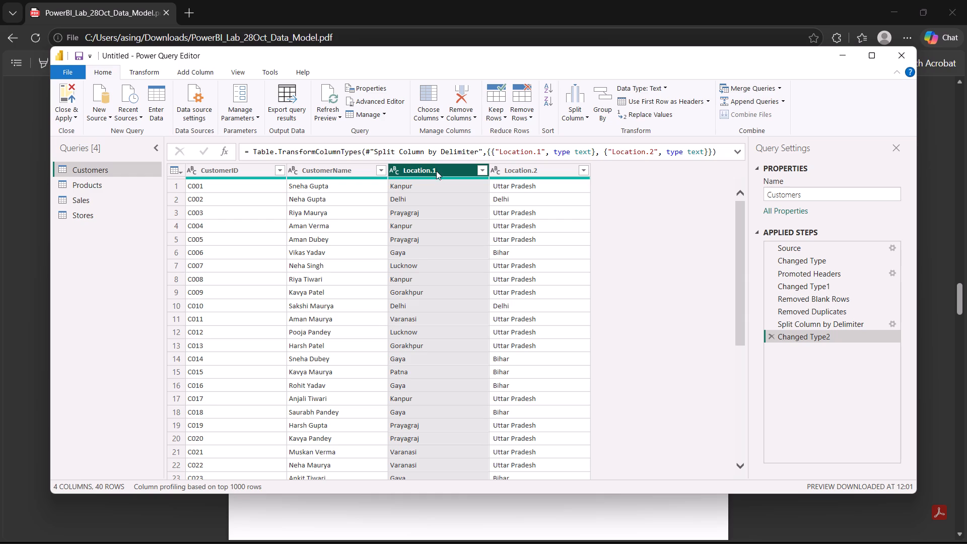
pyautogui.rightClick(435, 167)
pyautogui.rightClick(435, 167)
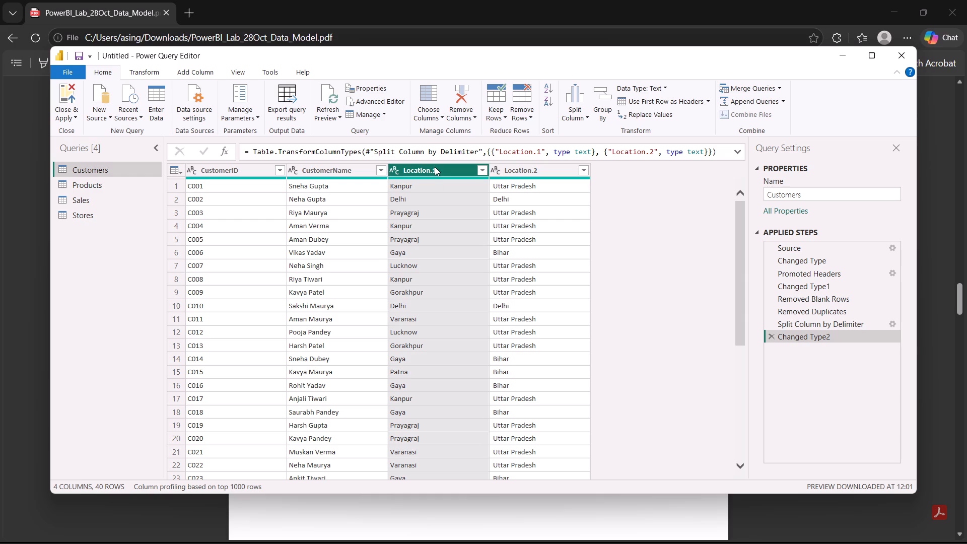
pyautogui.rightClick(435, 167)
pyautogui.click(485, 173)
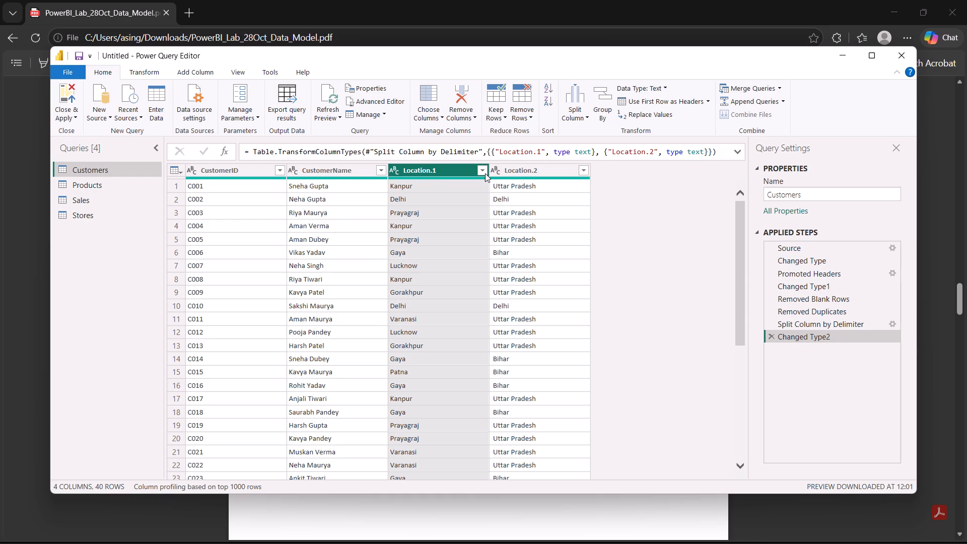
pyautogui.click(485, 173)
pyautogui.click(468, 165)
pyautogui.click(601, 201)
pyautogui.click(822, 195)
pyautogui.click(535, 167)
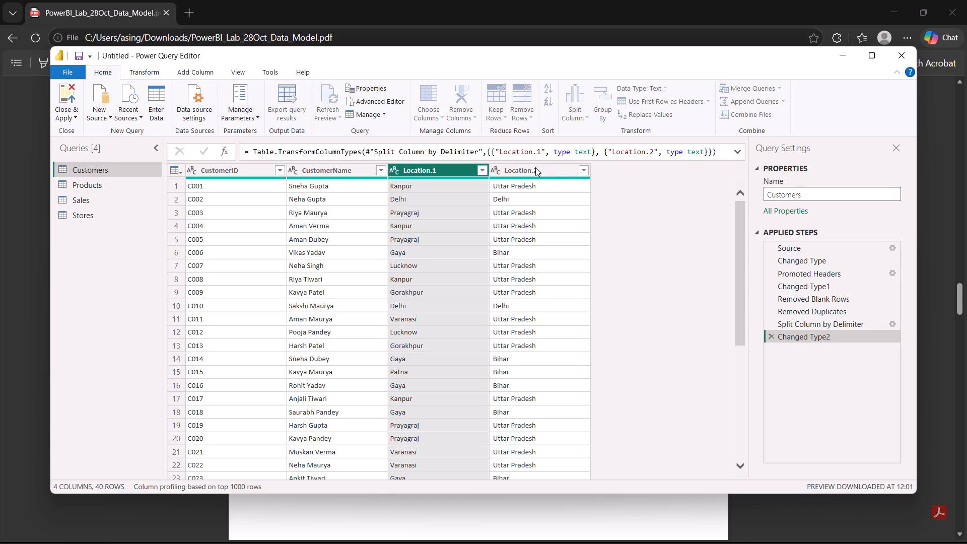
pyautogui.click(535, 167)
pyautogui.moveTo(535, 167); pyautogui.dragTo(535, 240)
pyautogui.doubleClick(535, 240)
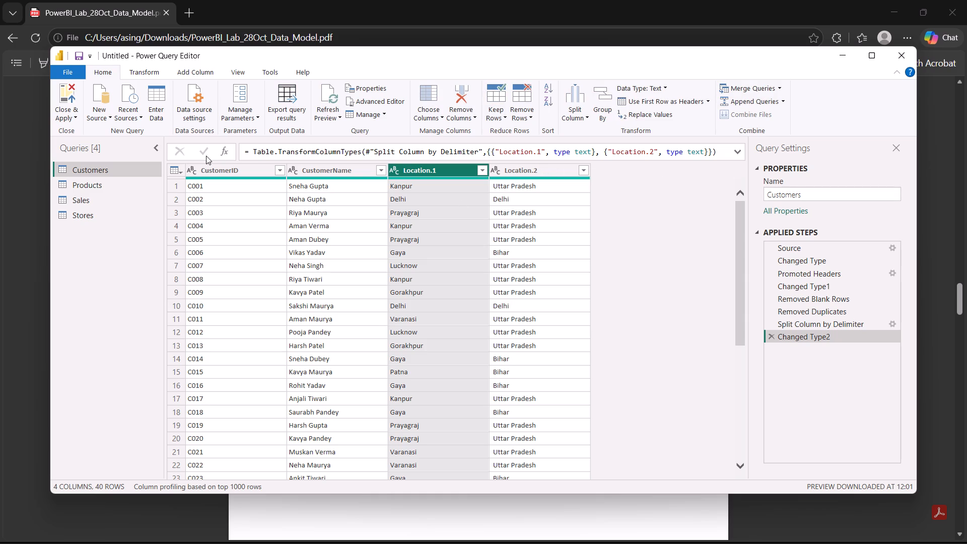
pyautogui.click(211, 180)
# Close and apply the Power Query Editor with the split Customers location columns.
pyautogui.click(65, 90)
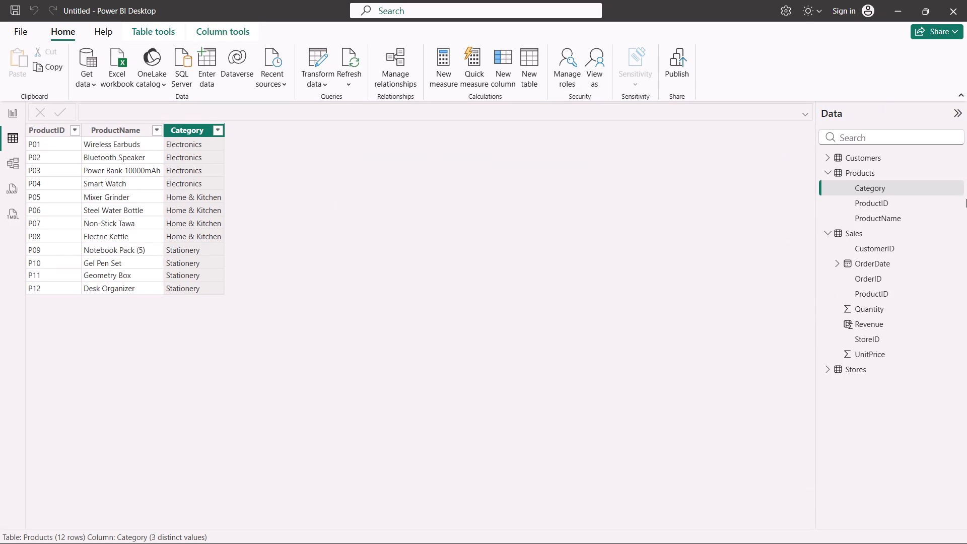
# Show the loaded Customers table and rename its Location.1 column as City.
pyautogui.click(858, 162)
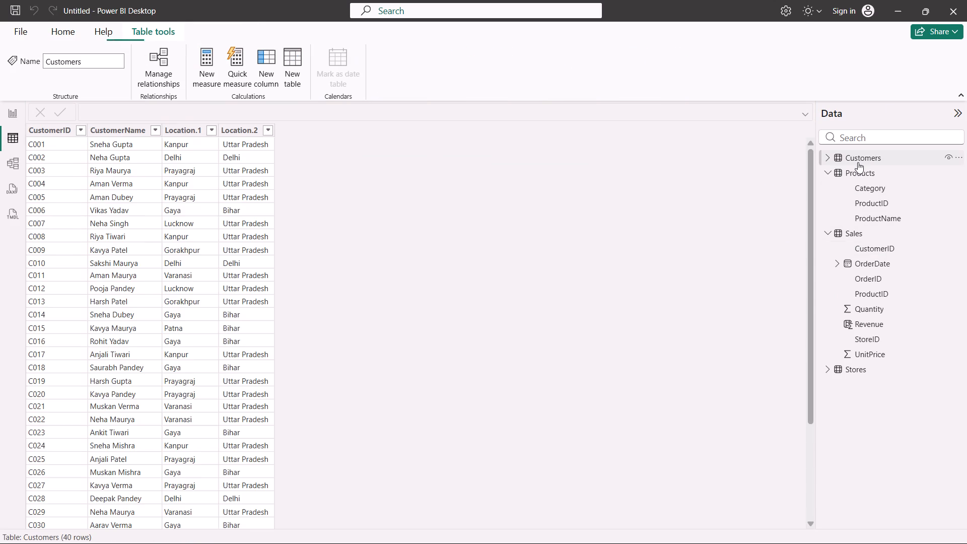
pyautogui.rightClick(194, 133)
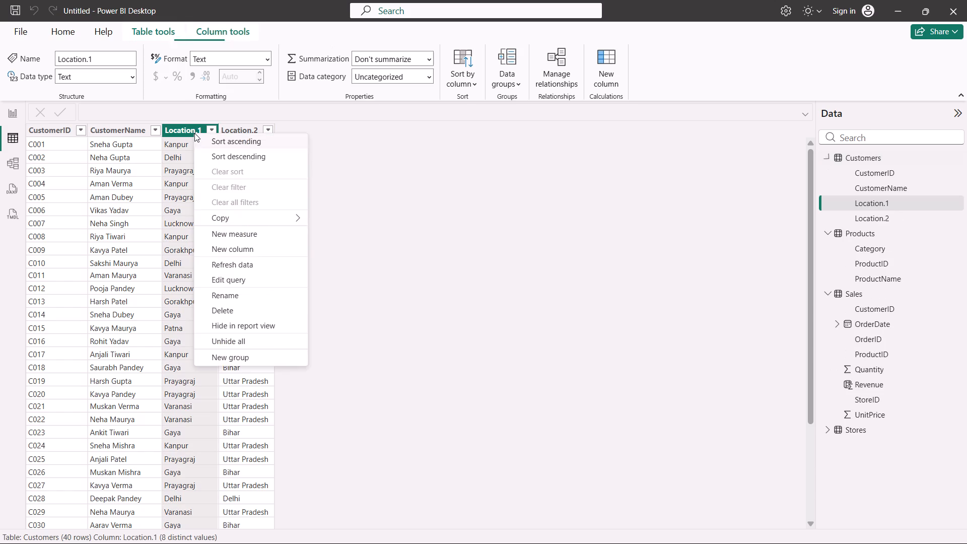
pyautogui.click(239, 302)
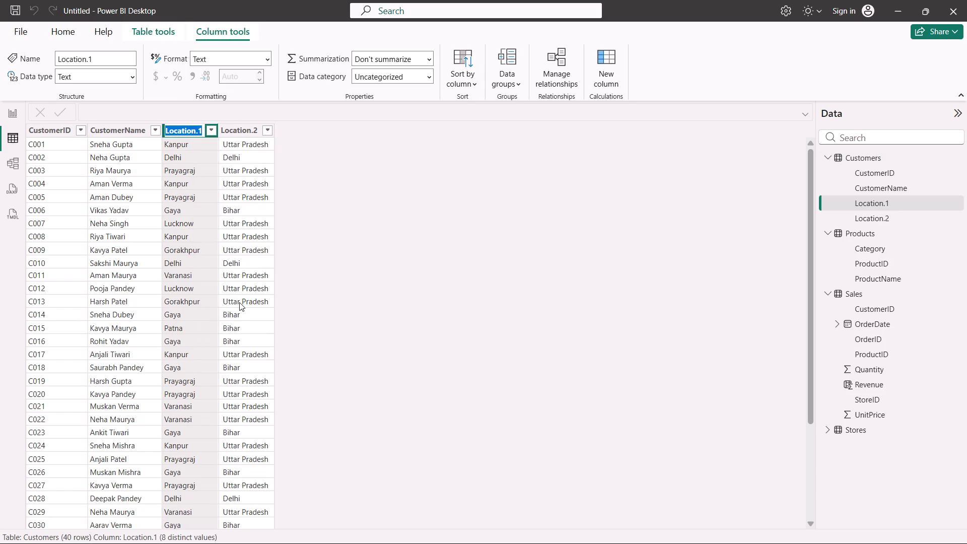
pyautogui.write('City')
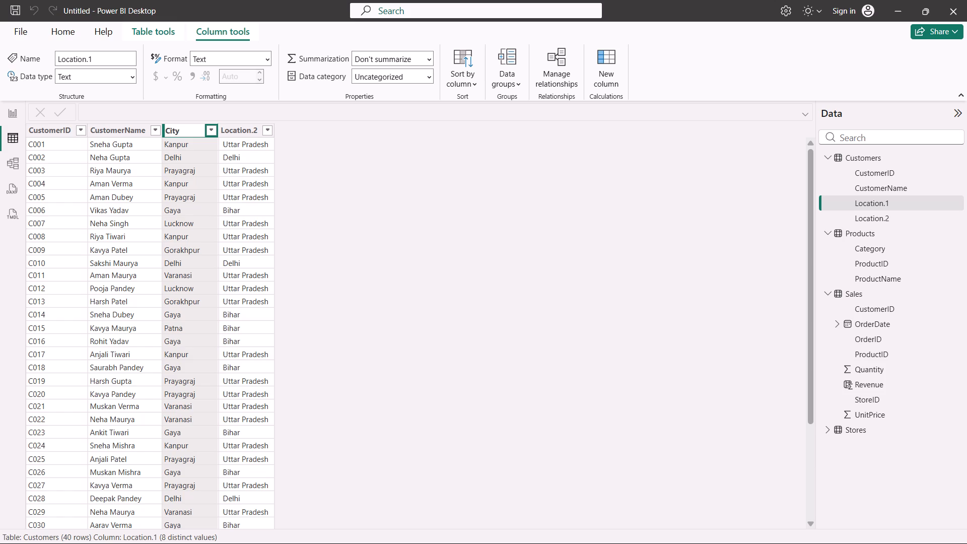
# Rename the Customers table's Location.2 column as State.
pyautogui.click(227, 134)
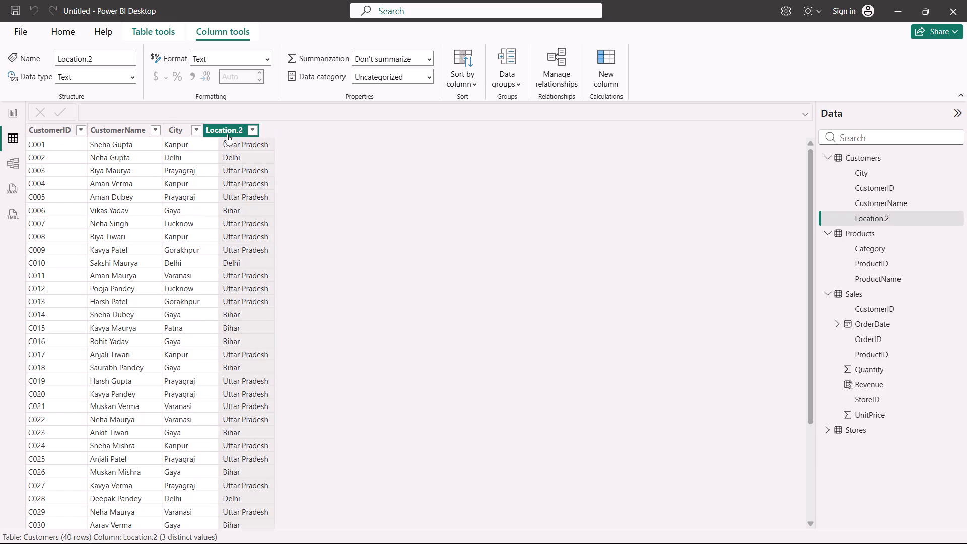
pyautogui.rightClick(227, 134)
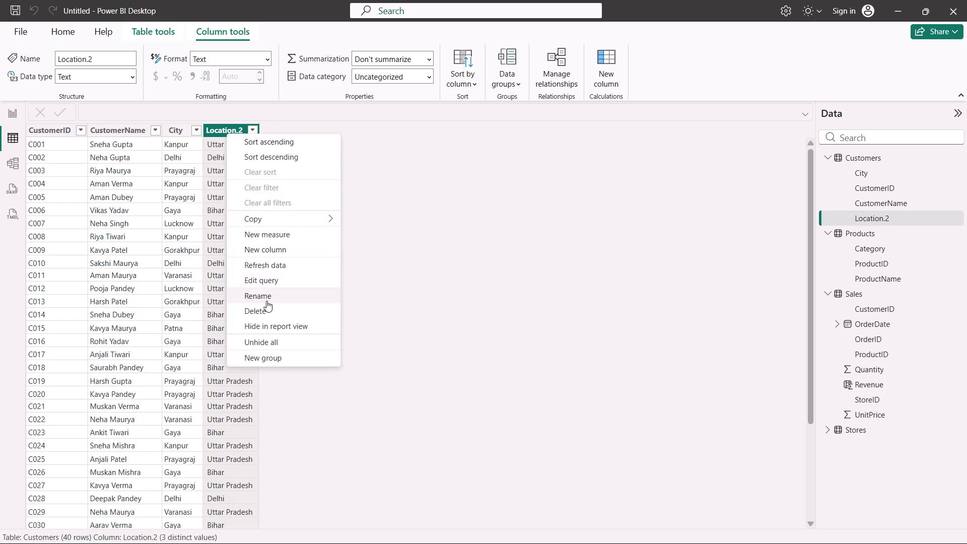
pyautogui.click(265, 299)
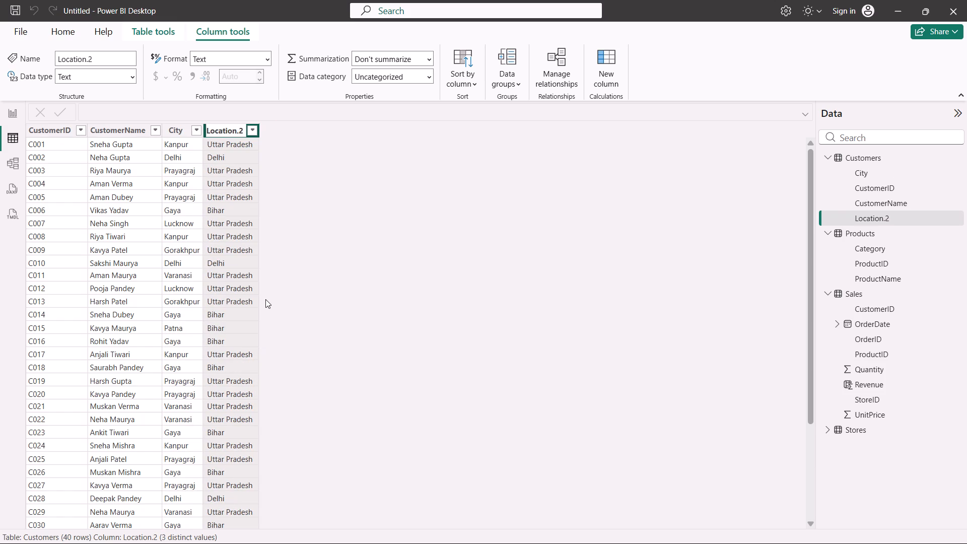
pyautogui.hotkey('shift', 's')
pyautogui.write('tate')
pyautogui.press('Return')
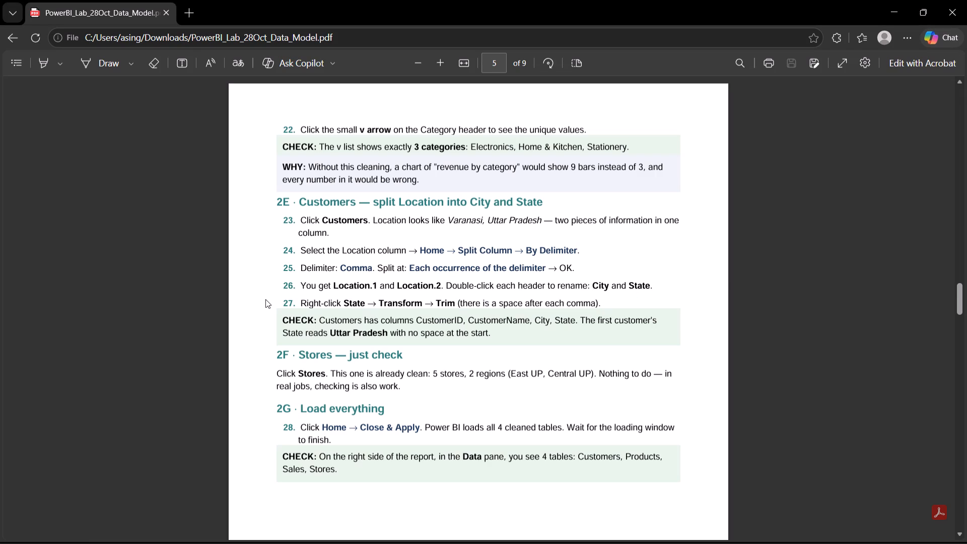
# Following the lab PDF, trim the City and State columns in the Customers query, and close and apply the Power Query Editor.
pyautogui.scroll(-1, 389, 314)
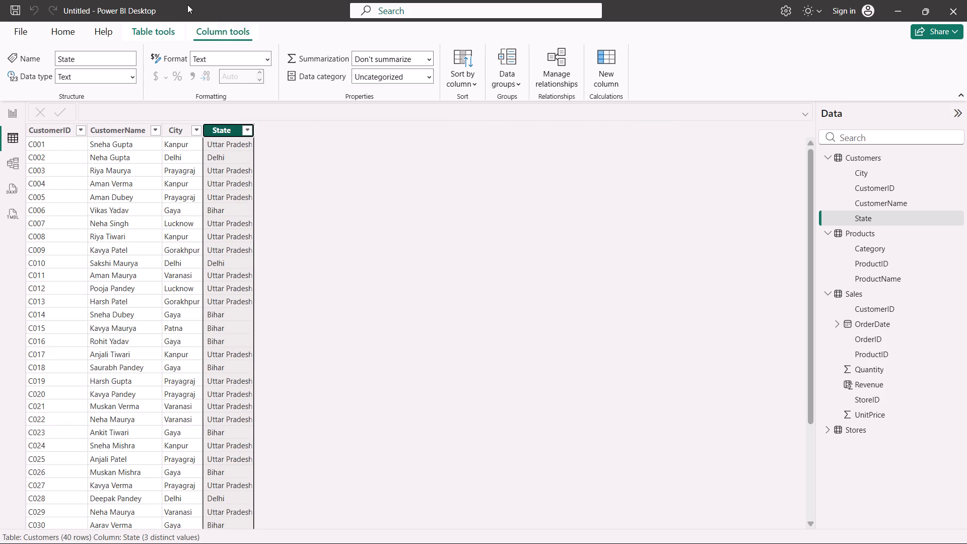
pyautogui.click(80, 33)
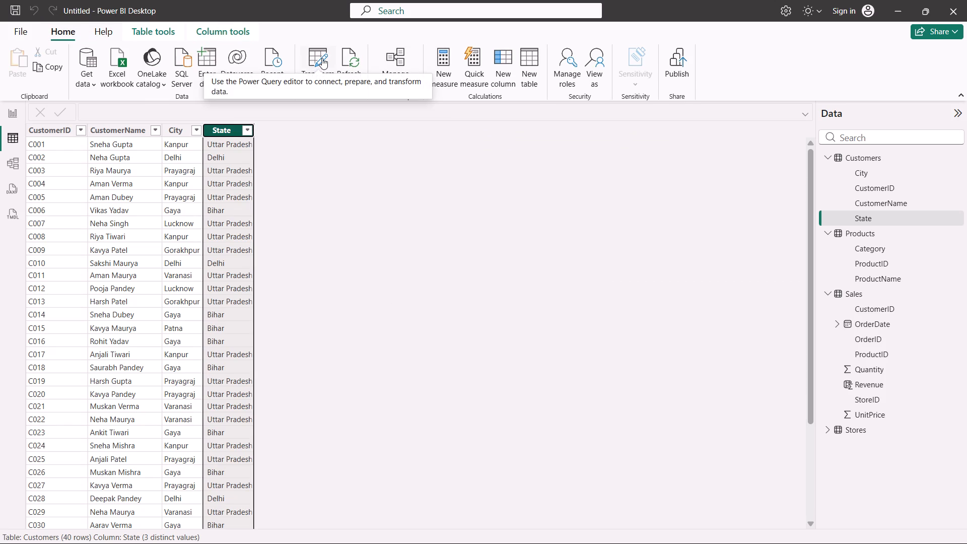
pyautogui.click(322, 58)
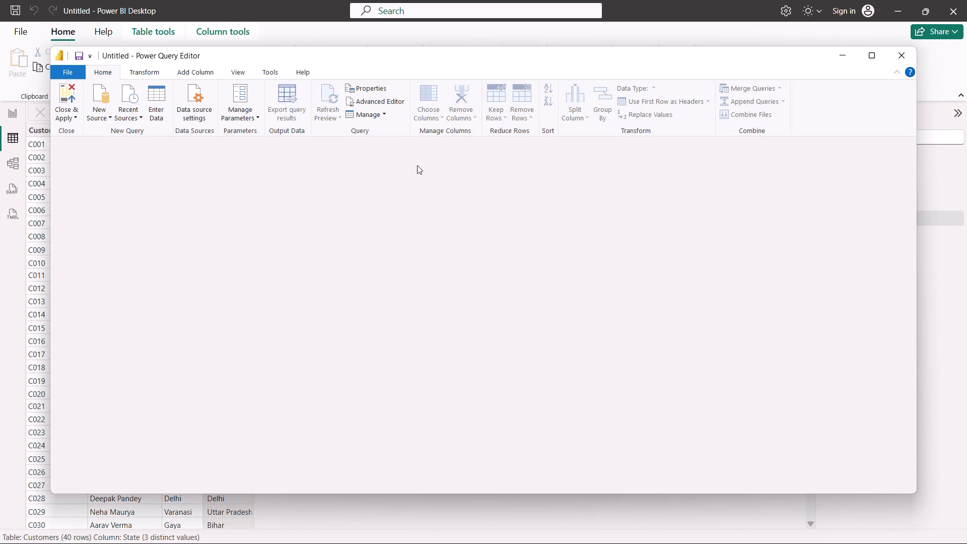
pyautogui.rightClick(437, 170)
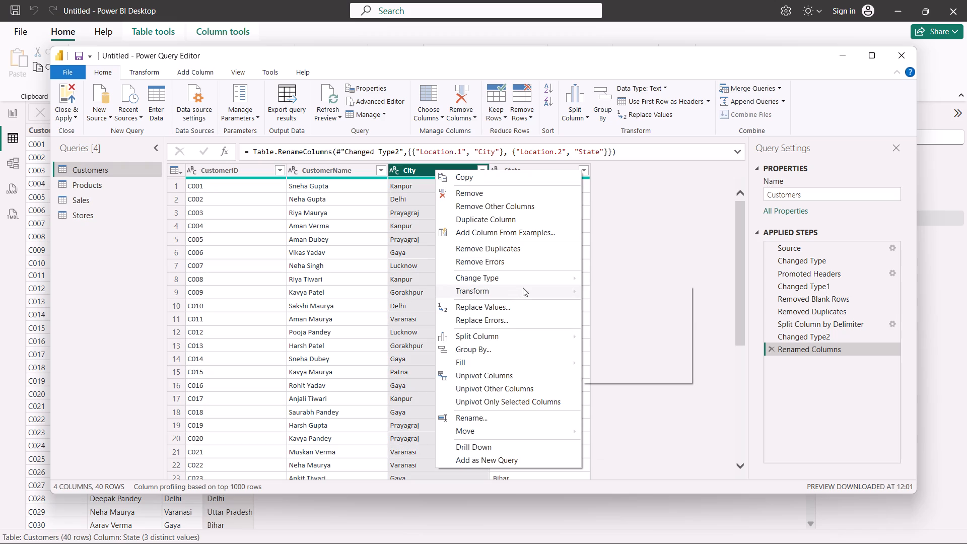
pyautogui.click(618, 324)
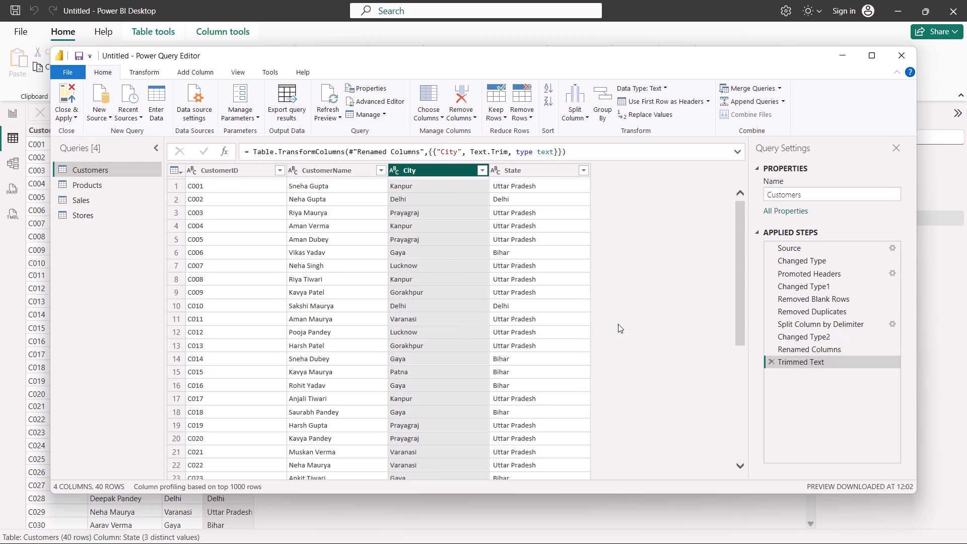
pyautogui.click(505, 170)
pyautogui.rightClick(505, 170)
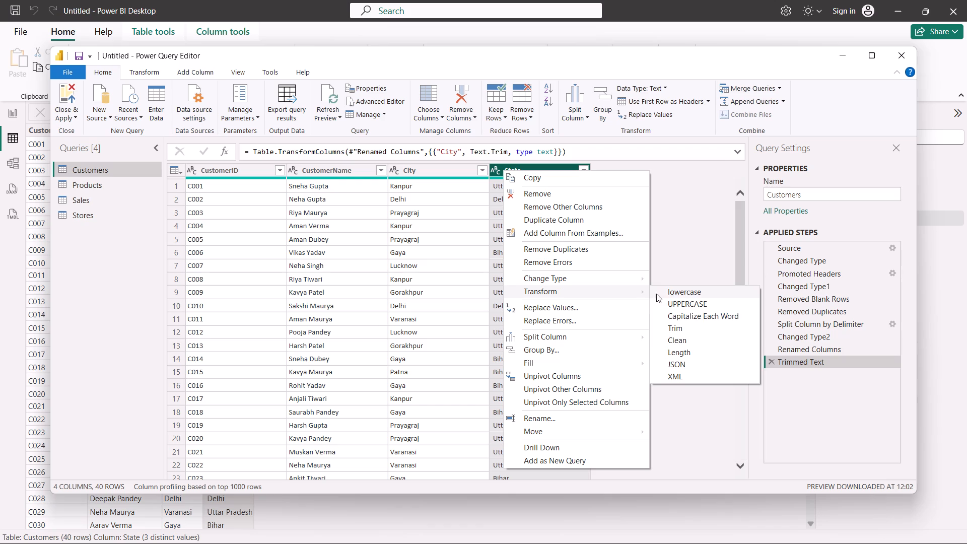
pyautogui.click(681, 331)
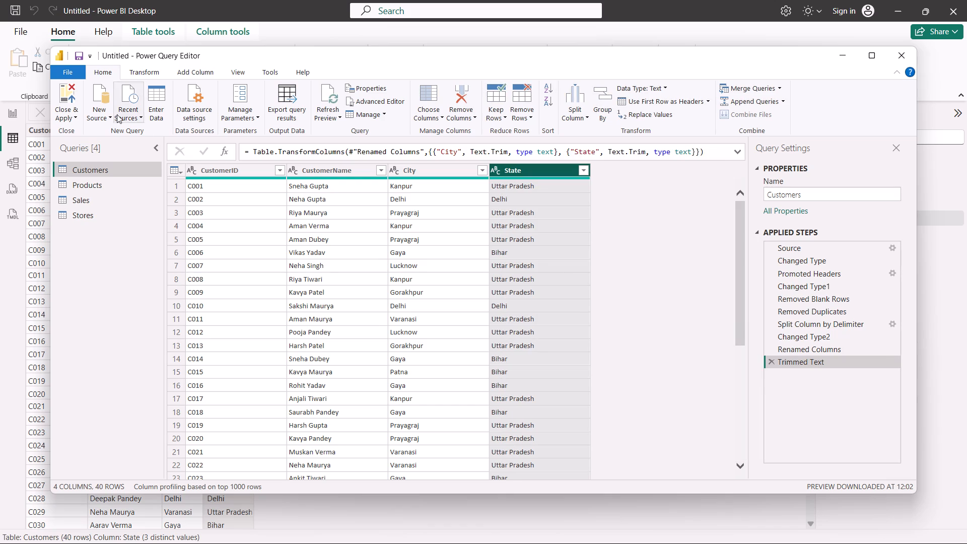
pyautogui.click(77, 103)
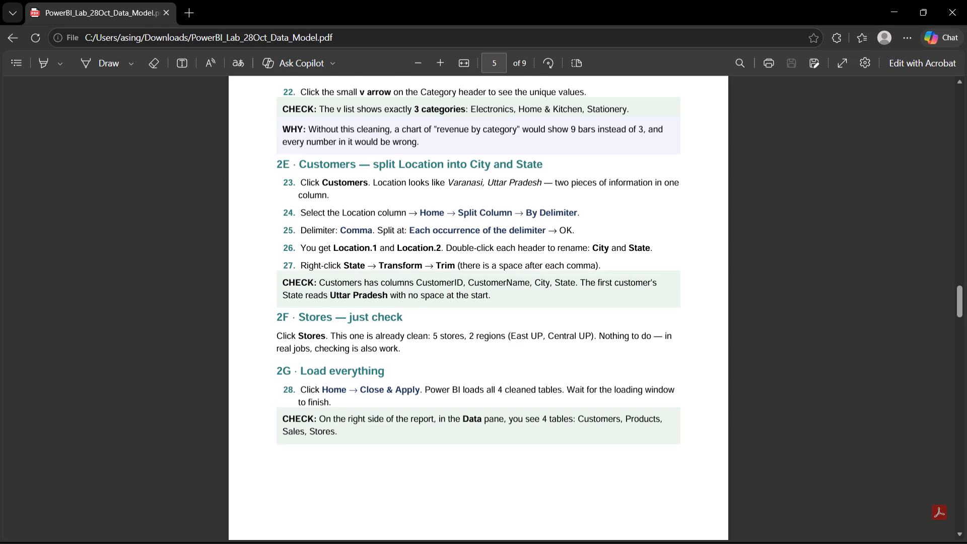
# Read the lab PDF from the end of Part 2 through the Part 3 instructions on building the star schema.
pyautogui.scroll(-1, 446, 240)
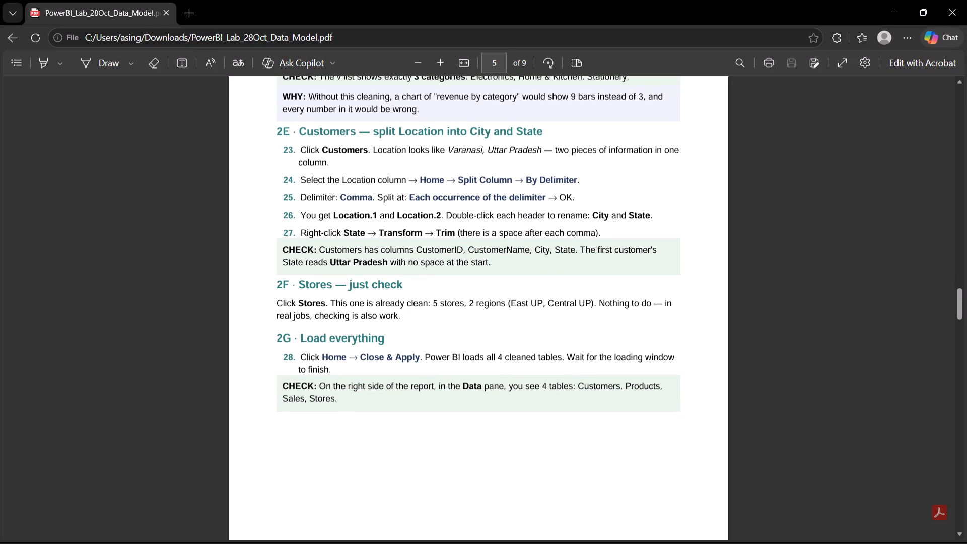
pyautogui.scroll(-3, 446, 240)
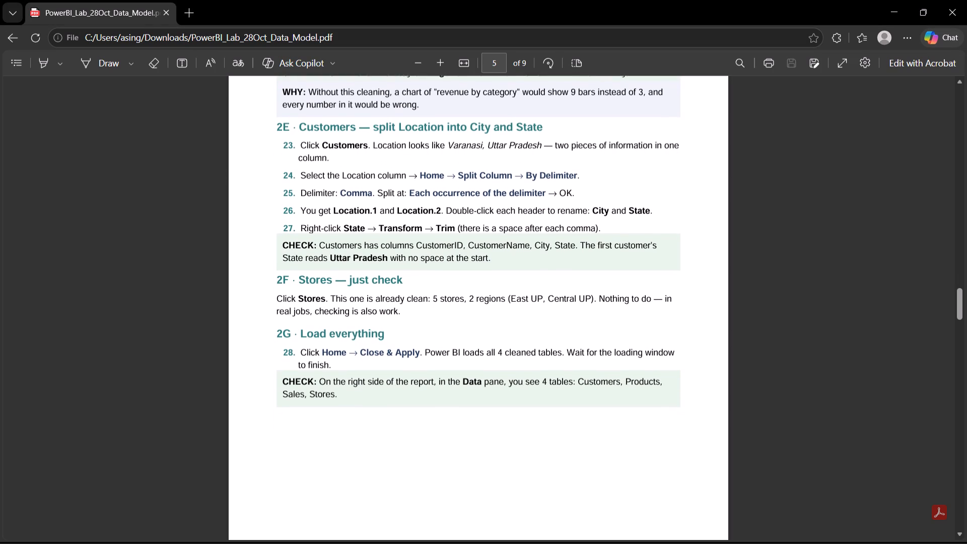
pyautogui.scroll(-1, 446, 240)
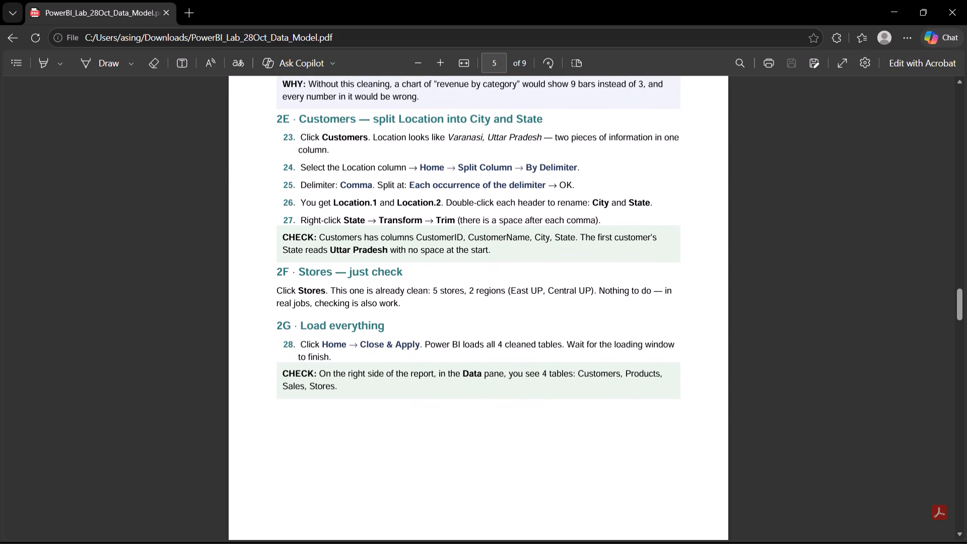
pyautogui.scroll(-2, 446, 240)
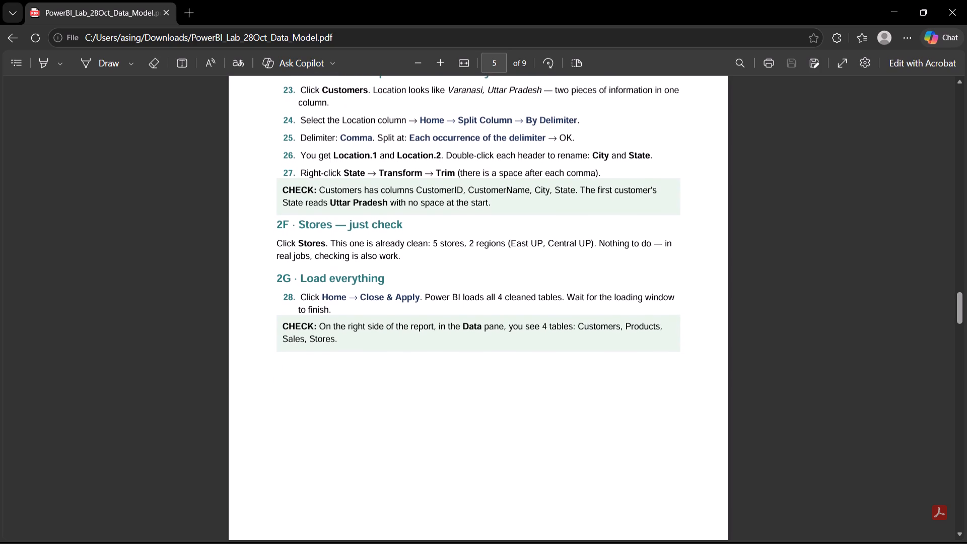
pyautogui.scroll(-1, 446, 240)
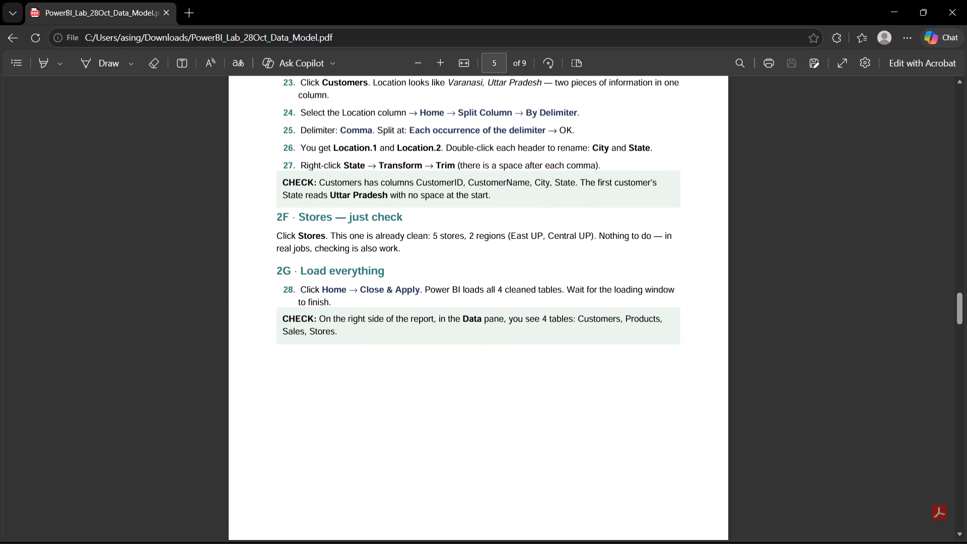
pyautogui.scroll(-1, 446, 240)
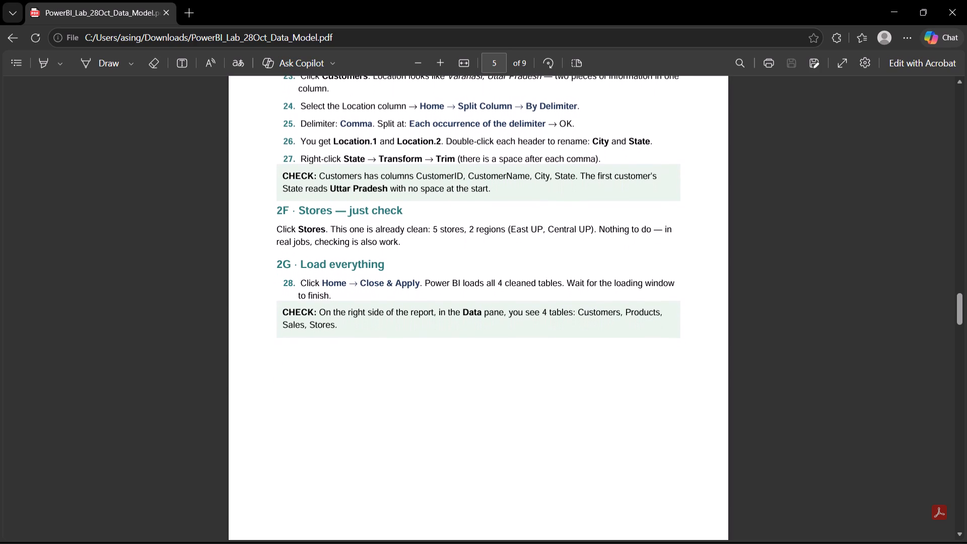
pyautogui.scroll(-3, 446, 240)
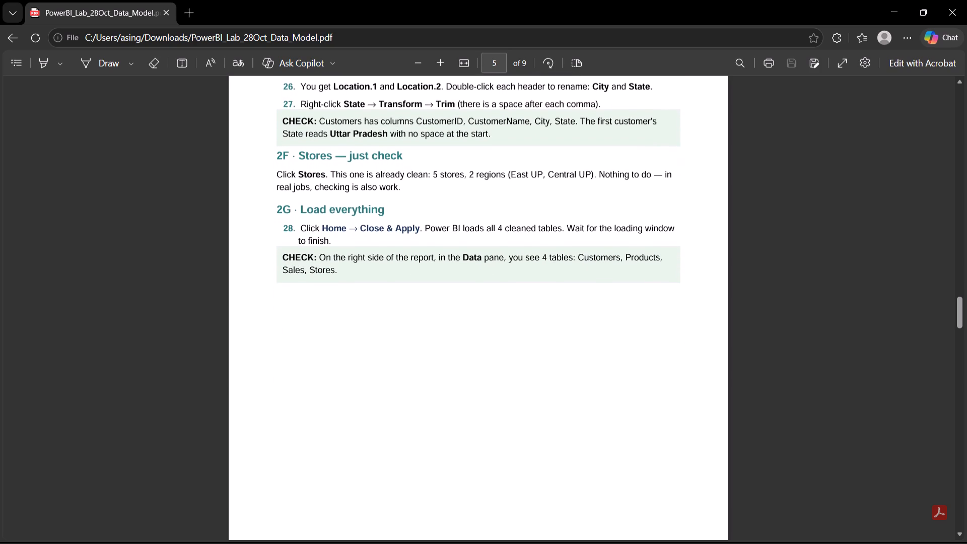
pyautogui.scroll(-4, 446, 240)
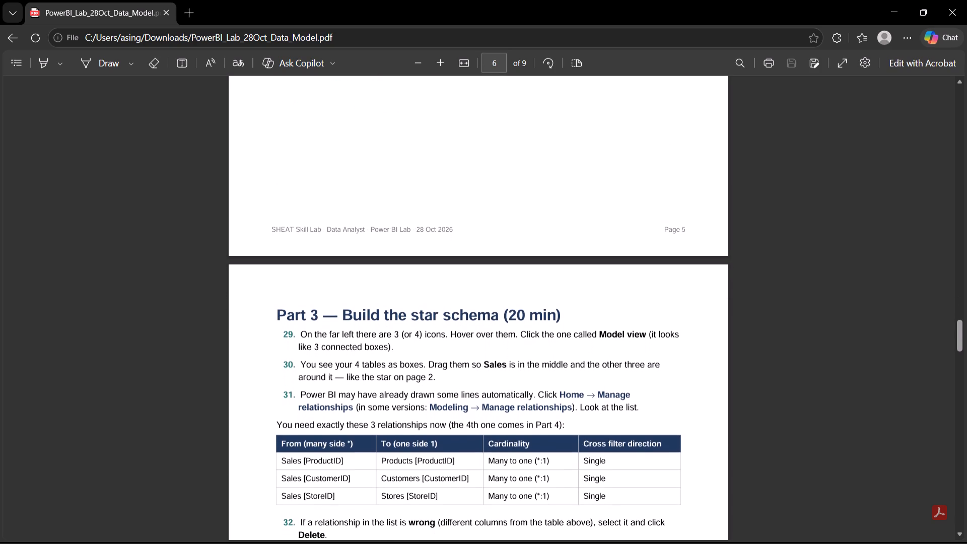
pyautogui.scroll(-2, 446, 240)
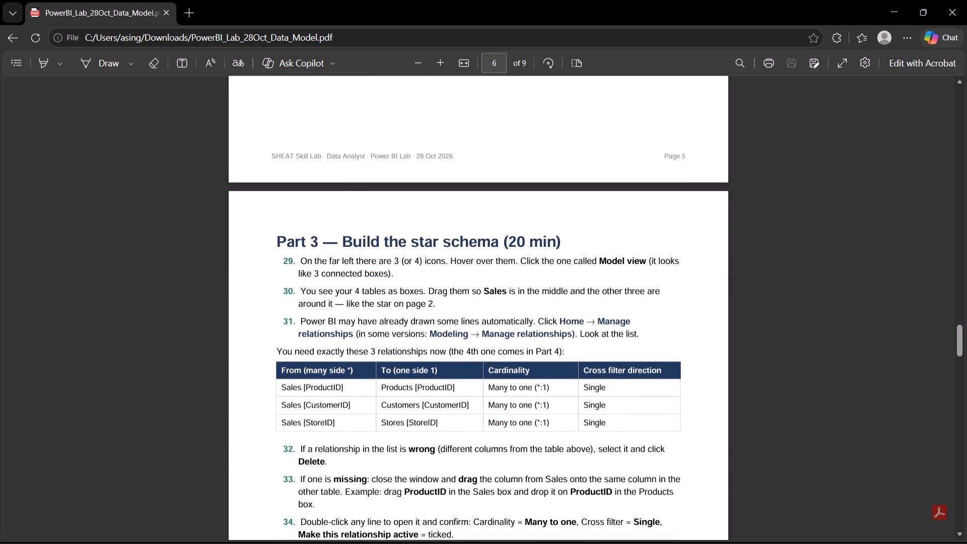
pyautogui.click(446, 240)
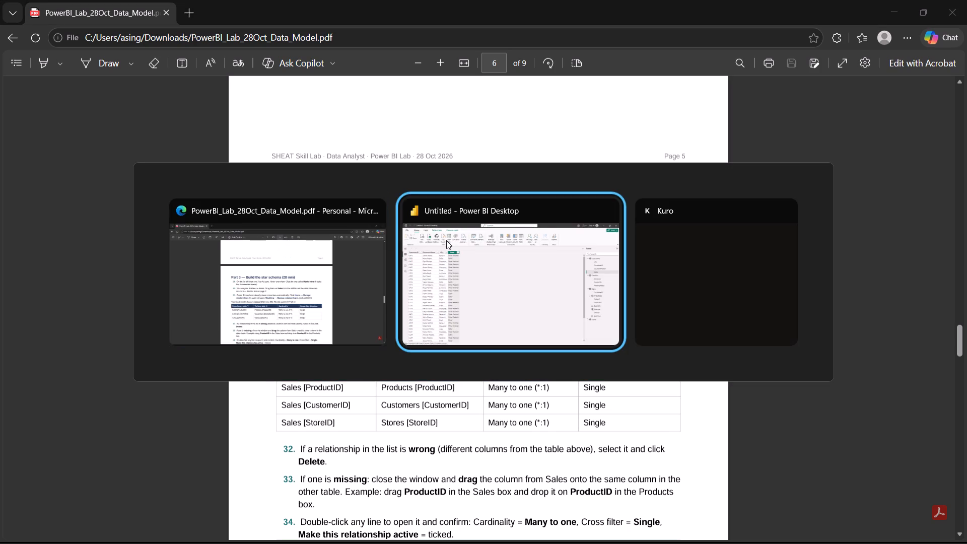
# Switch to Power BI's Model view and, following Part 3 of the lab PDF, place the Sales table just below the Products table.
pyautogui.click(5, 165)
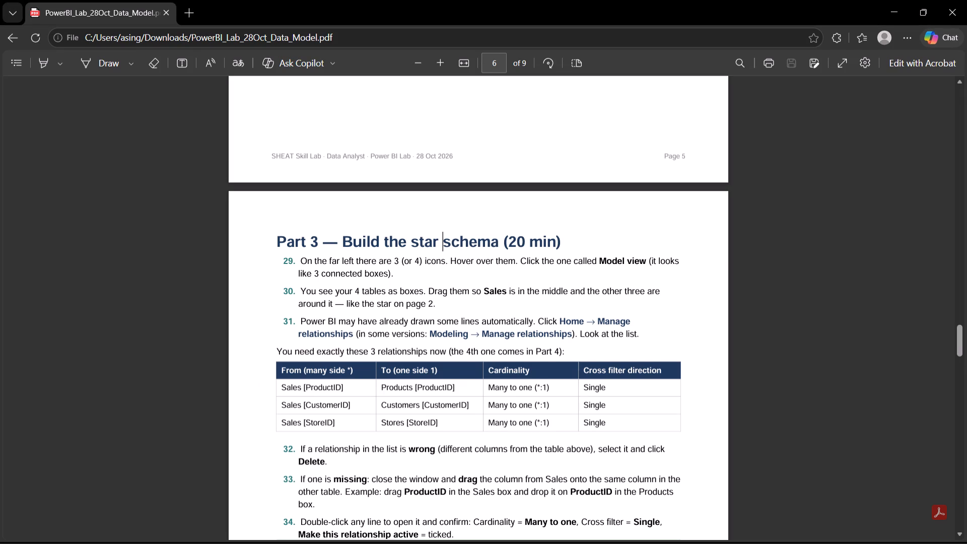
pyautogui.scroll(-1, 423, 367)
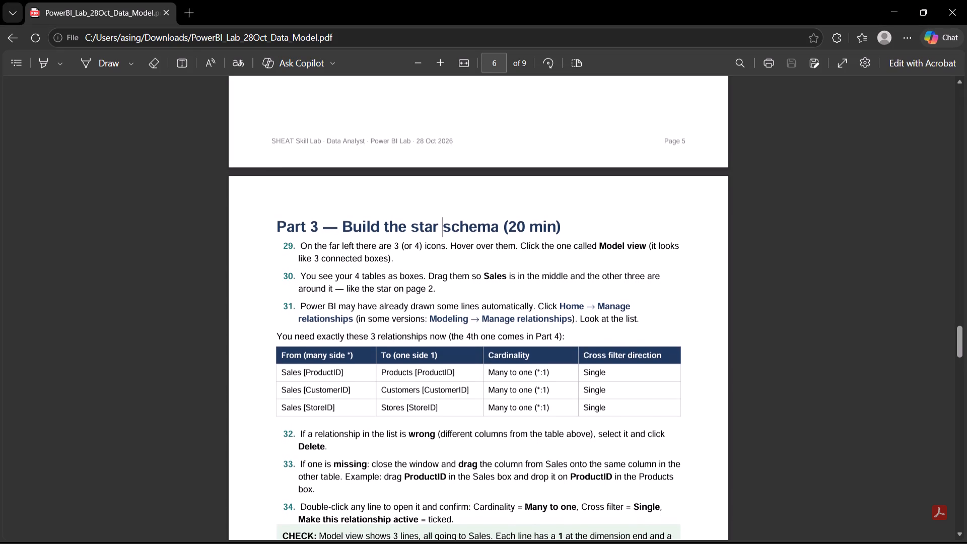
pyautogui.scroll(-1, 423, 367)
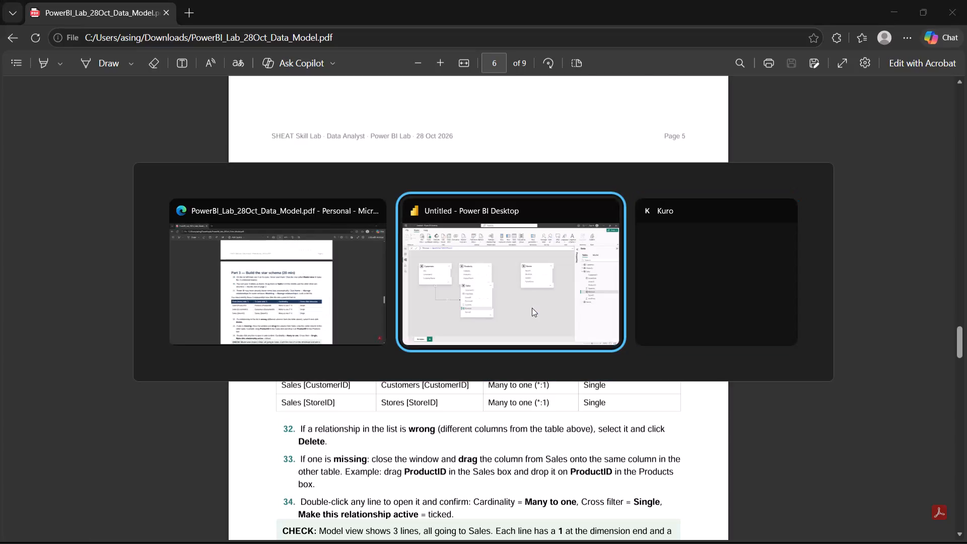
pyautogui.moveTo(350, 271); pyautogui.dragTo(365, 300)
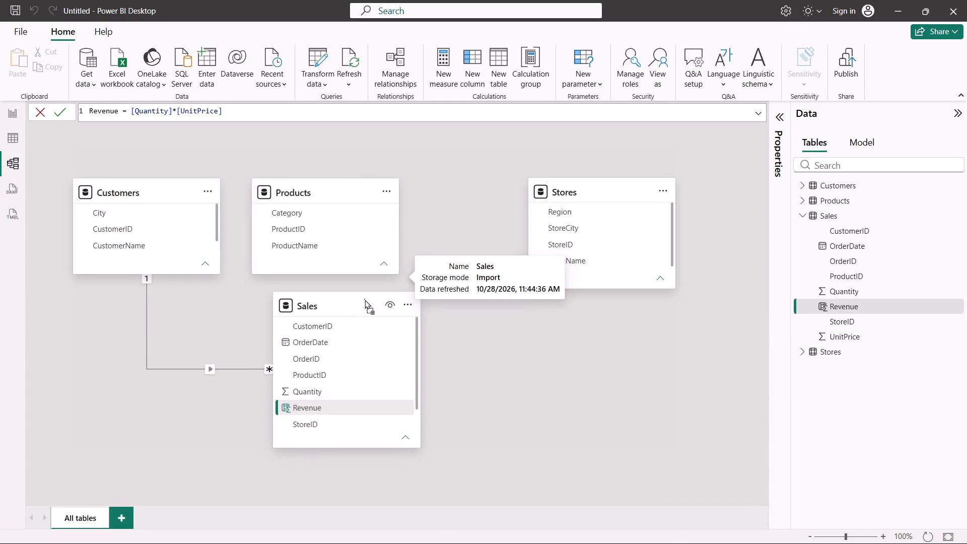
pyautogui.moveTo(365, 300); pyautogui.dragTo(370, 305)
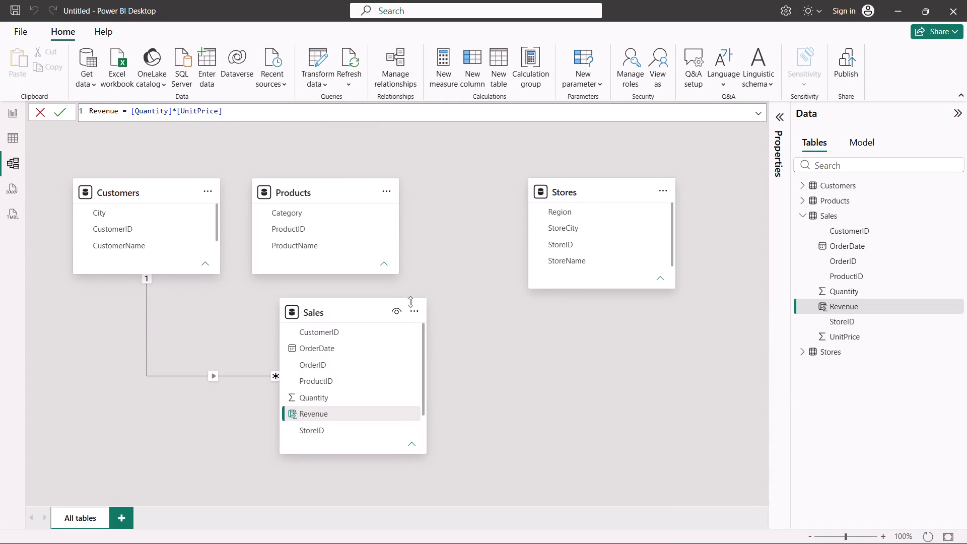
# Delete the existing relationship between Sales (CustomerID) and Customers (CustomerID).
pyautogui.click(410, 303)
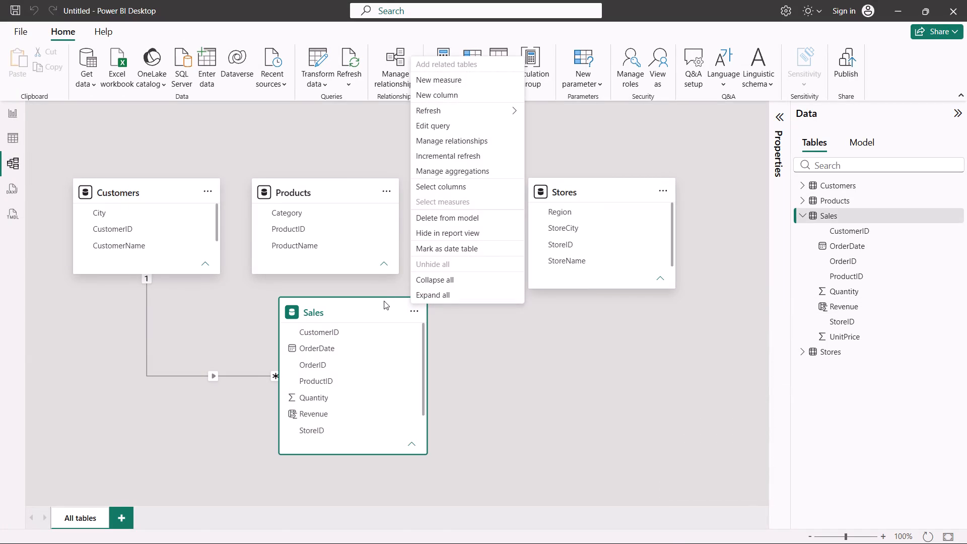
pyautogui.click(465, 143)
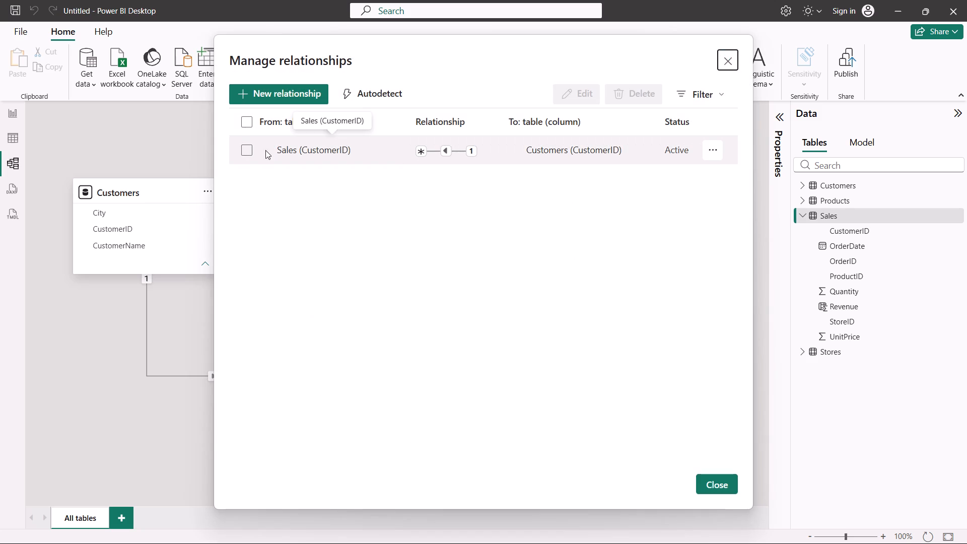
pyautogui.click(257, 152)
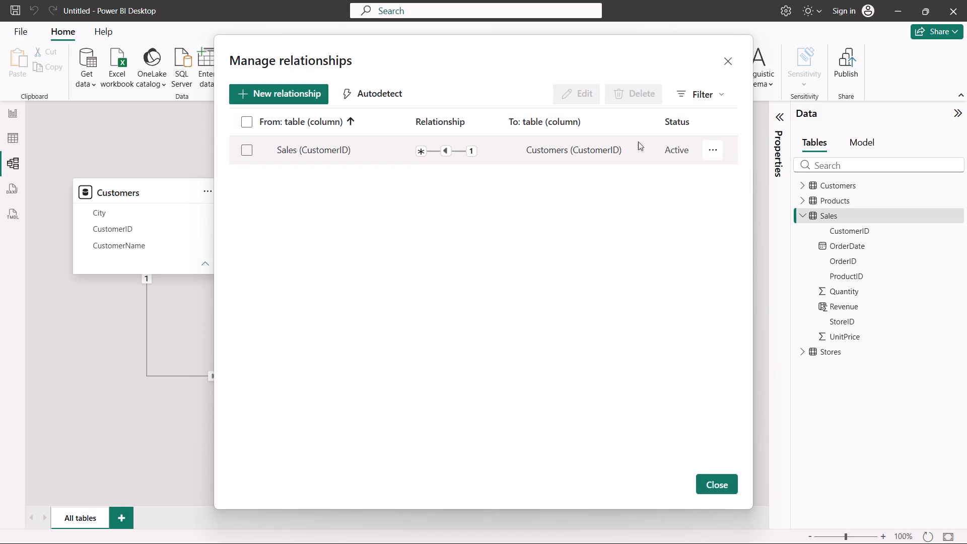
pyautogui.click(714, 149)
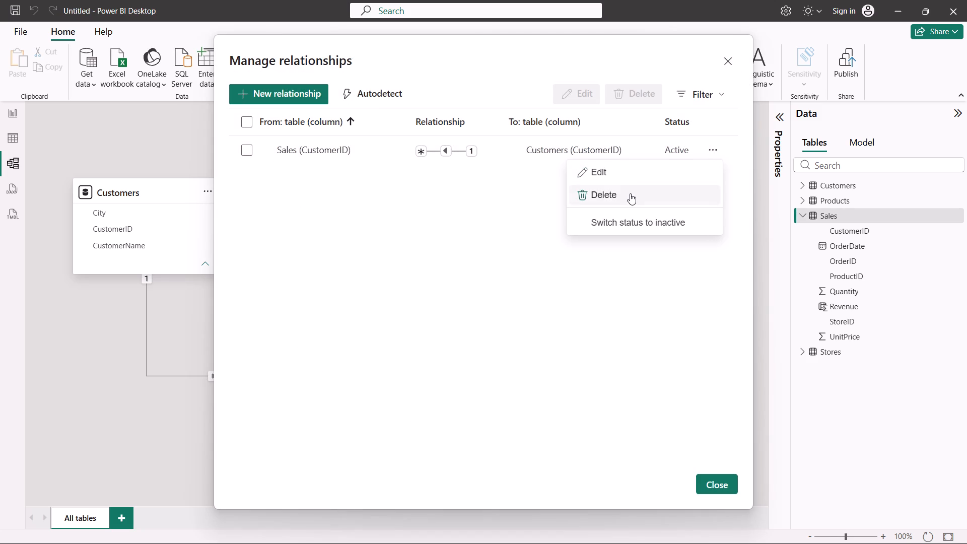
pyautogui.click(624, 199)
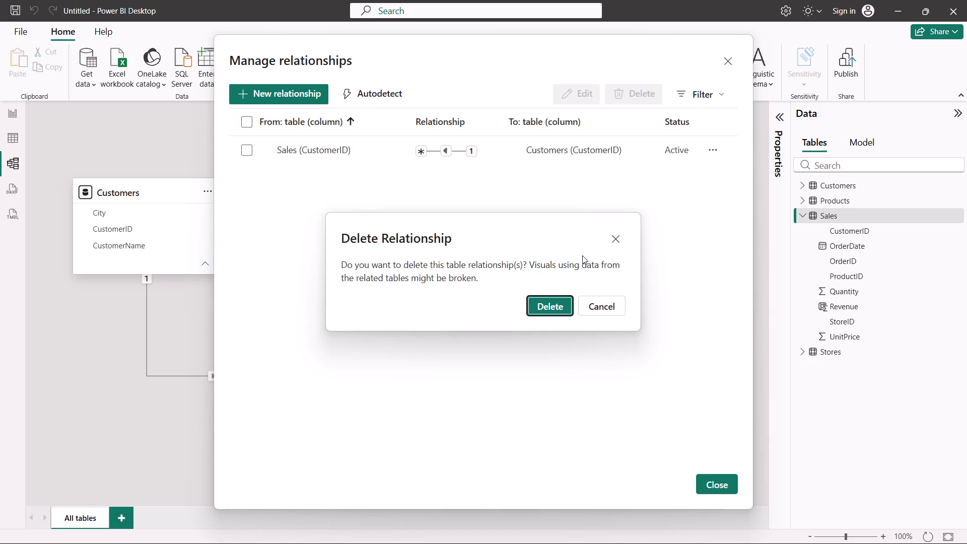
pyautogui.press('Return')
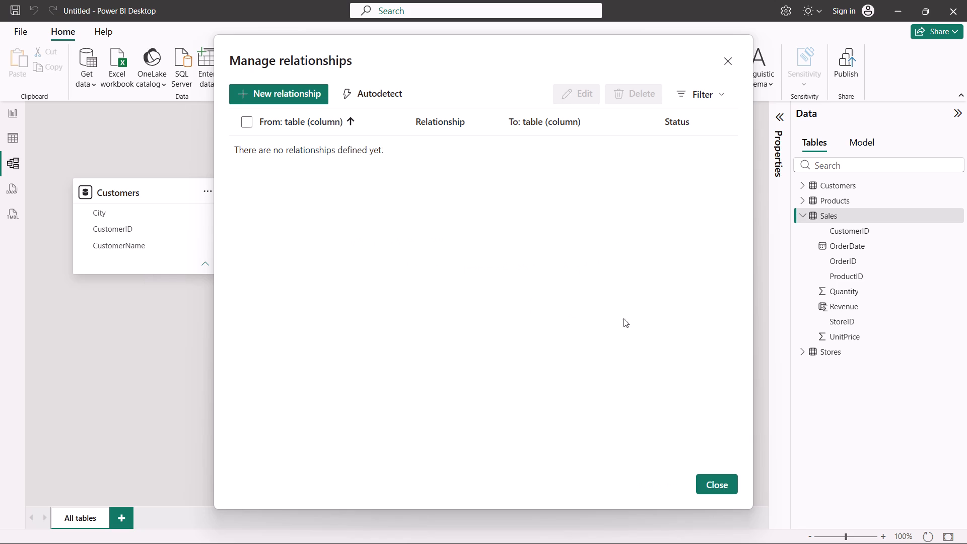
# Create an active many-to-one relationship from Sales ProductID to Products ProductID with single cross-filter direction, and close the relationship manager.
pyautogui.click(277, 98)
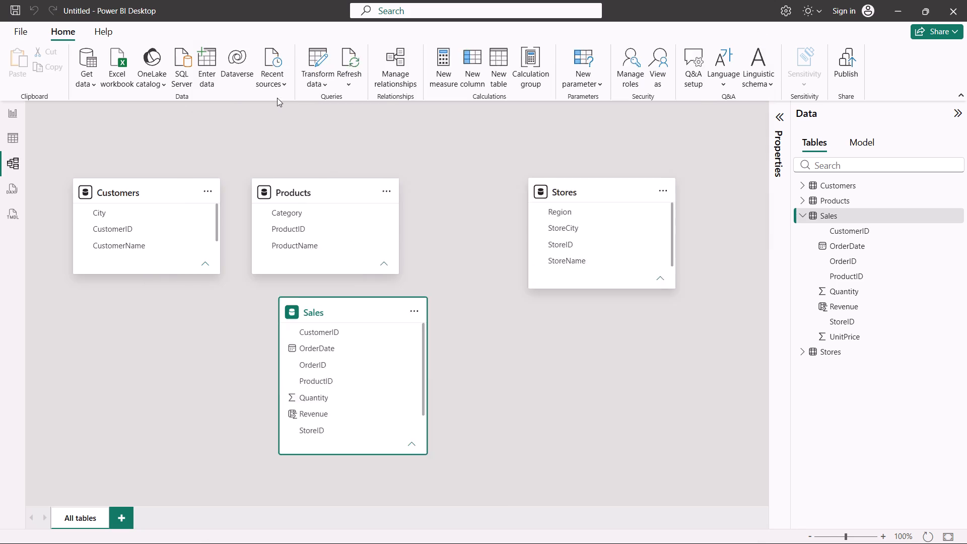
pyautogui.click(336, 110)
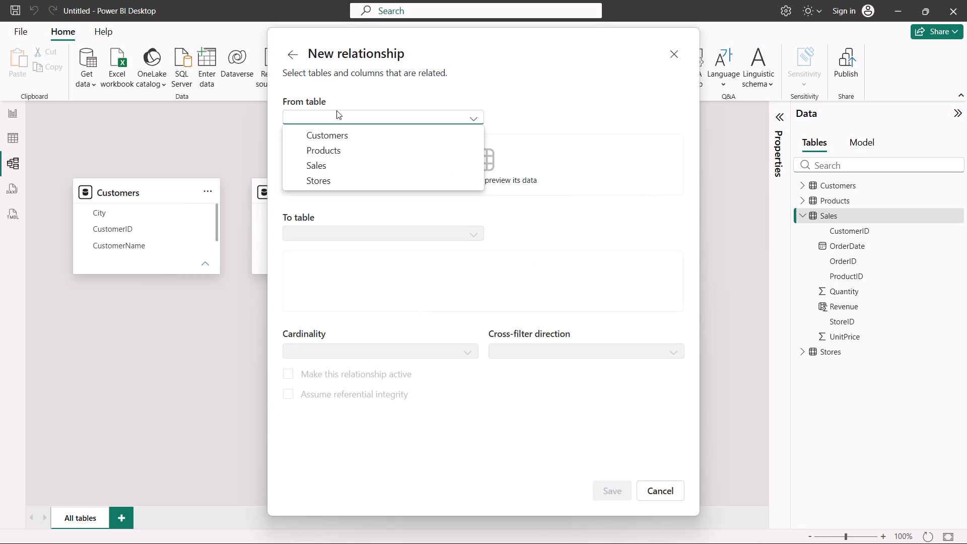
pyautogui.click(343, 159)
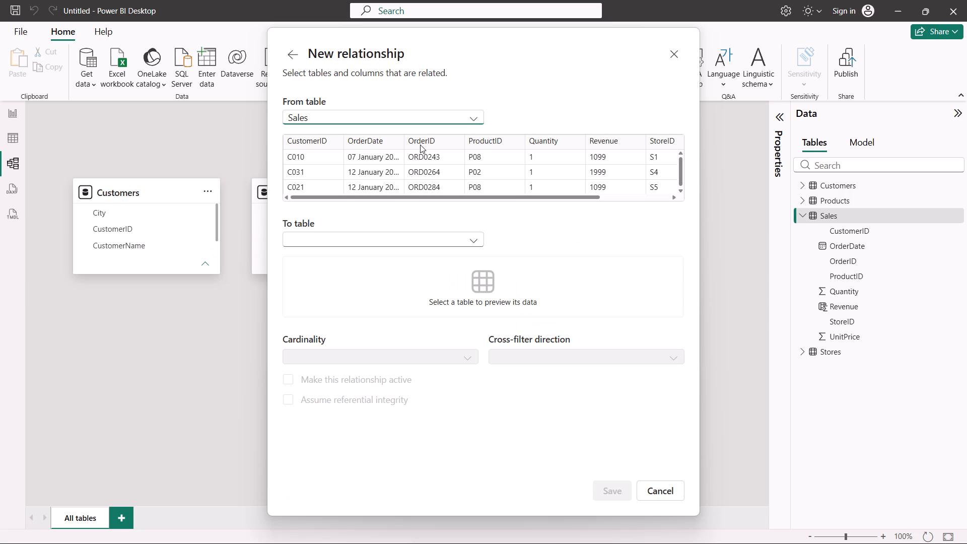
pyautogui.click(501, 143)
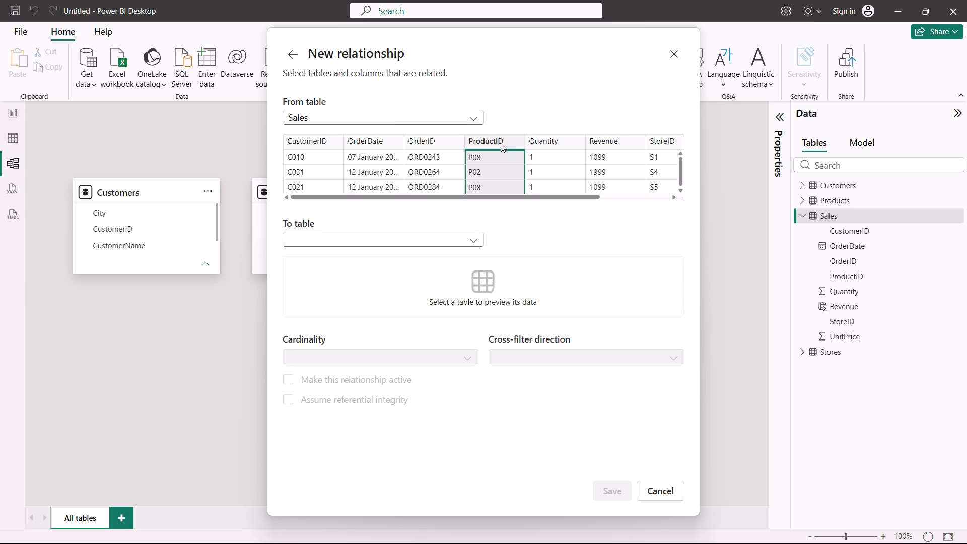
pyautogui.click(487, 143)
pyautogui.click(474, 239)
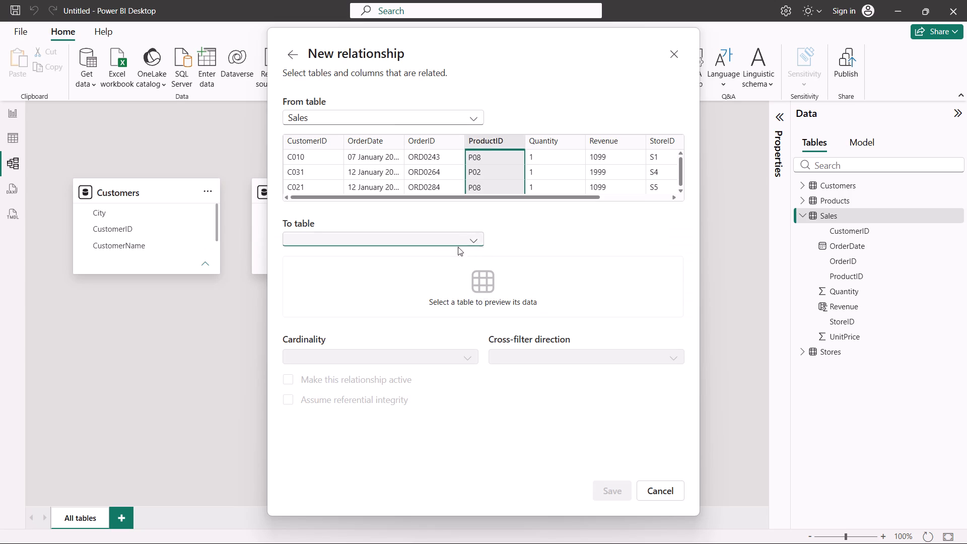
pyautogui.click(423, 269)
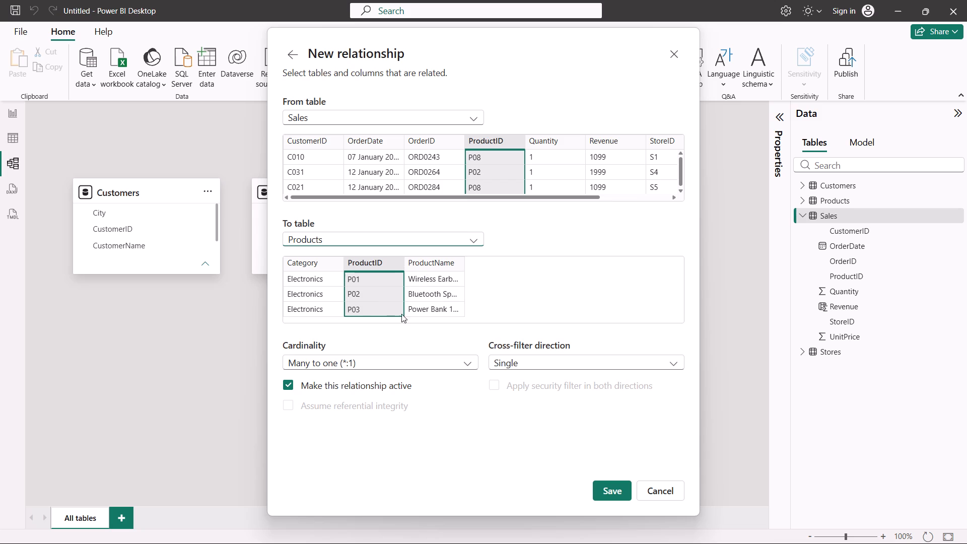
pyautogui.click(608, 487)
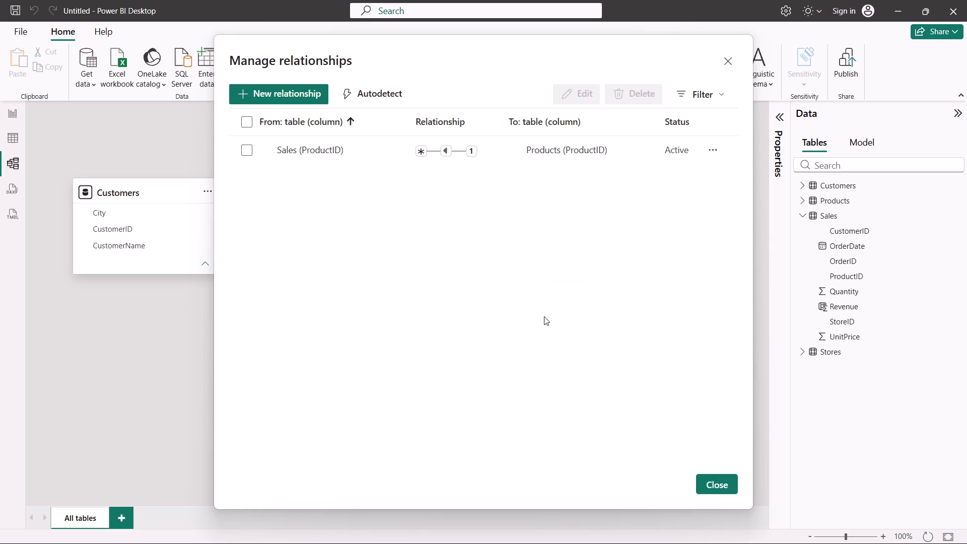
pyautogui.click(251, 150)
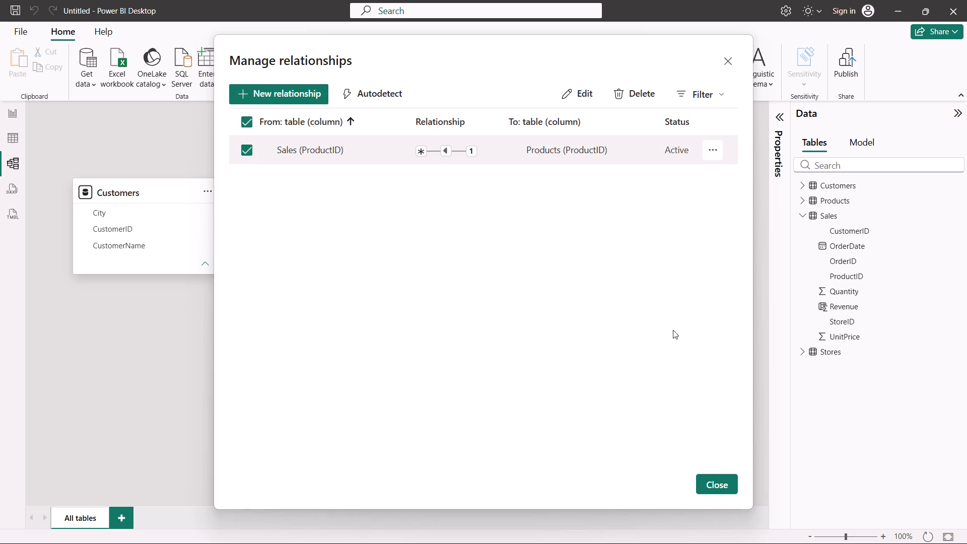
pyautogui.click(720, 486)
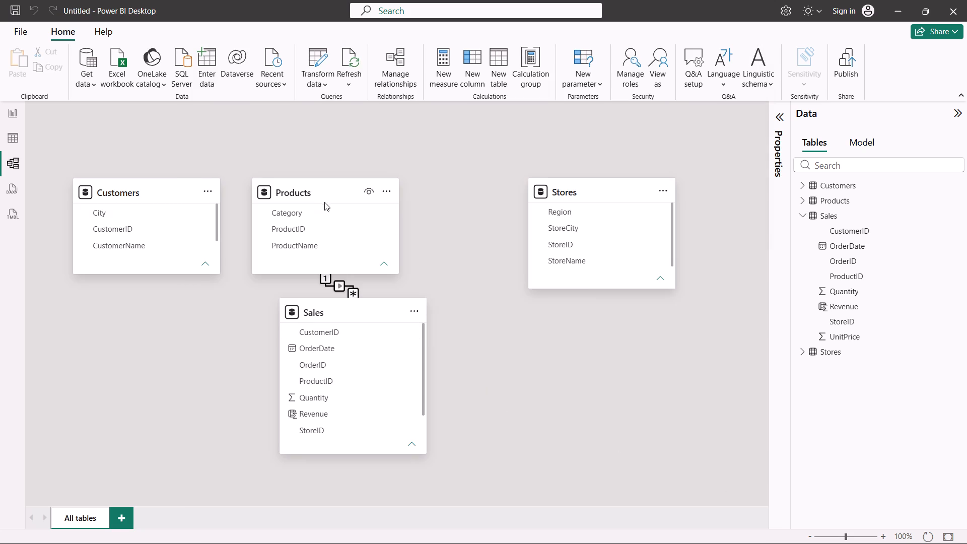
# Move the Products table below Customers and place Sales centrally between Customers and Stores, keeping Products to the lower left of Sales.
pyautogui.moveTo(323, 196); pyautogui.dragTo(163, 367)
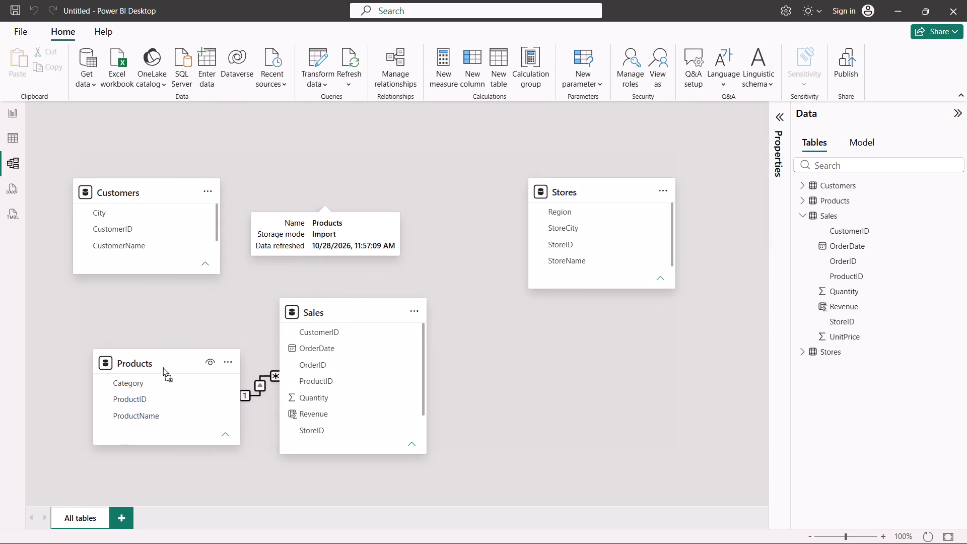
pyautogui.moveTo(163, 367); pyautogui.dragTo(129, 392)
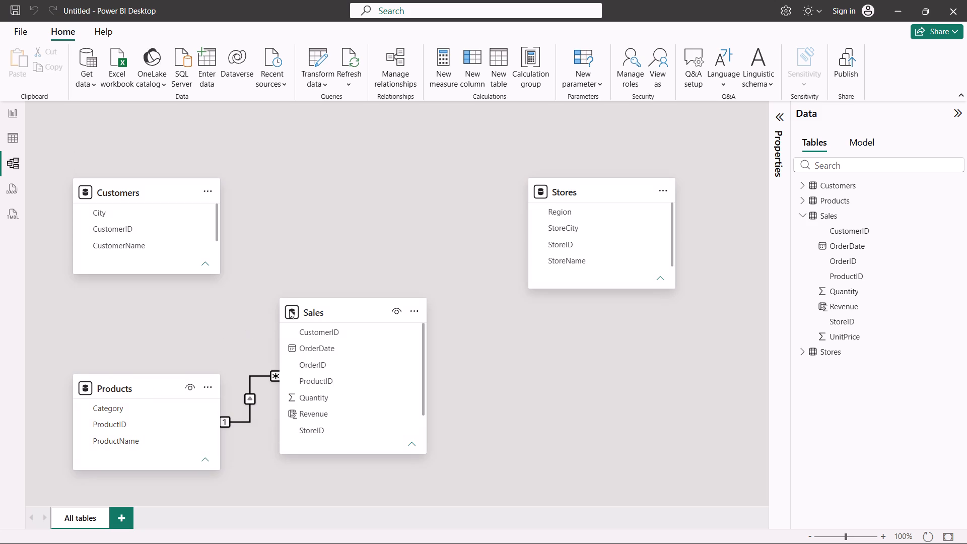
pyautogui.moveTo(354, 311); pyautogui.dragTo(412, 274)
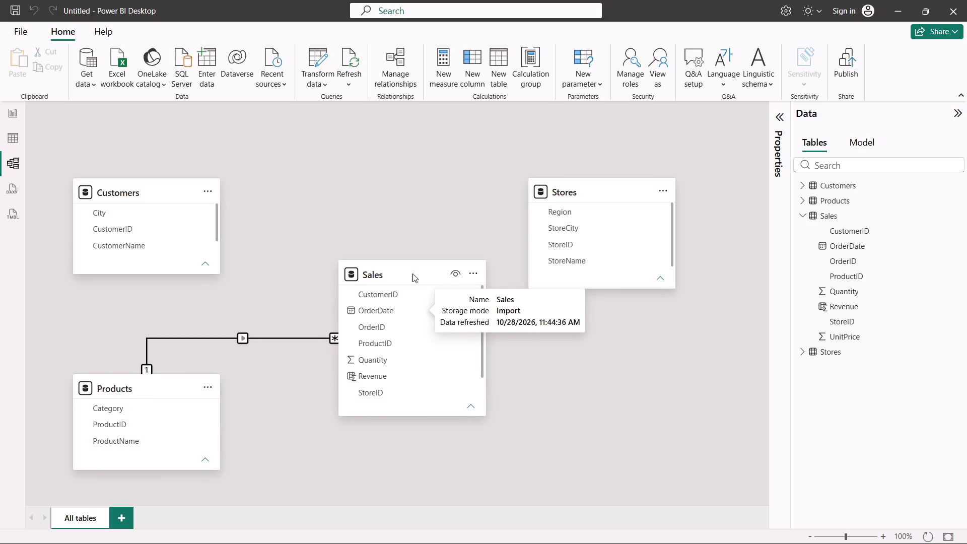
pyautogui.moveTo(159, 390); pyautogui.dragTo(222, 393)
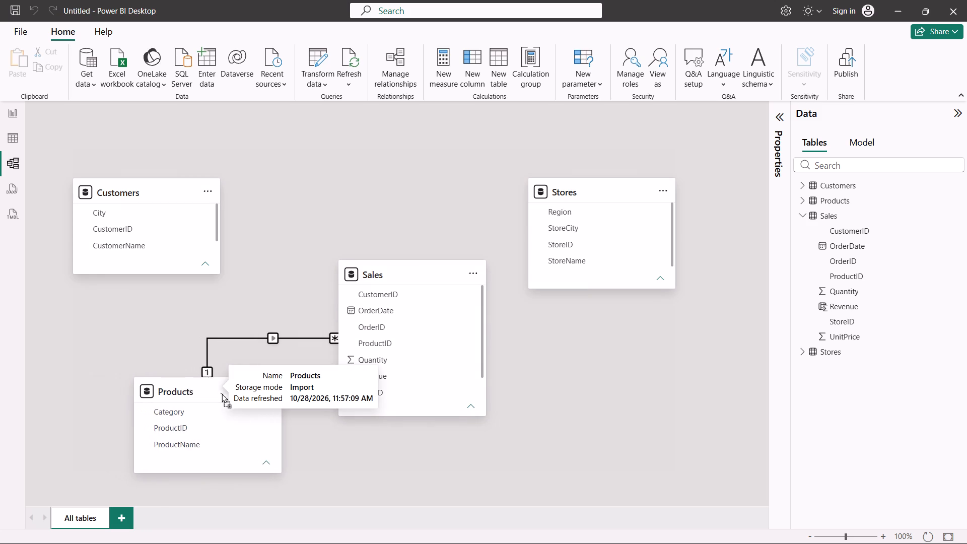
pyautogui.moveTo(222, 393); pyautogui.dragTo(243, 420)
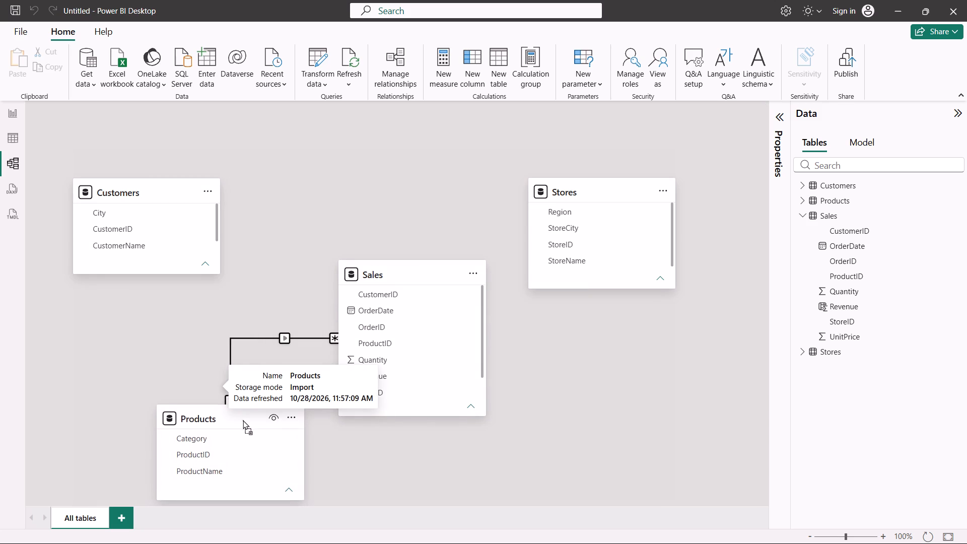
pyautogui.moveTo(243, 420); pyautogui.dragTo(243, 418)
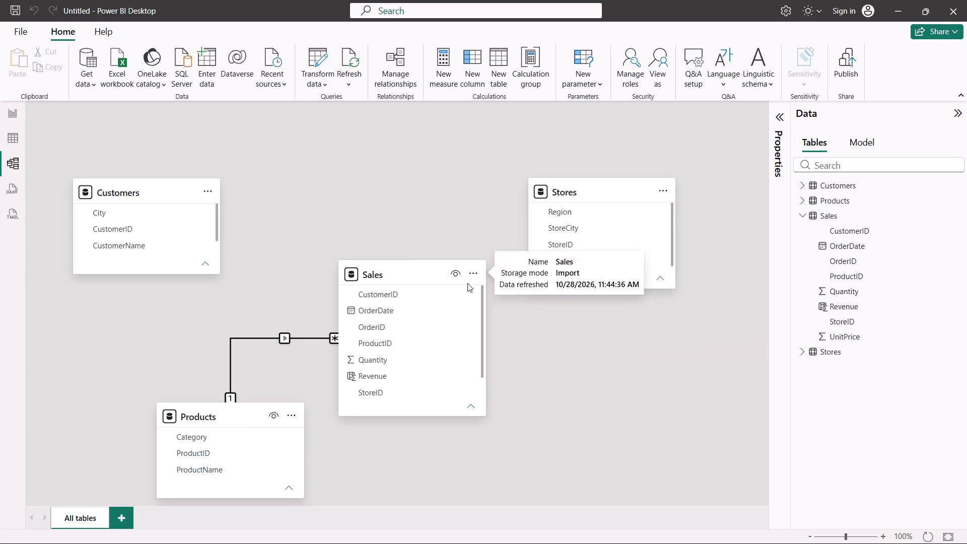
# Create an active many-to-one relationship from Sales CustomerID to Customers CustomerID with single cross-filter direction, and close the relationship manager.
pyautogui.click(473, 276)
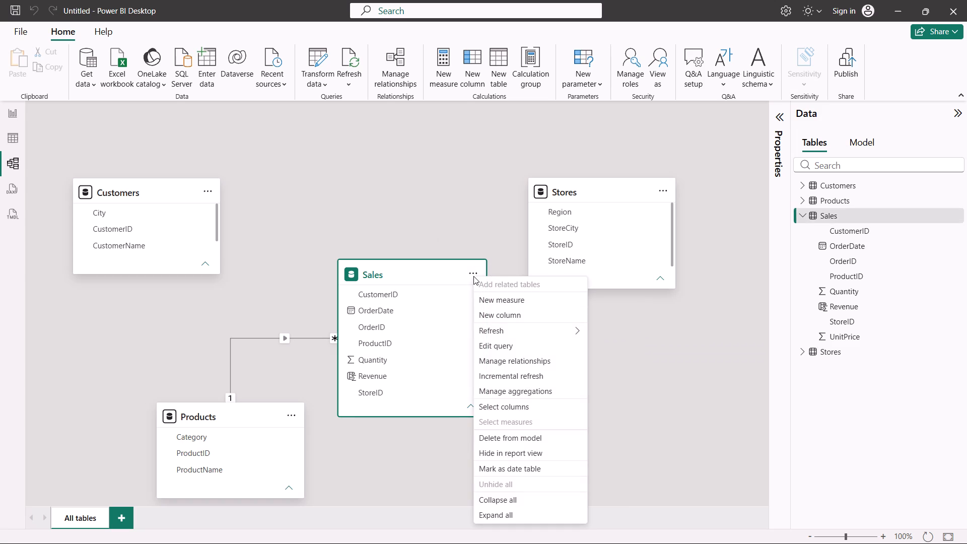
pyautogui.click(503, 356)
pyautogui.click(300, 99)
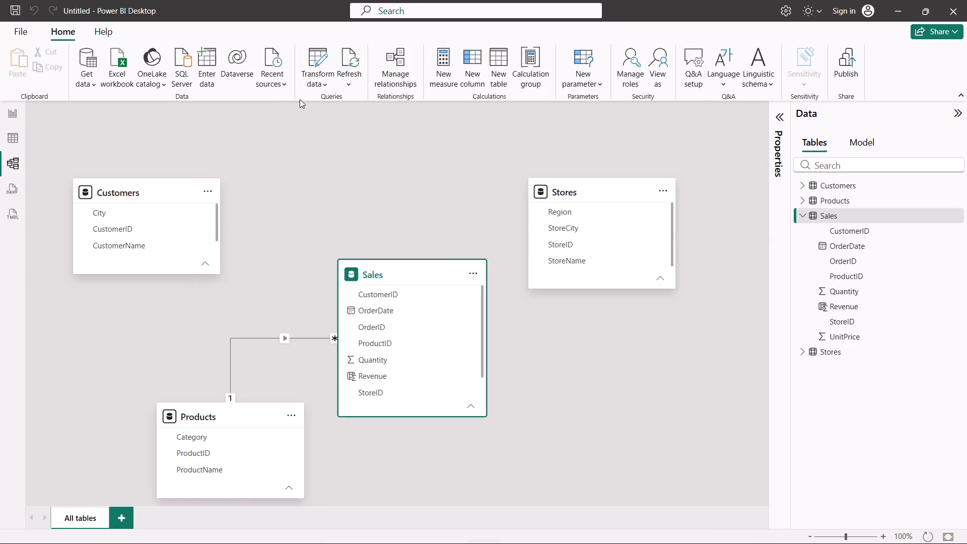
pyautogui.click(333, 114)
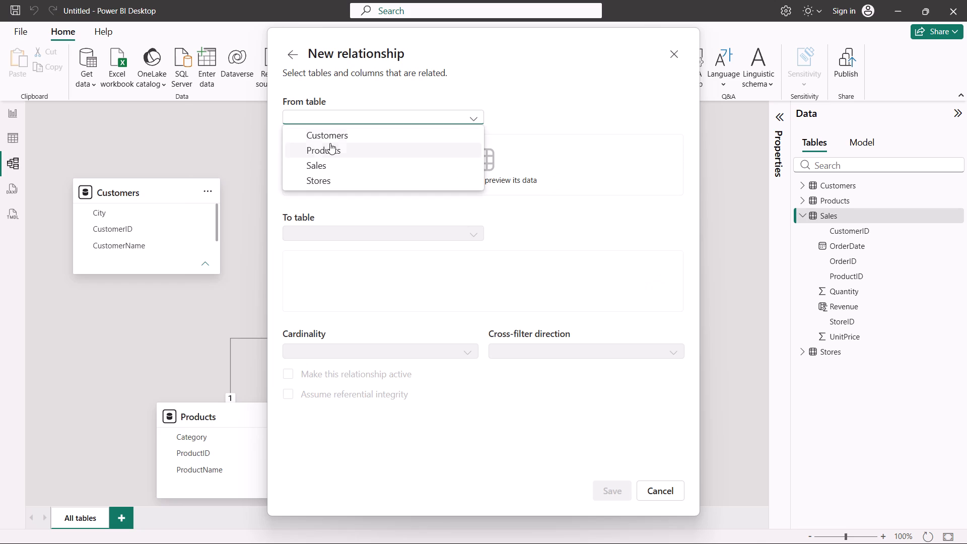
pyautogui.click(329, 161)
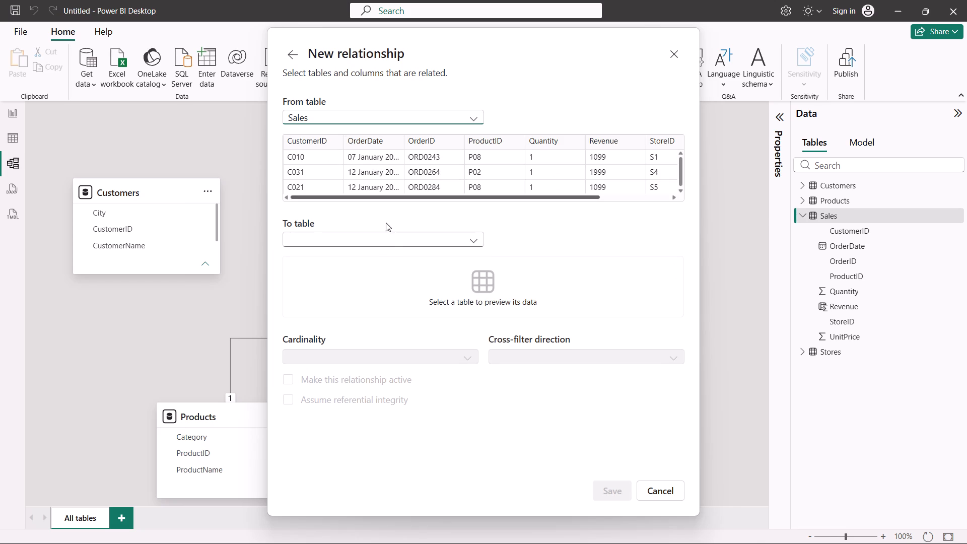
pyautogui.click(383, 239)
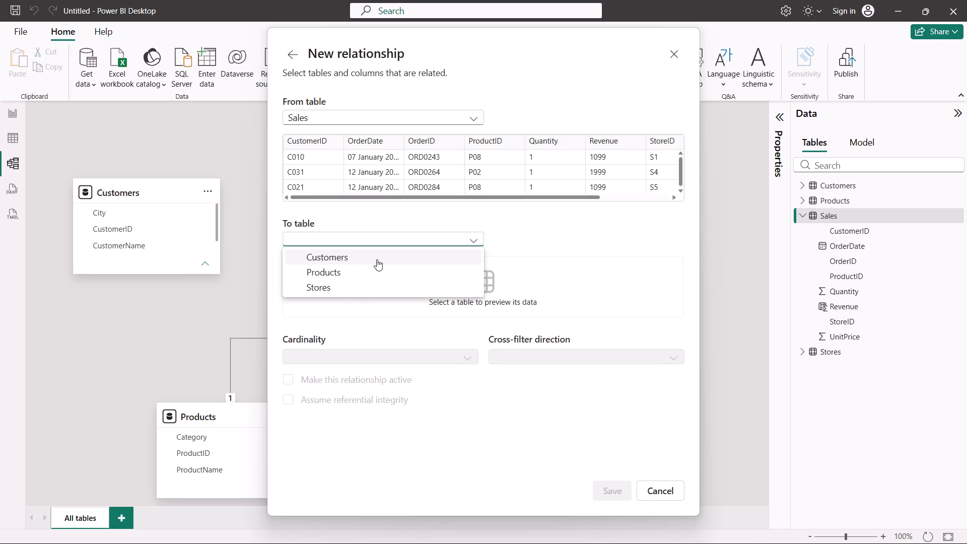
pyautogui.click(377, 258)
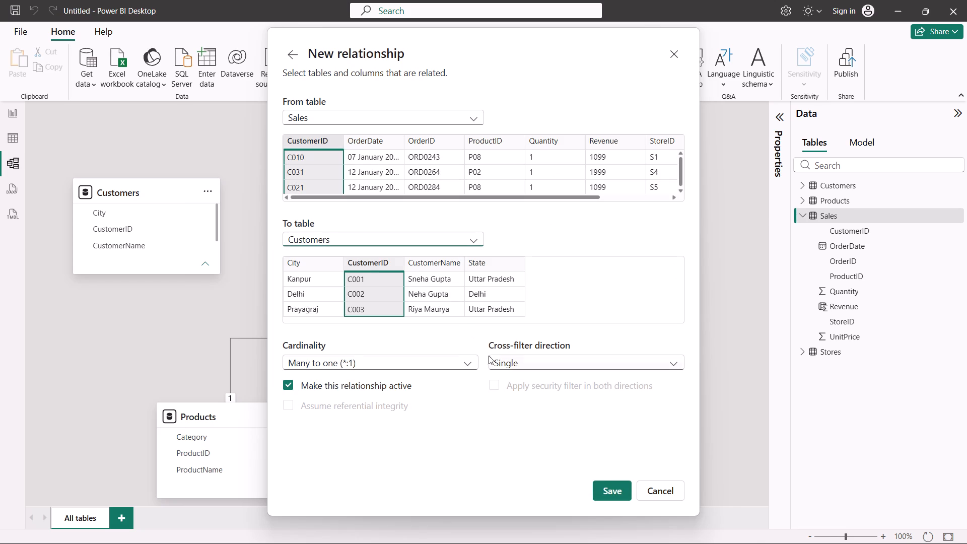
pyautogui.click(607, 483)
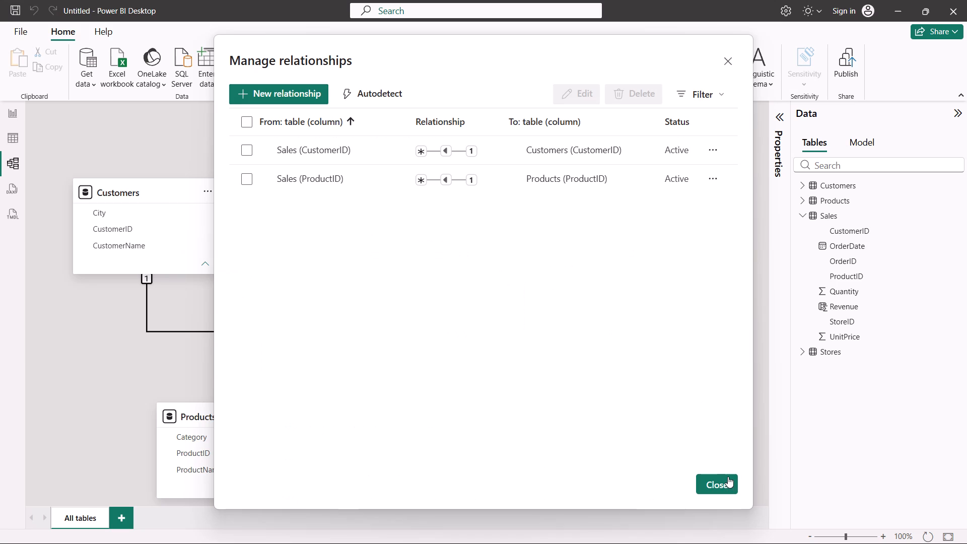
pyautogui.click(724, 478)
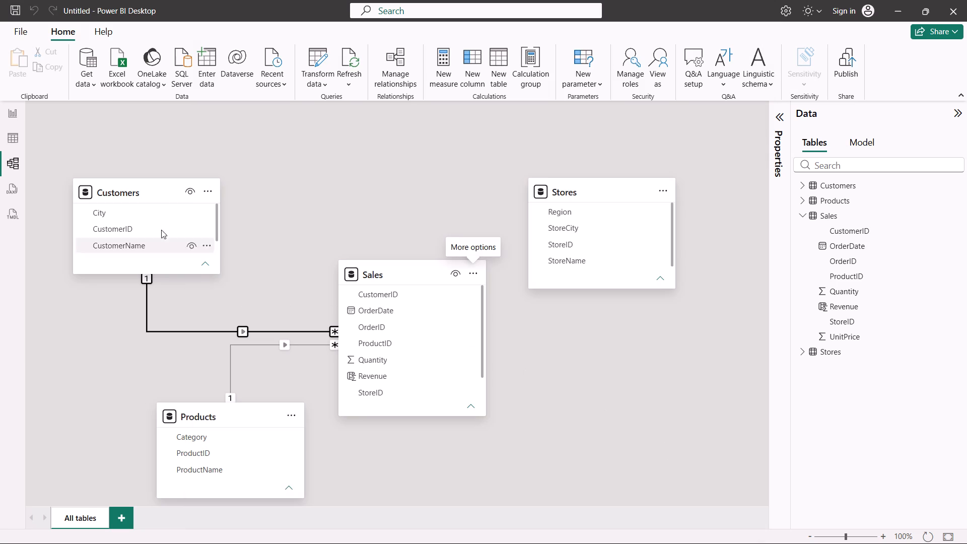
# Rearrange the diagram so Customers sits to the upper left of Sales and Products lies directly below Customers.
pyautogui.moveTo(161, 188); pyautogui.dragTo(222, 145)
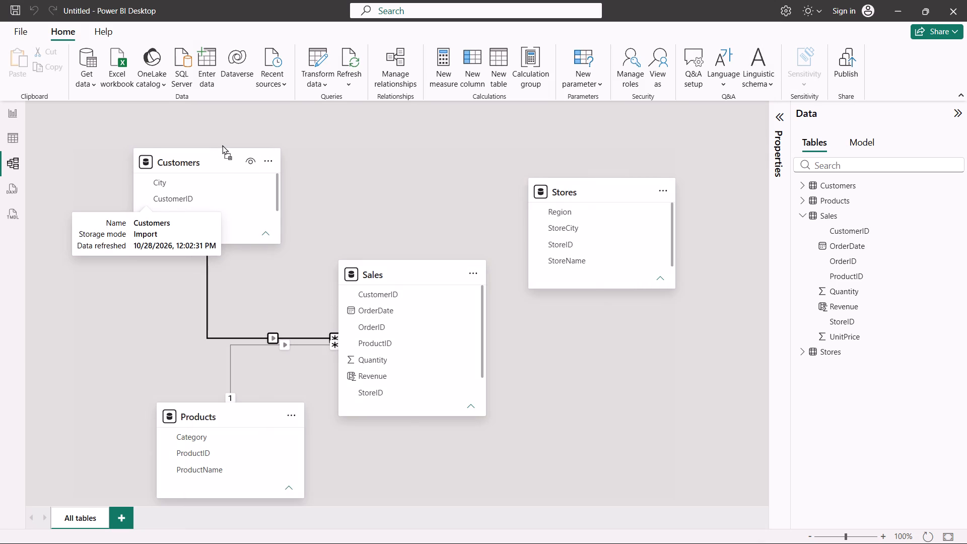
pyautogui.moveTo(222, 145); pyautogui.dragTo(222, 142)
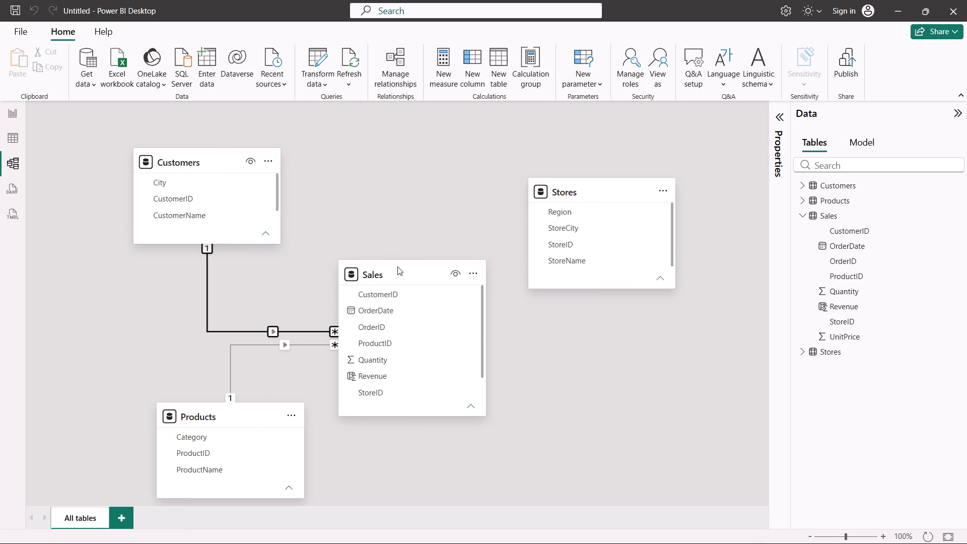
pyautogui.moveTo(397, 266); pyautogui.dragTo(373, 261)
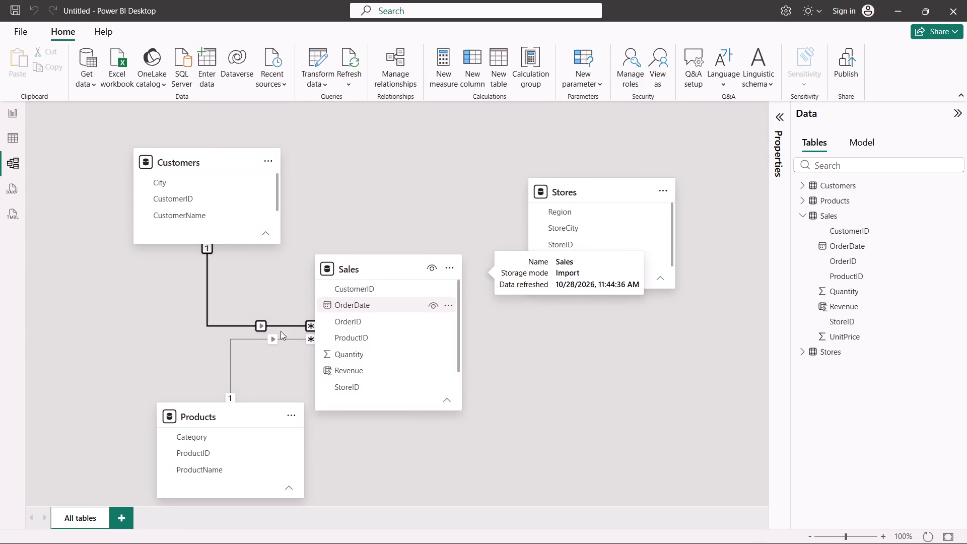
pyautogui.moveTo(242, 416); pyautogui.dragTo(210, 399)
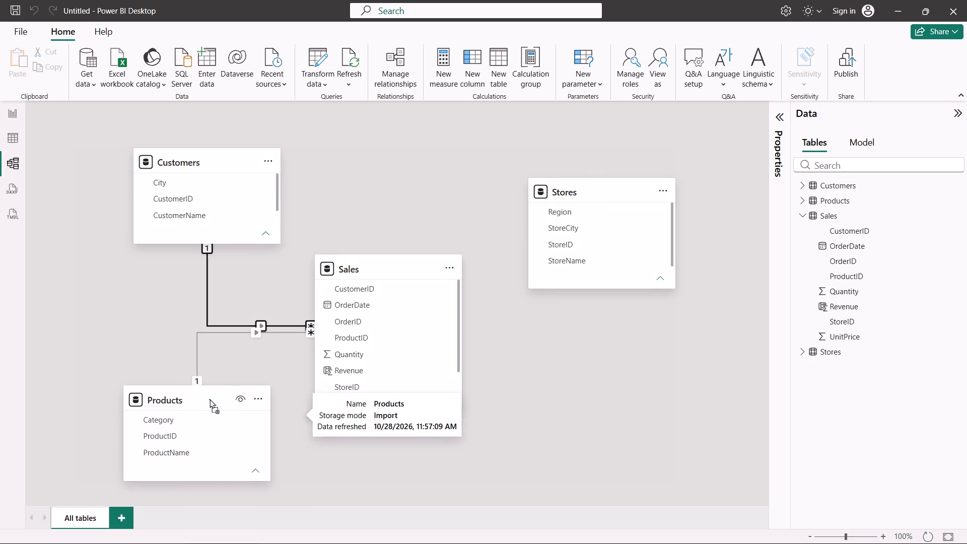
pyautogui.moveTo(210, 399); pyautogui.dragTo(223, 397)
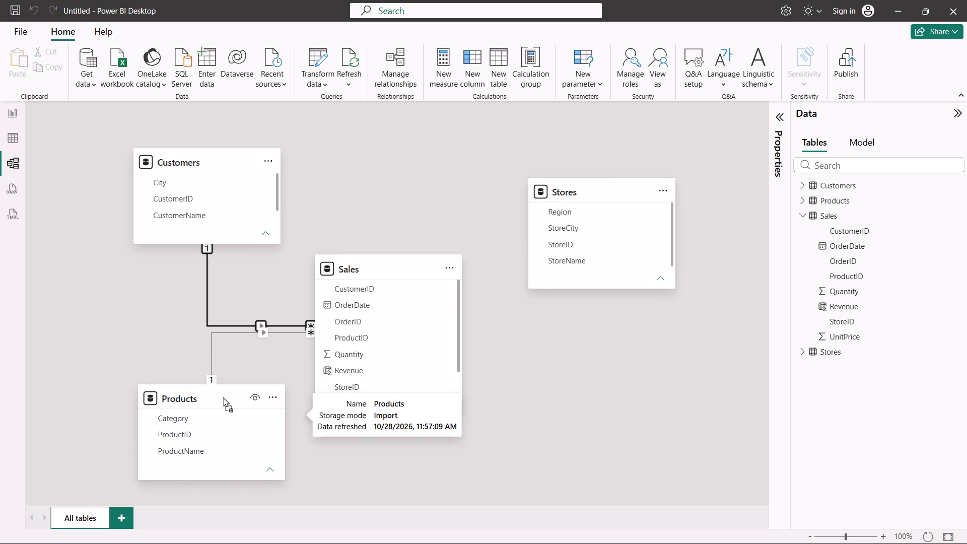
pyautogui.moveTo(223, 397); pyautogui.dragTo(220, 396)
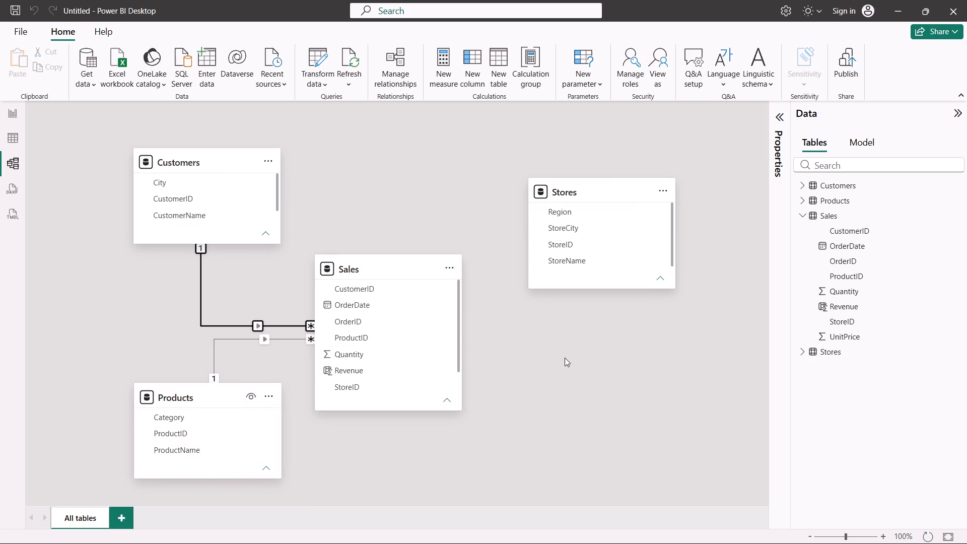
pyautogui.click(565, 358)
# Create an active many-to-one relationship from Sales StoreID to Stores StoreID with single cross-filter direction, and close the relationship manager.
pyautogui.click(450, 269)
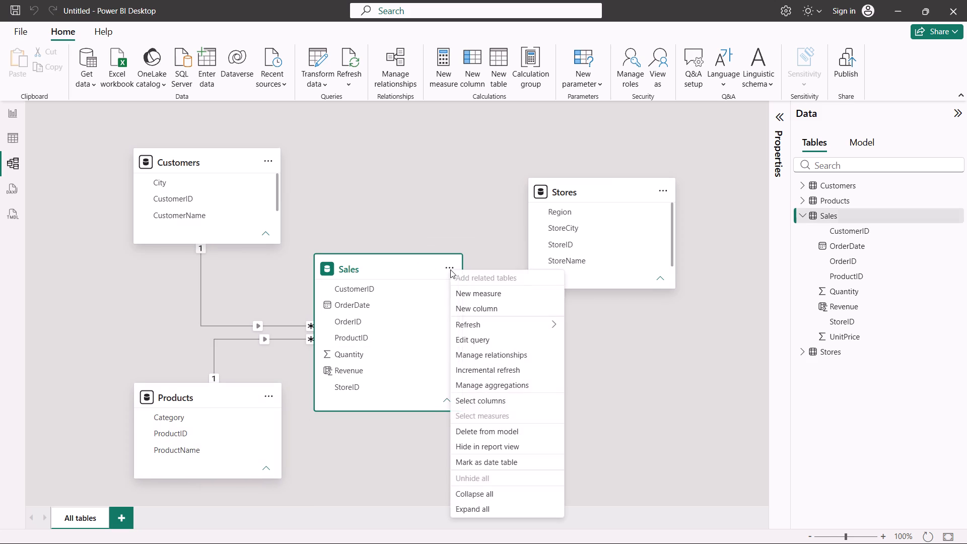
pyautogui.click(505, 358)
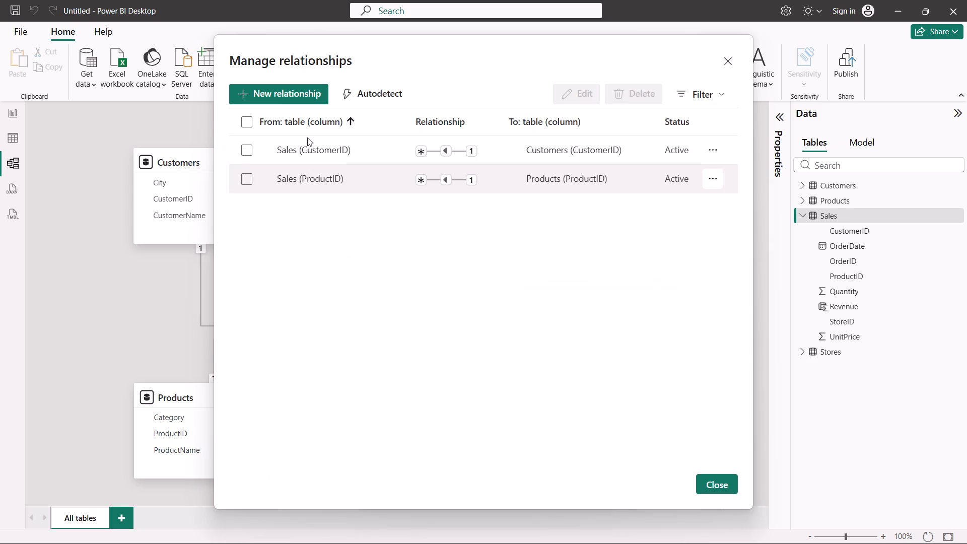
pyautogui.click(274, 97)
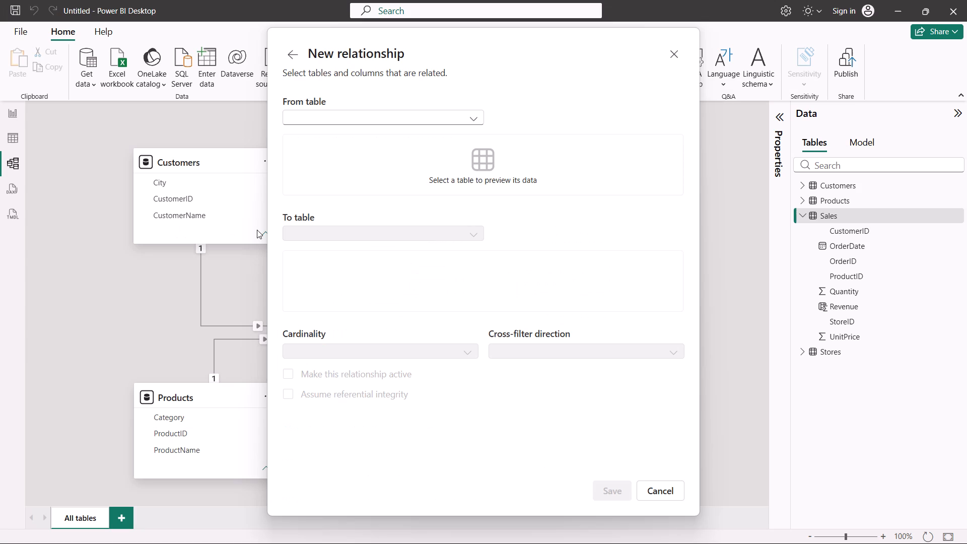
pyautogui.click(388, 112)
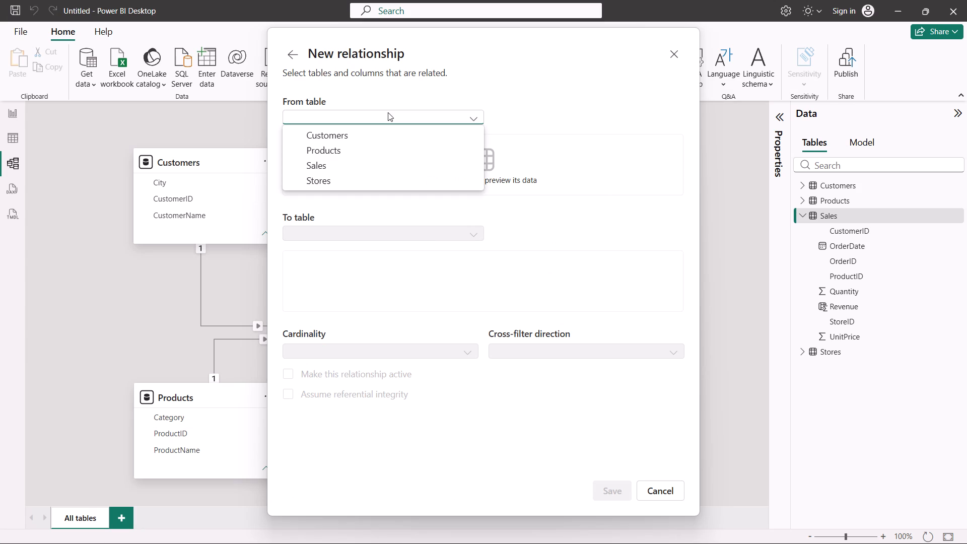
pyautogui.click(353, 168)
pyautogui.click(342, 243)
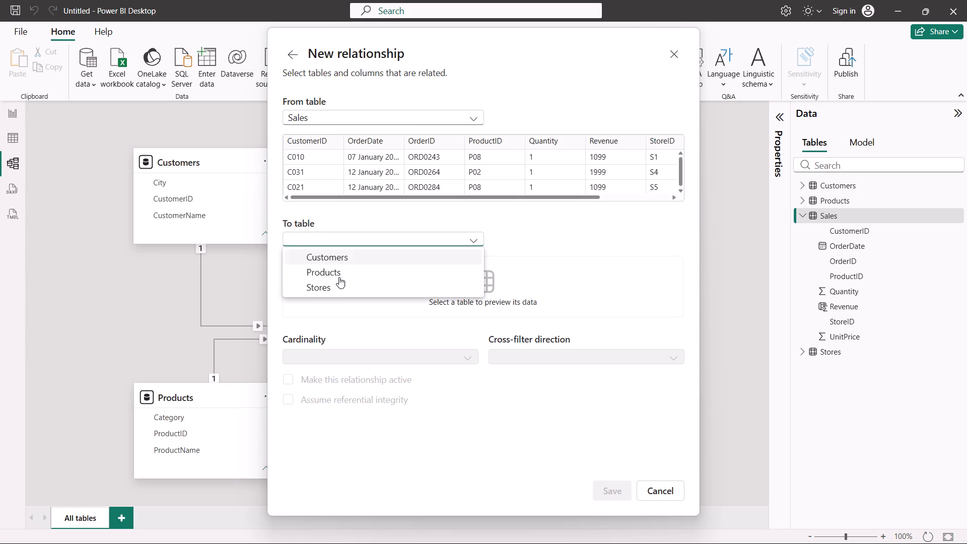
pyautogui.click(338, 282)
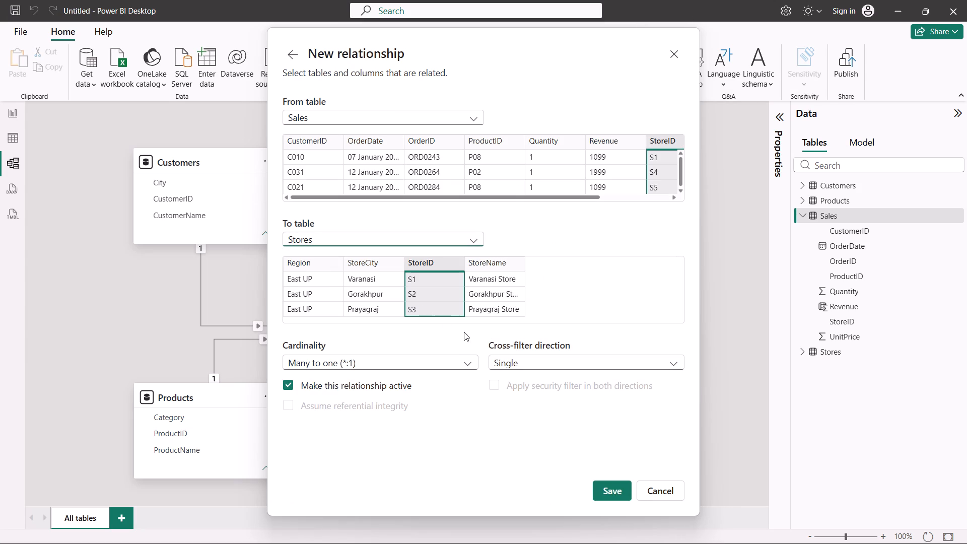
pyautogui.click(611, 491)
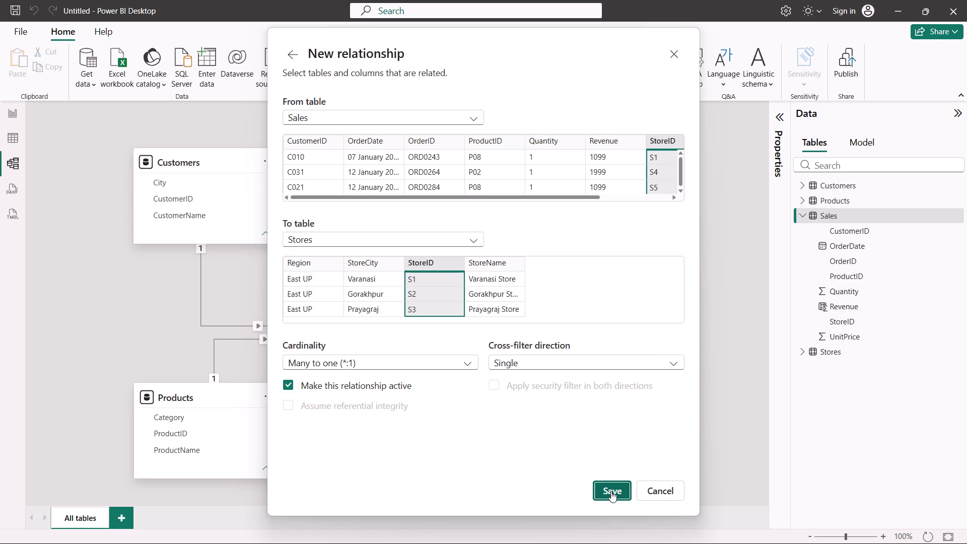
pyautogui.click(729, 488)
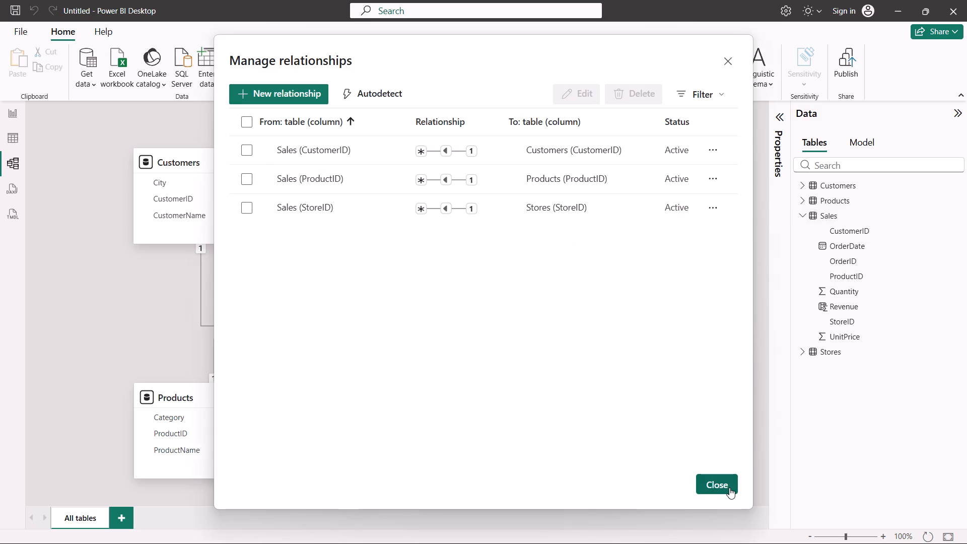
# Move the Stores table slightly higher in the model diagram.
pyautogui.moveTo(603, 190); pyautogui.dragTo(601, 137)
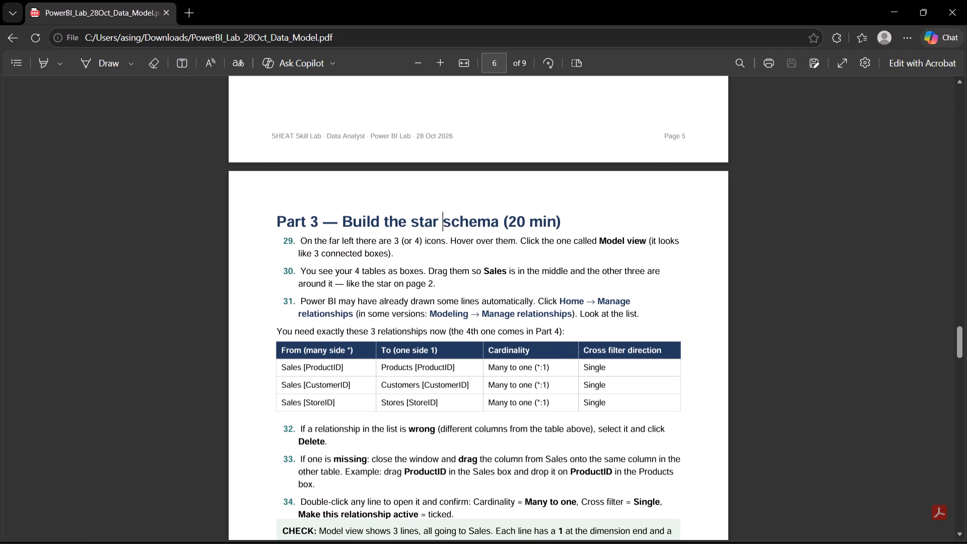
# Read the lab PDF in Edge from the Part 3 relationship checks through the Part 4 instructions for adding a Calendar table.
pyautogui.scroll(-1, 486, 389)
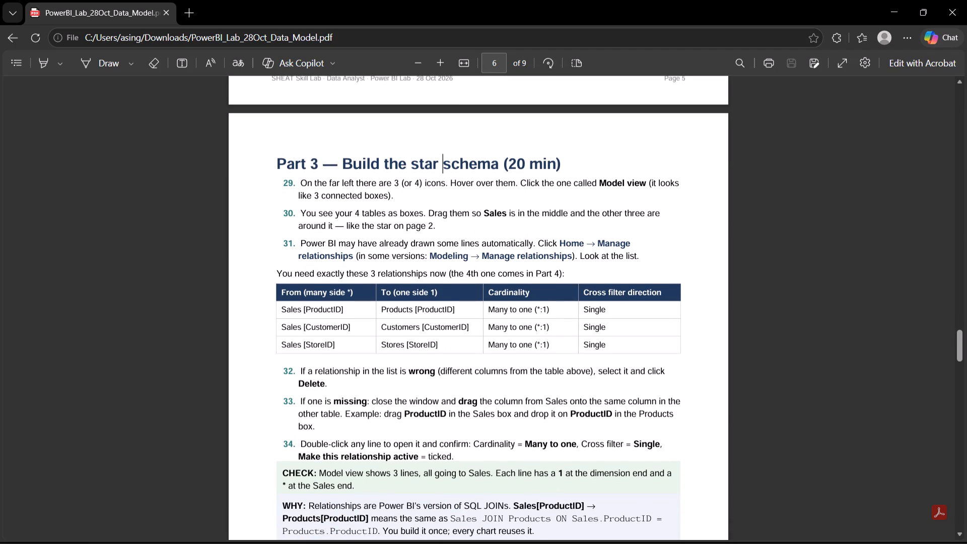
pyautogui.scroll(-1, 486, 389)
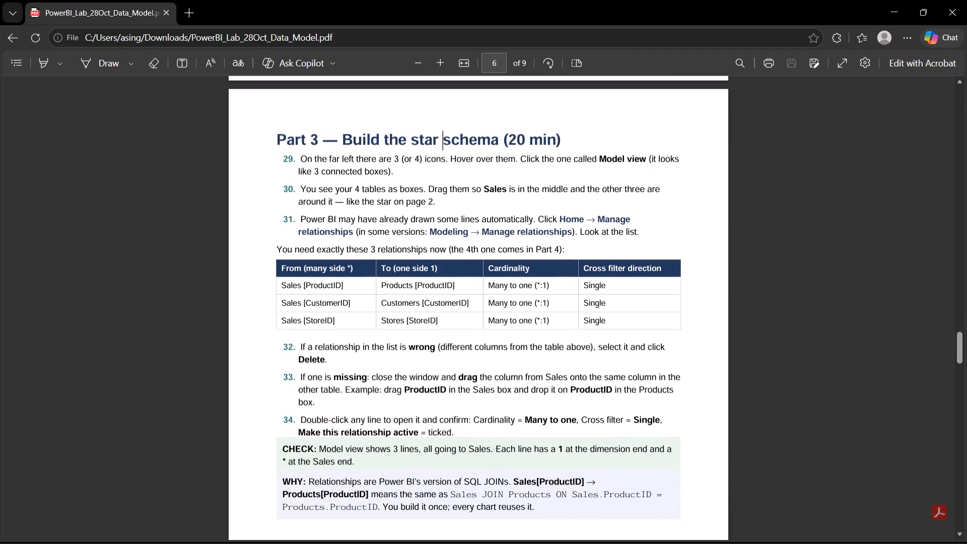
pyautogui.scroll(-1, 486, 389)
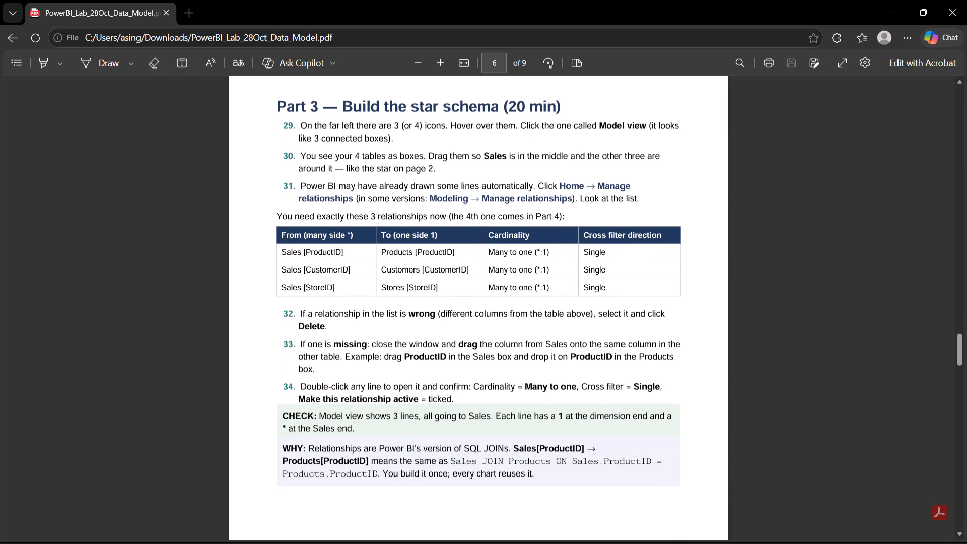
pyautogui.scroll(-2, 486, 389)
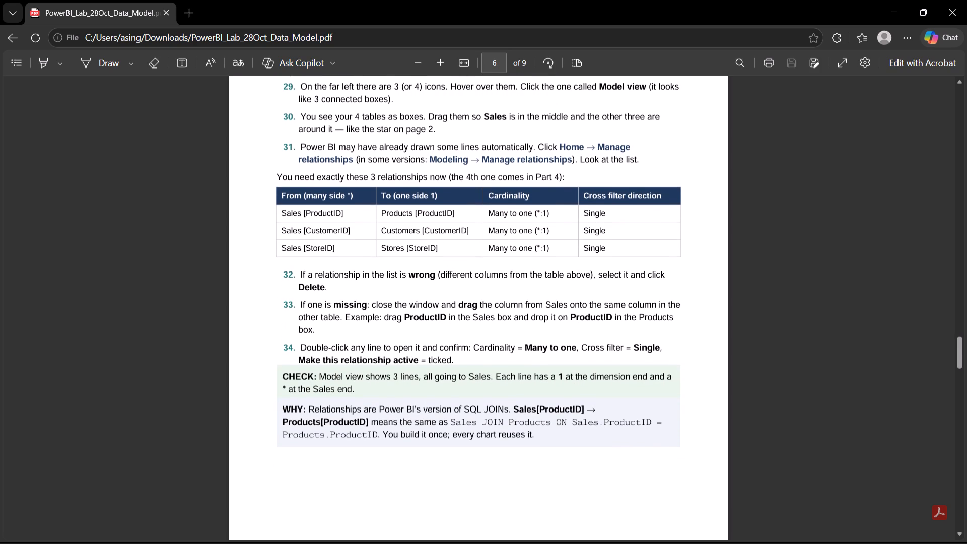
pyautogui.scroll(-3, 486, 389)
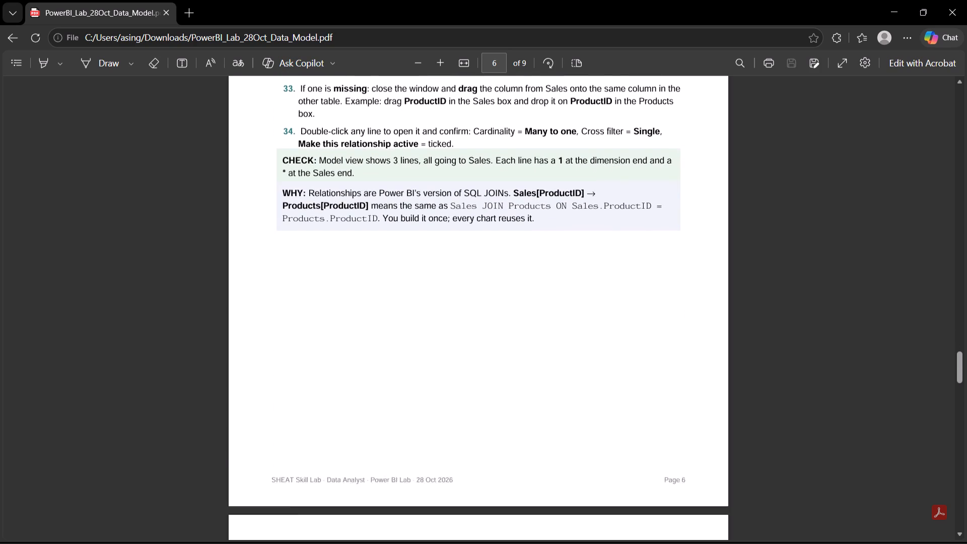
pyautogui.scroll(-2, 486, 389)
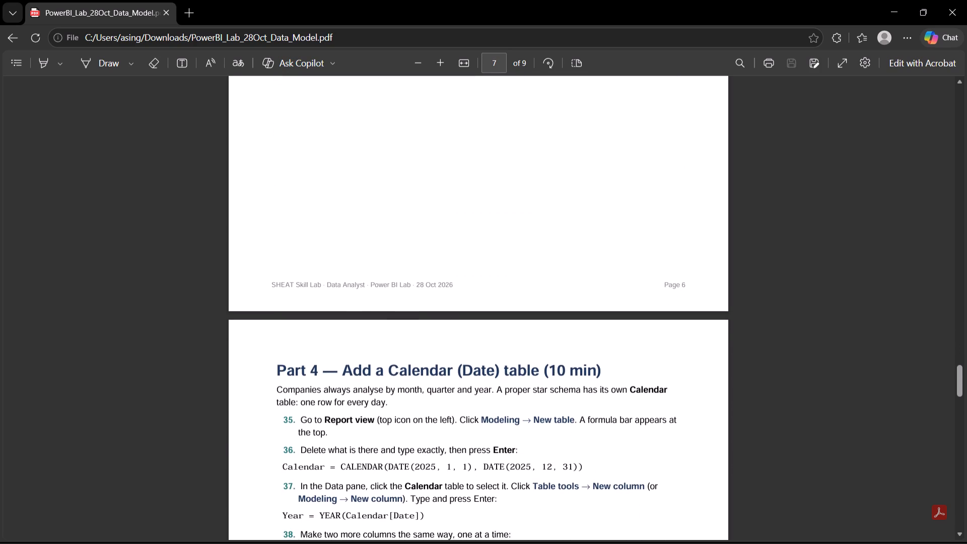
pyautogui.scroll(-2, 486, 389)
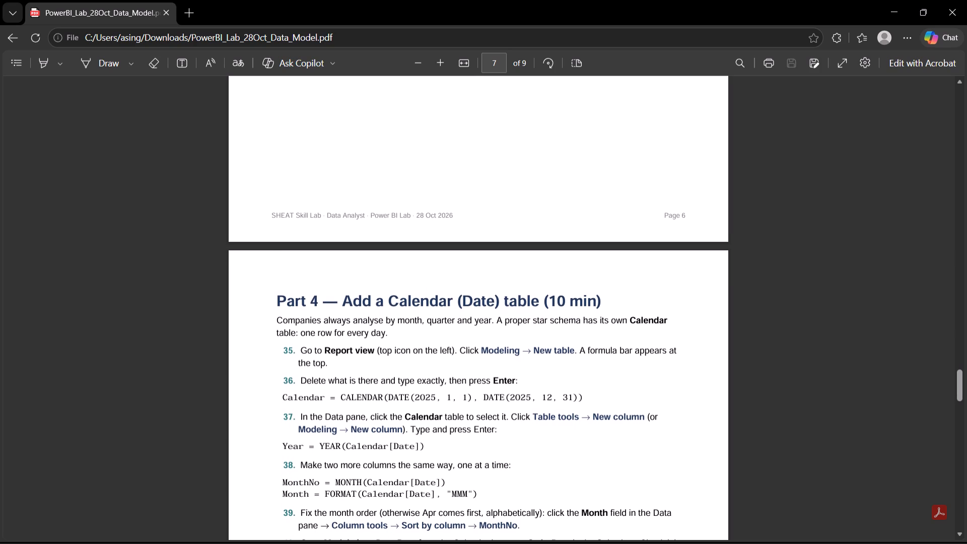
pyautogui.scroll(-1, 486, 389)
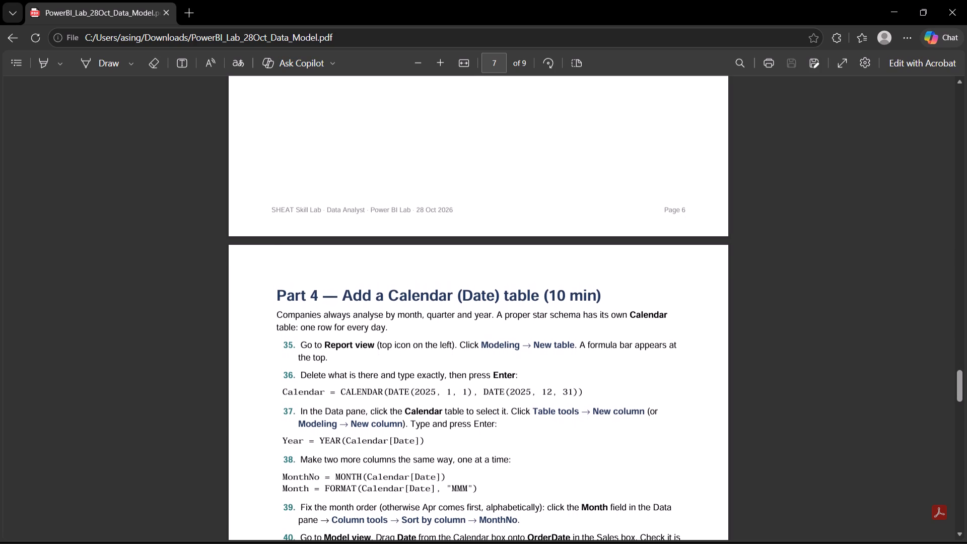
pyautogui.scroll(-1, 486, 389)
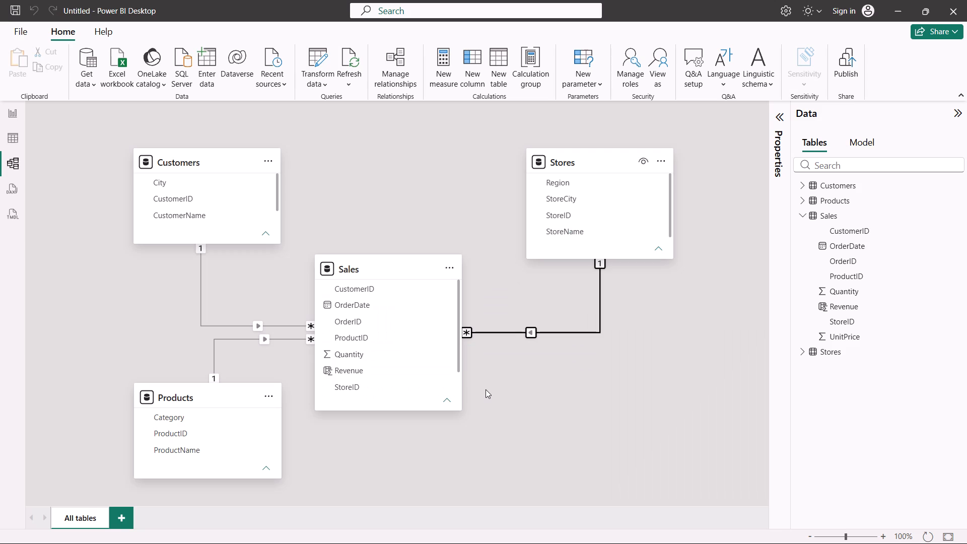
# In Power BI's Report view, create a calculated table with the lab formula Calendar = CALENDAR(DATE(2025, 1, 1), DATE(2025, 12, 31)).
pyautogui.click(11, 118)
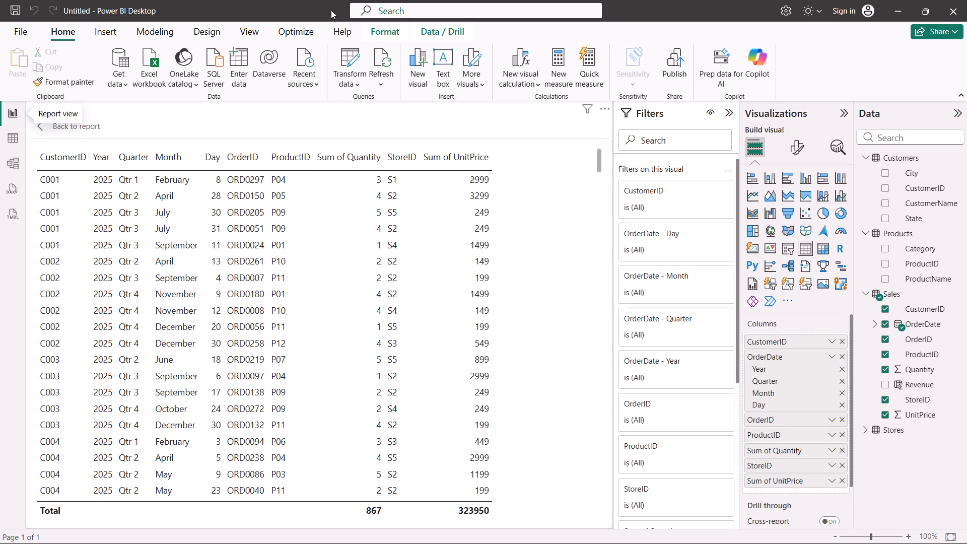
pyautogui.click(170, 35)
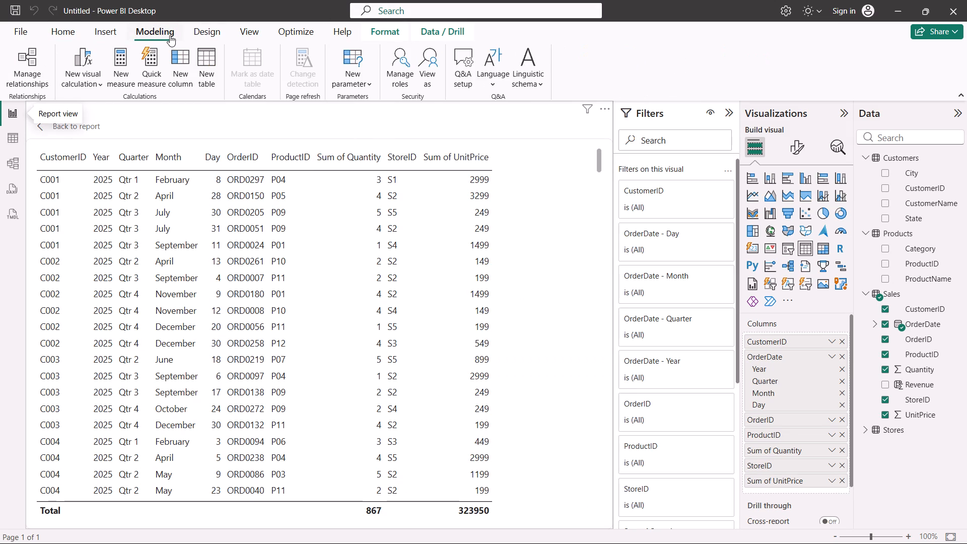
pyautogui.click(203, 73)
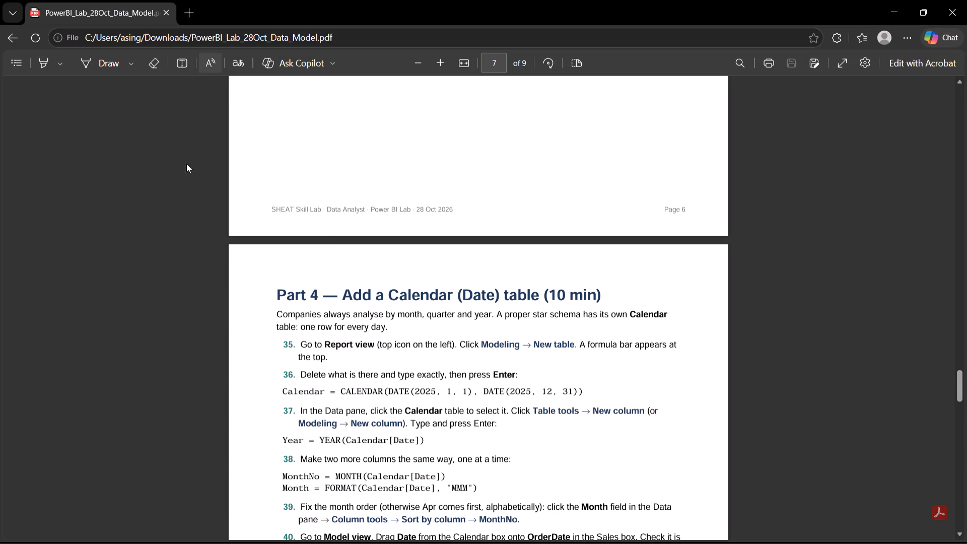
pyautogui.moveTo(280, 386); pyautogui.dragTo(361, 395)
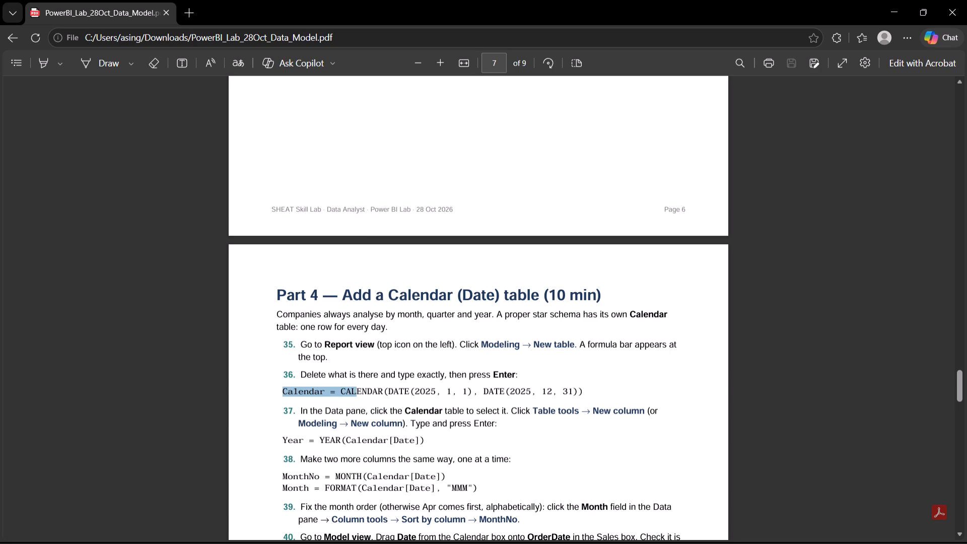
pyautogui.moveTo(361, 395); pyautogui.dragTo(581, 393)
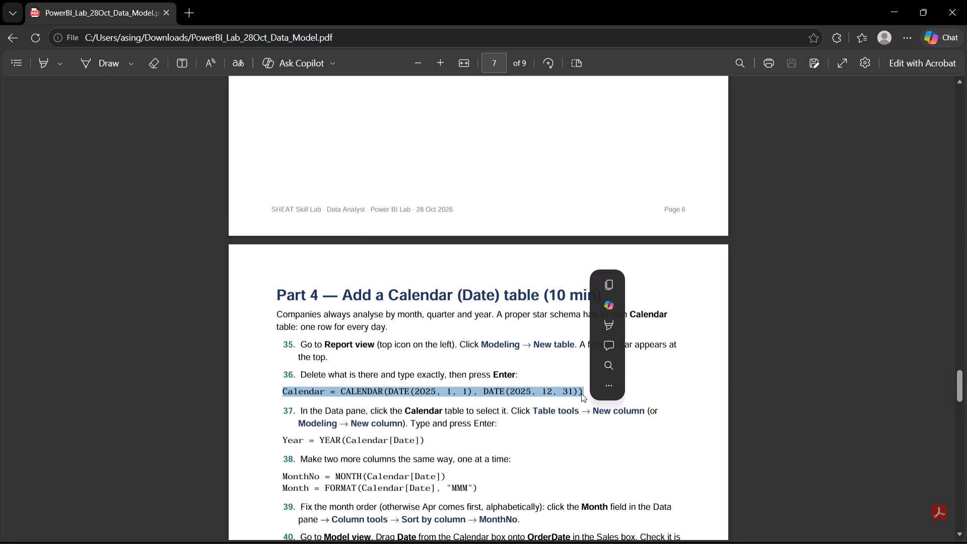
pyautogui.click(613, 282)
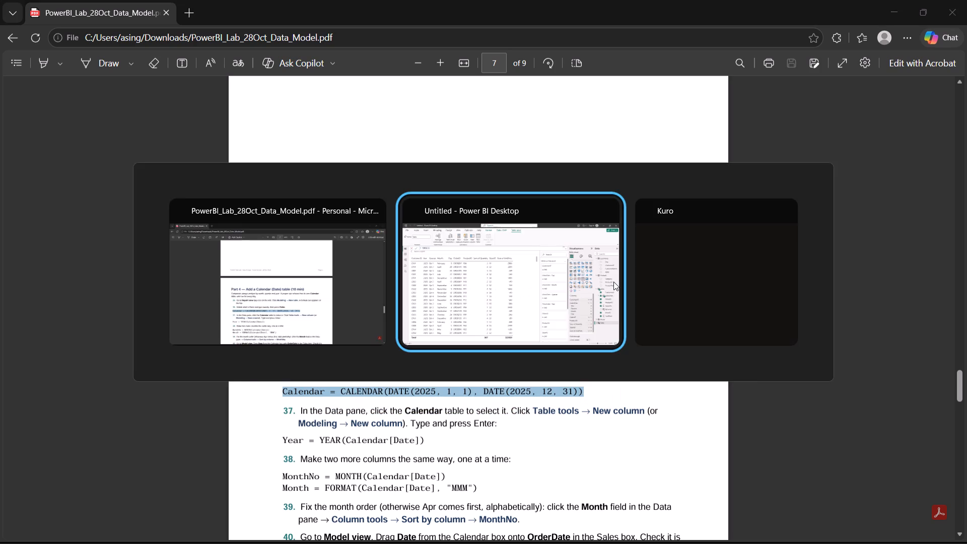
pyautogui.press('BackSpace')
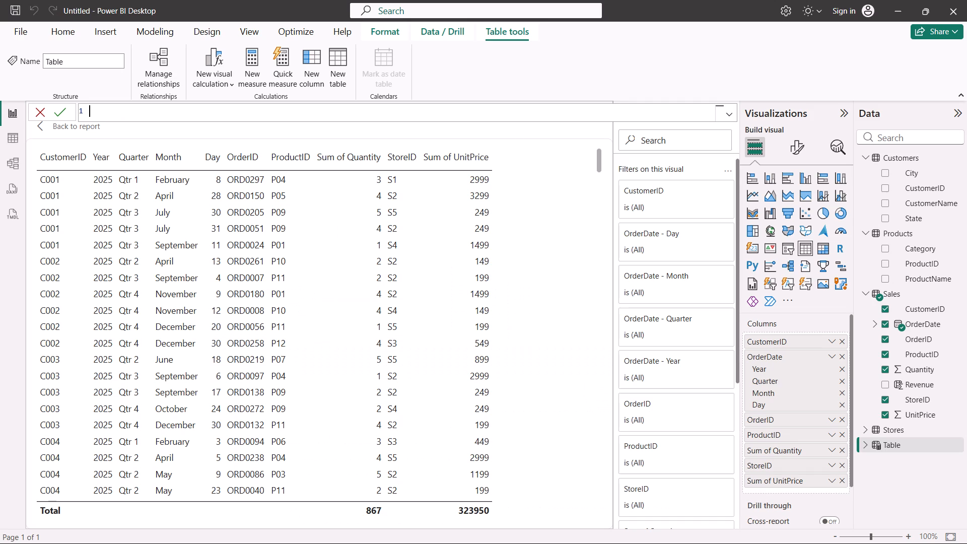
pyautogui.hotkey('ctrl', 'v')
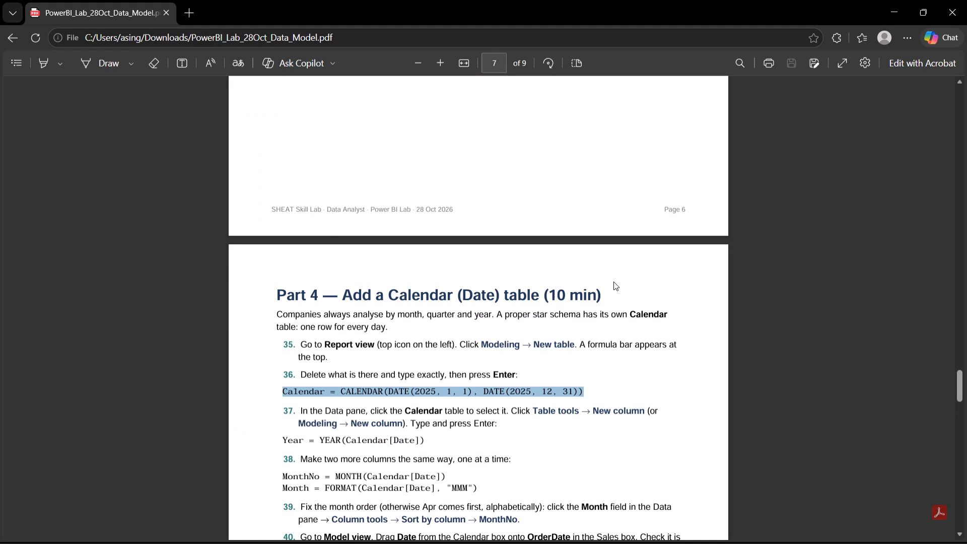
pyautogui.click(574, 431)
pyautogui.scroll(-1, 574, 431)
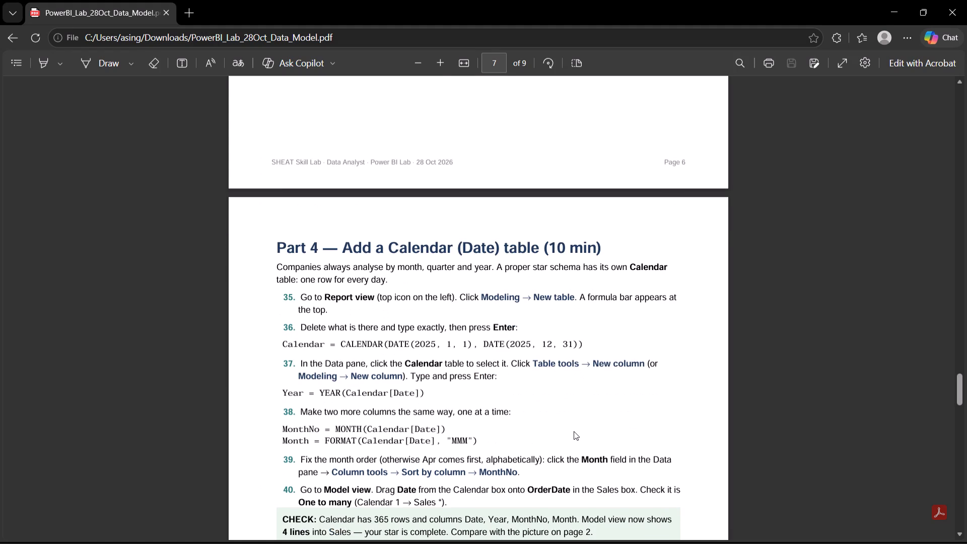
pyautogui.scroll(-1, 574, 431)
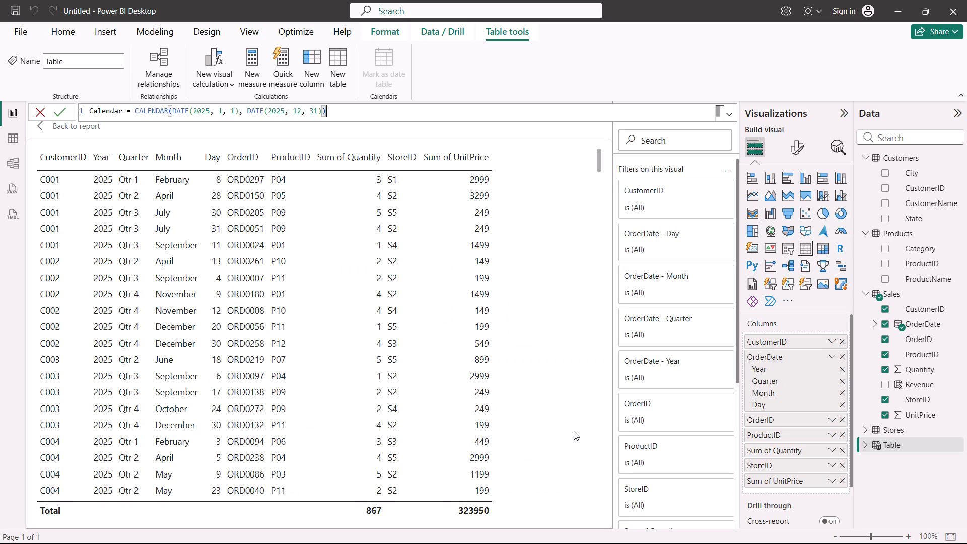
pyautogui.press('Return')
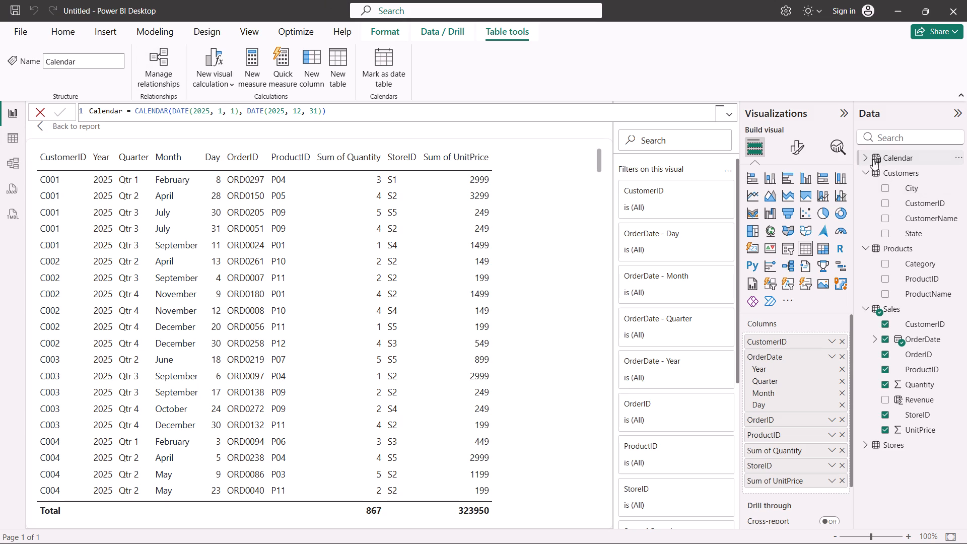
# Pick the Calendar table in the data list and check the lab PDF's instructions for adding columns to it.
pyautogui.click(861, 155)
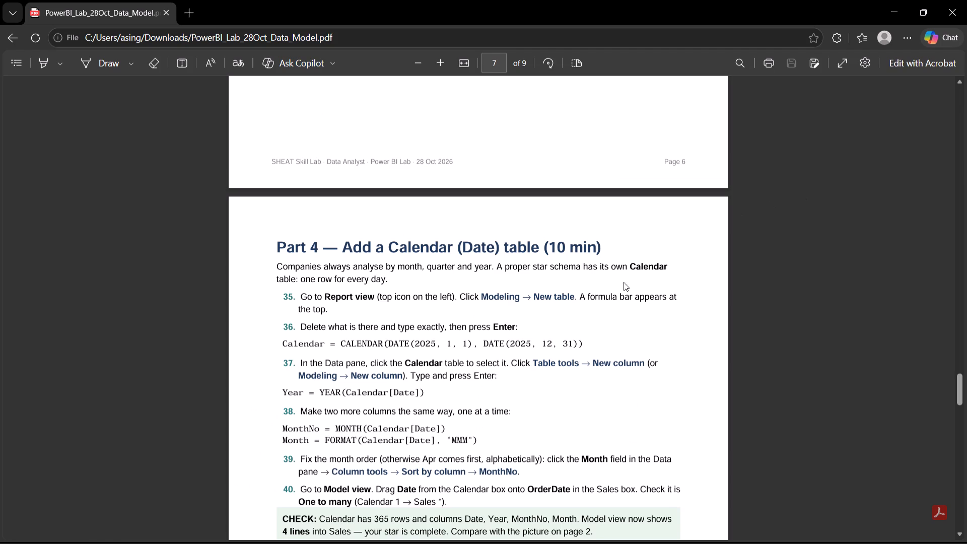
pyautogui.scroll(-1, 594, 309)
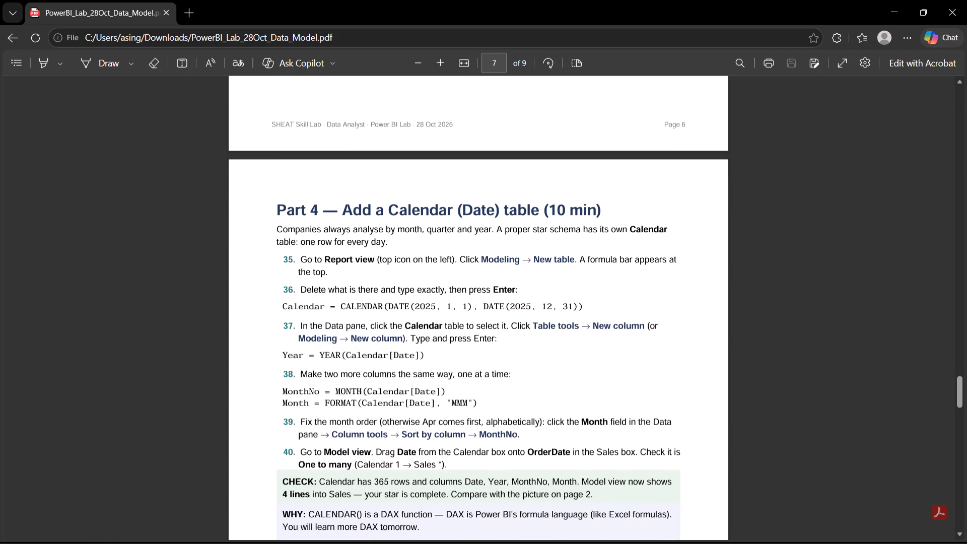
pyautogui.scroll(-1, 594, 309)
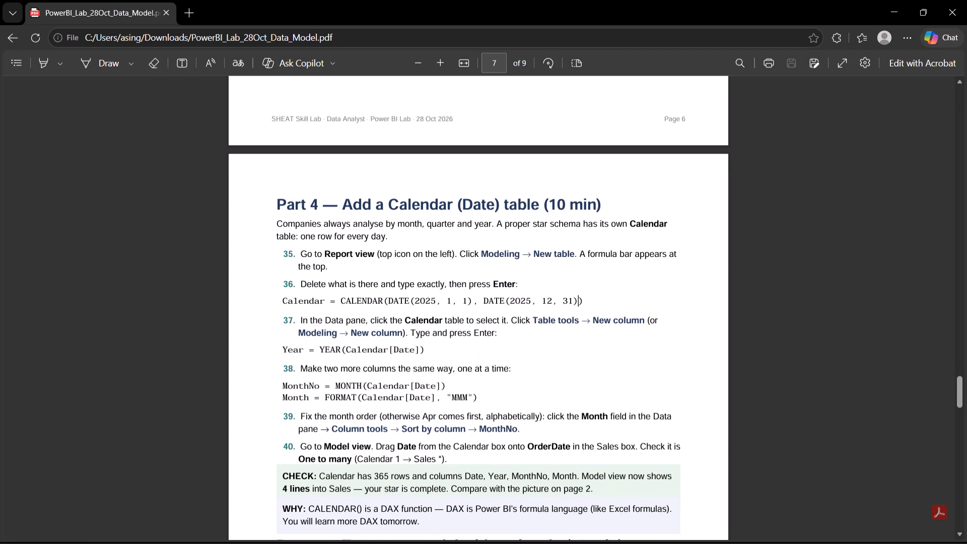
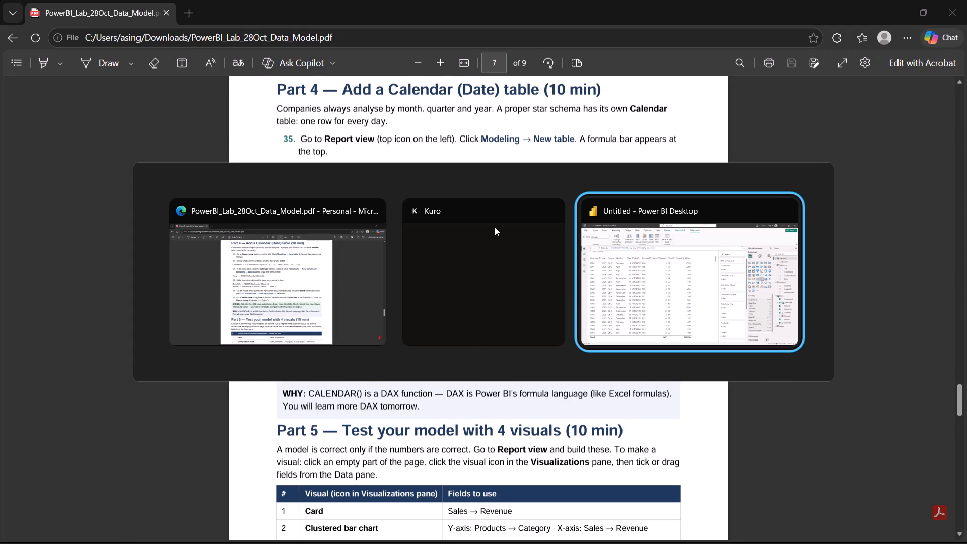
# In Power BI, add the Calendar table's Date field to the table visual.
pyautogui.click(902, 157)
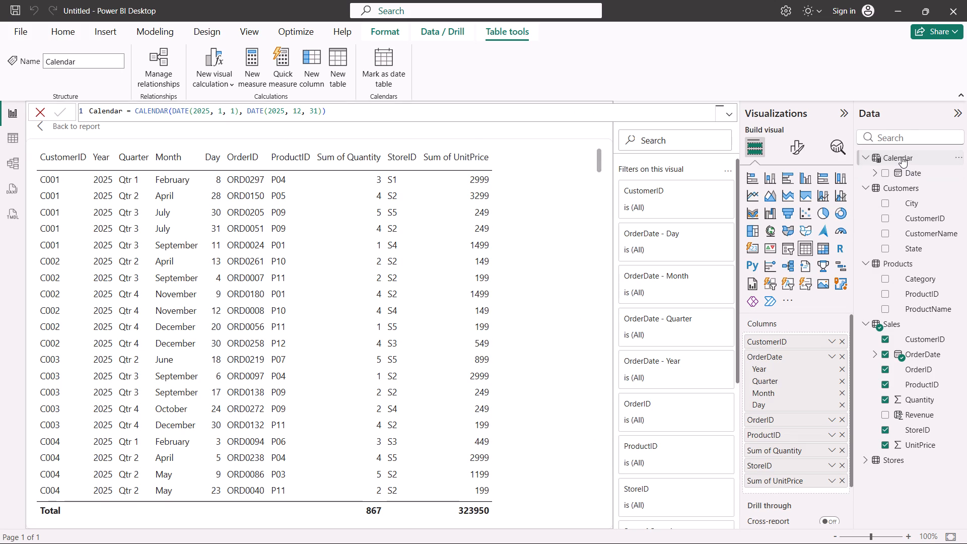
pyautogui.moveTo(902, 157); pyautogui.dragTo(885, 159)
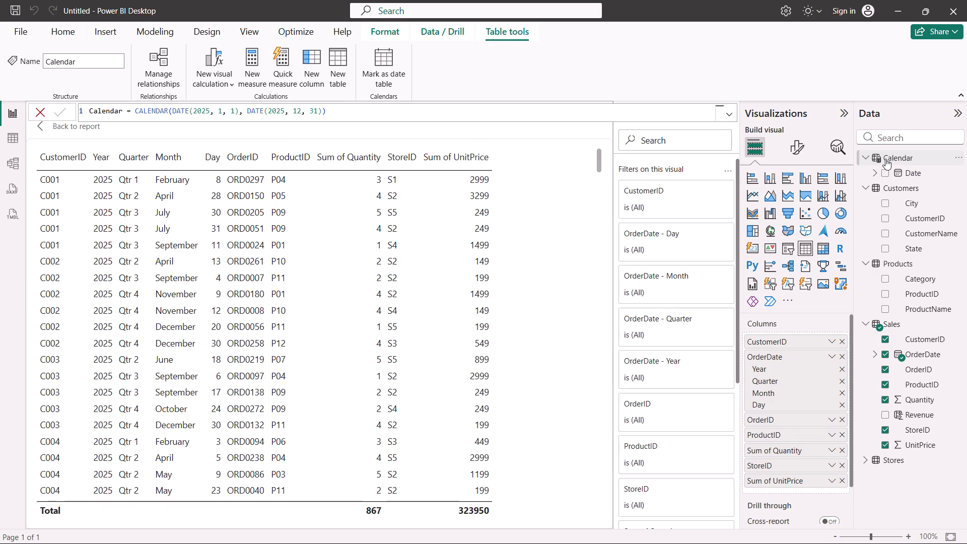
pyautogui.moveTo(885, 159); pyautogui.dragTo(878, 158)
pyautogui.click(878, 158)
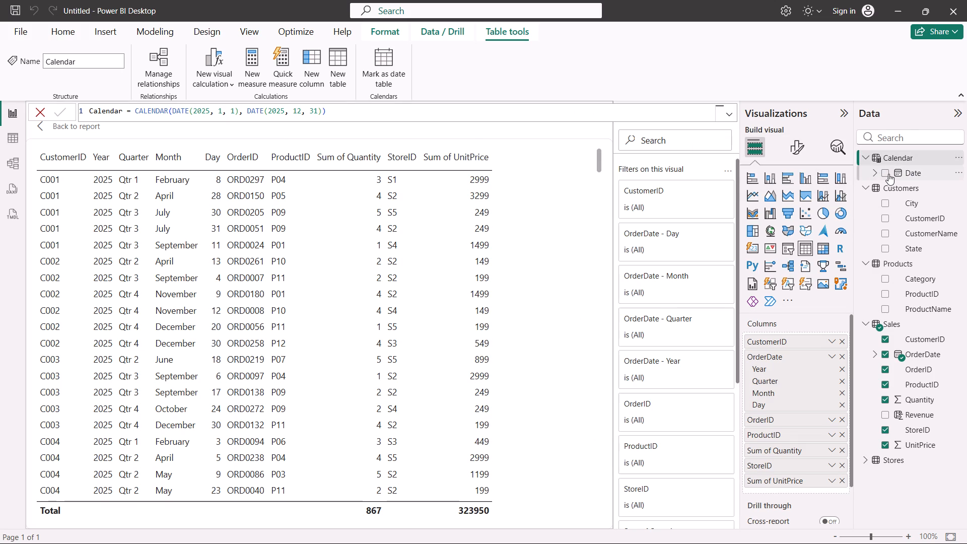
pyautogui.click(889, 174)
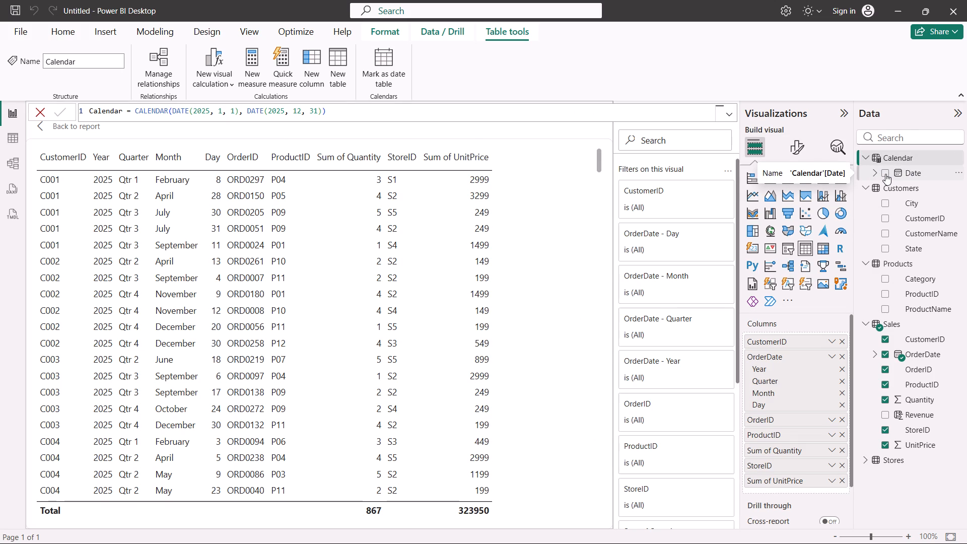
pyautogui.click(885, 174)
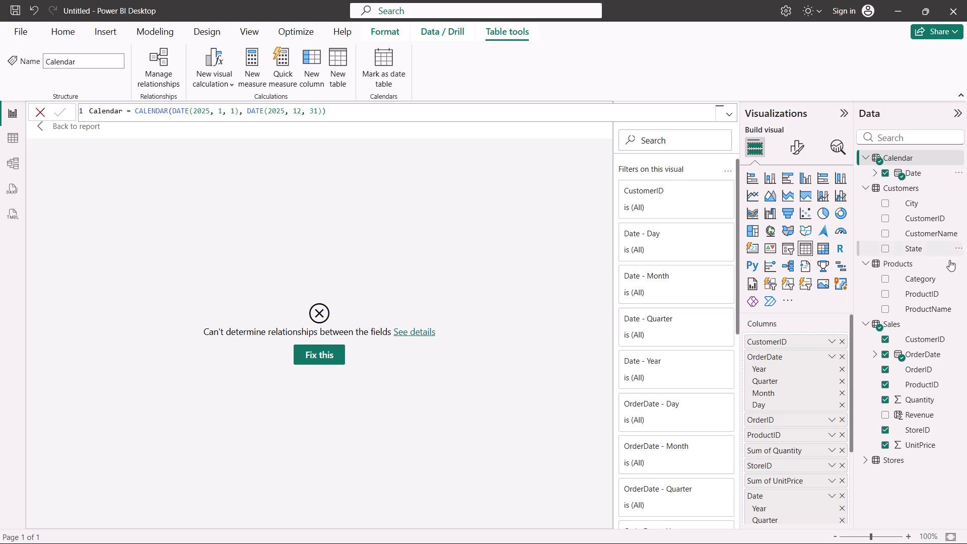
# Remove the Sales fields CustomerID, OrderDate, OrderID, ProductID, Quantity, StoreID and UnitPrice from the table visual.
pyautogui.click(887, 343)
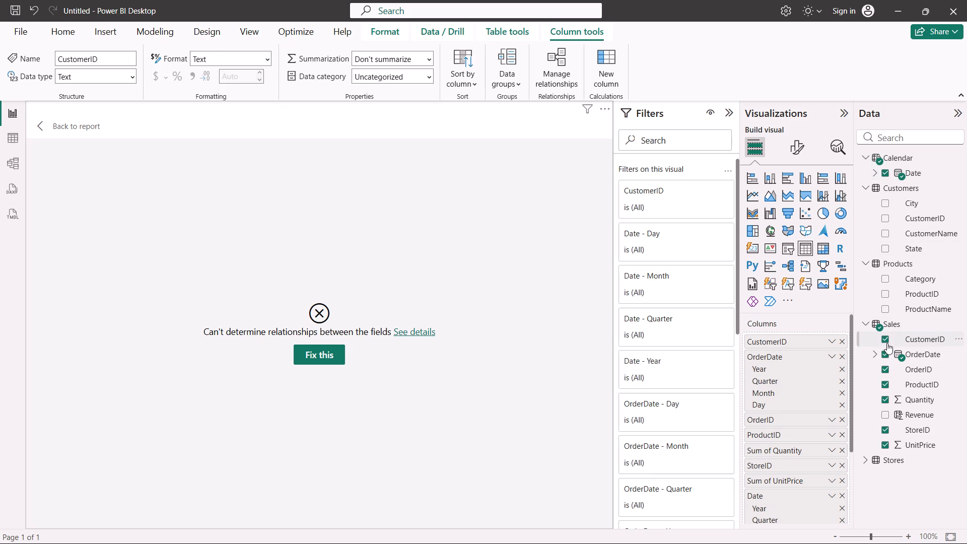
pyautogui.click(885, 335)
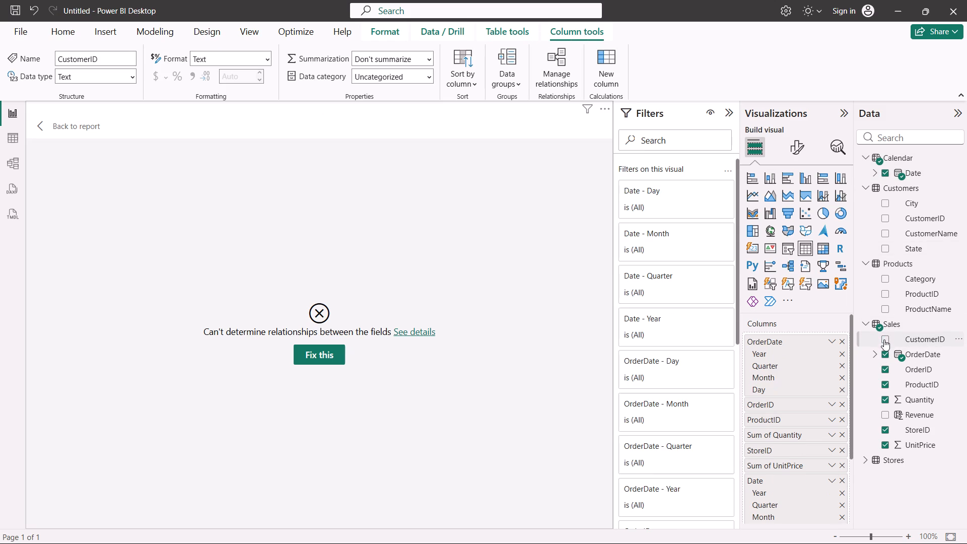
pyautogui.click(885, 354)
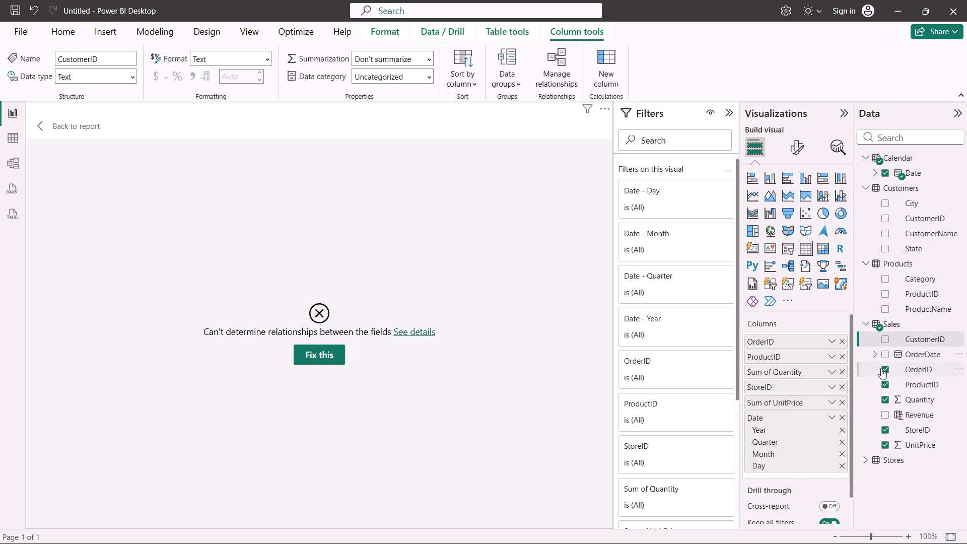
pyautogui.click(881, 369)
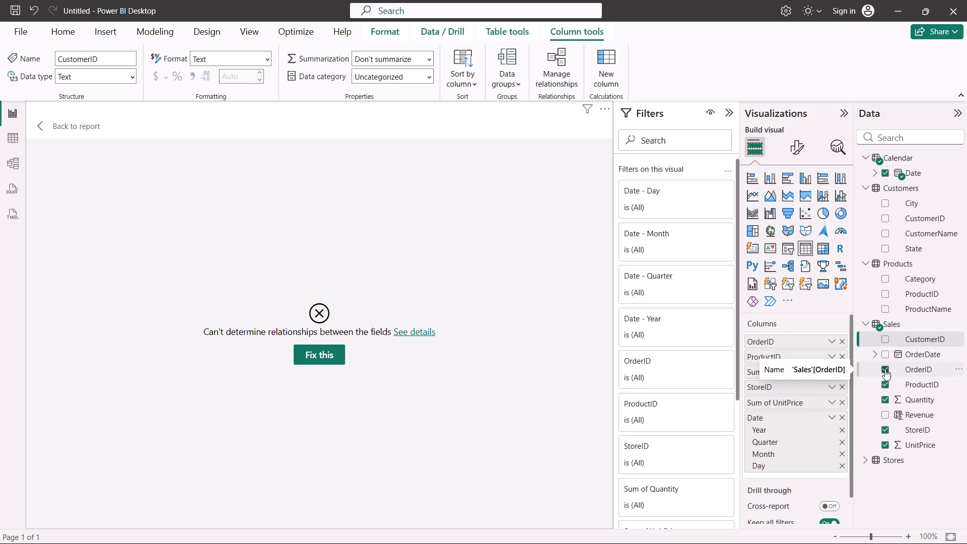
pyautogui.click(885, 369)
pyautogui.click(885, 383)
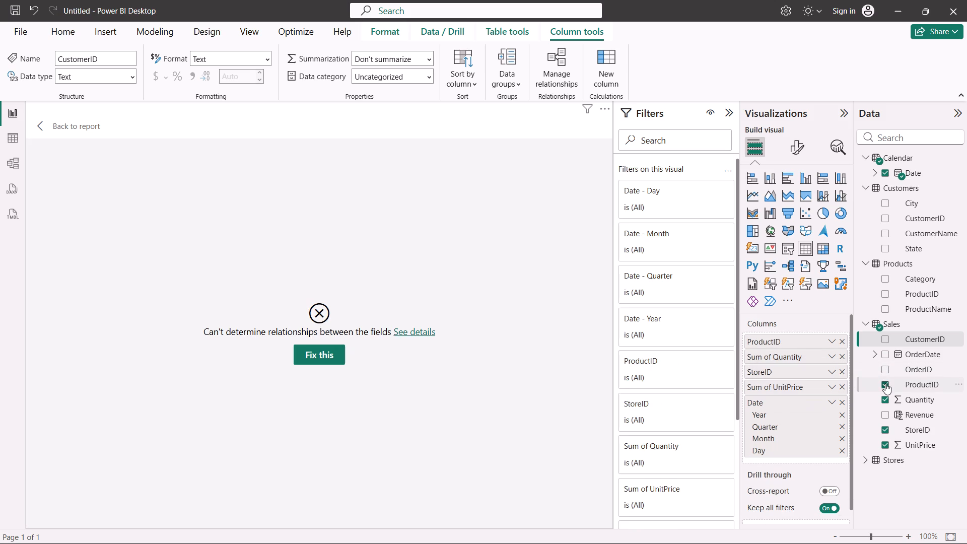
pyautogui.click(885, 395)
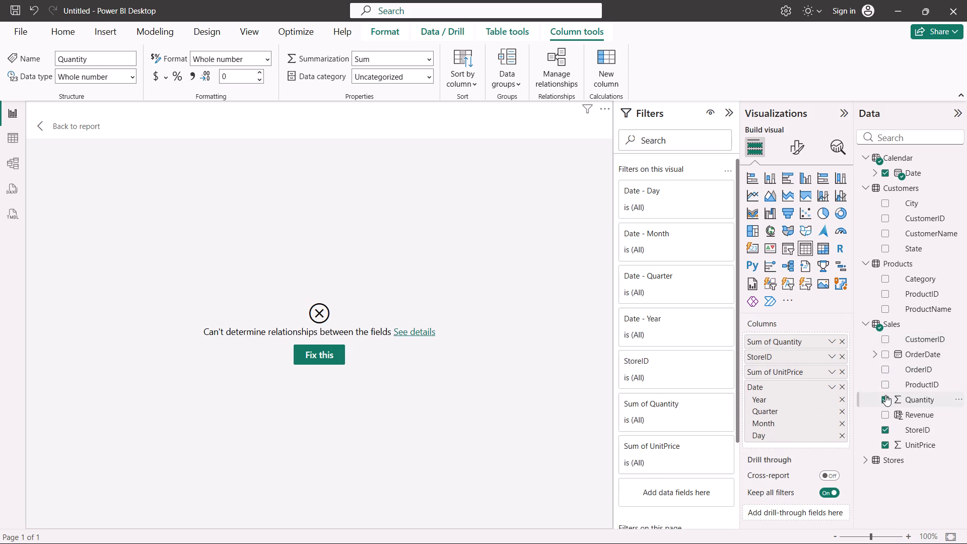
pyautogui.click(885, 398)
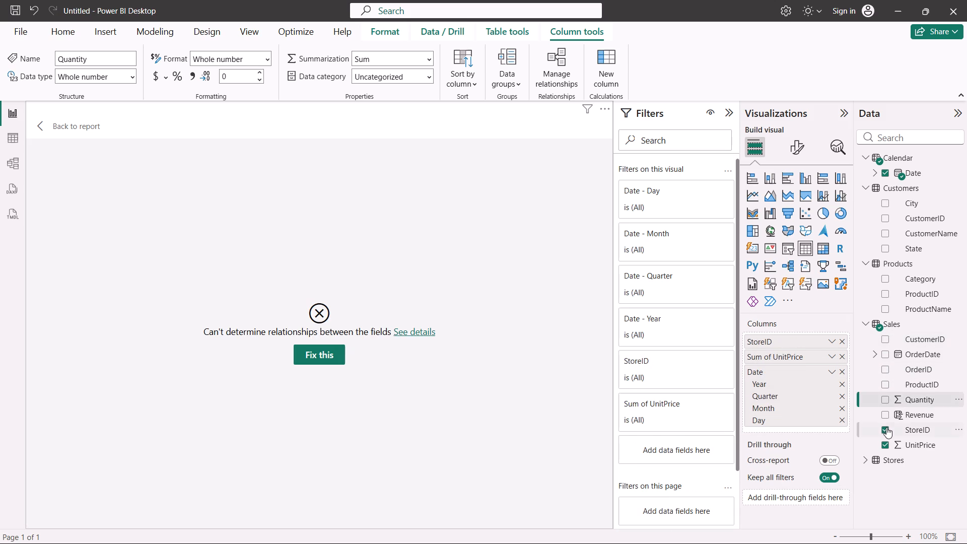
pyautogui.click(886, 428)
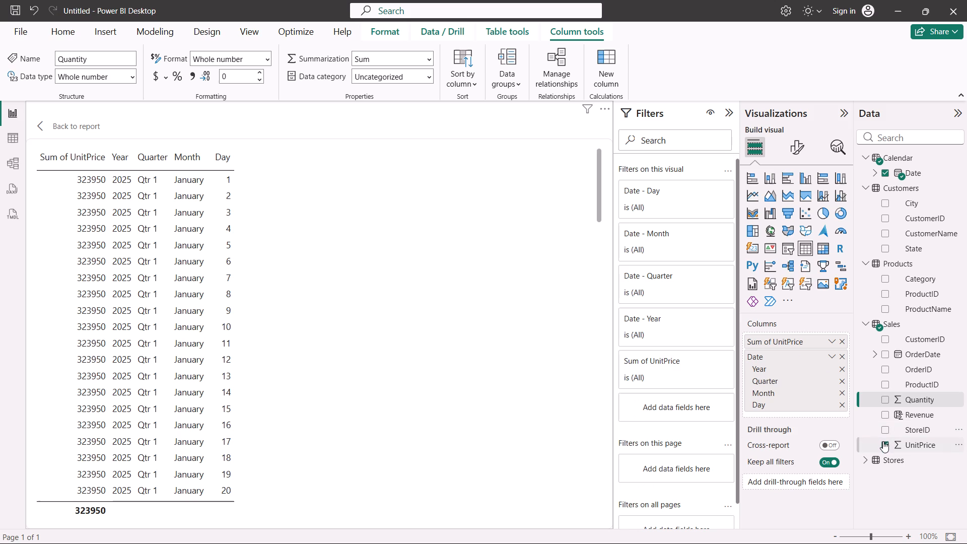
pyautogui.click(883, 441)
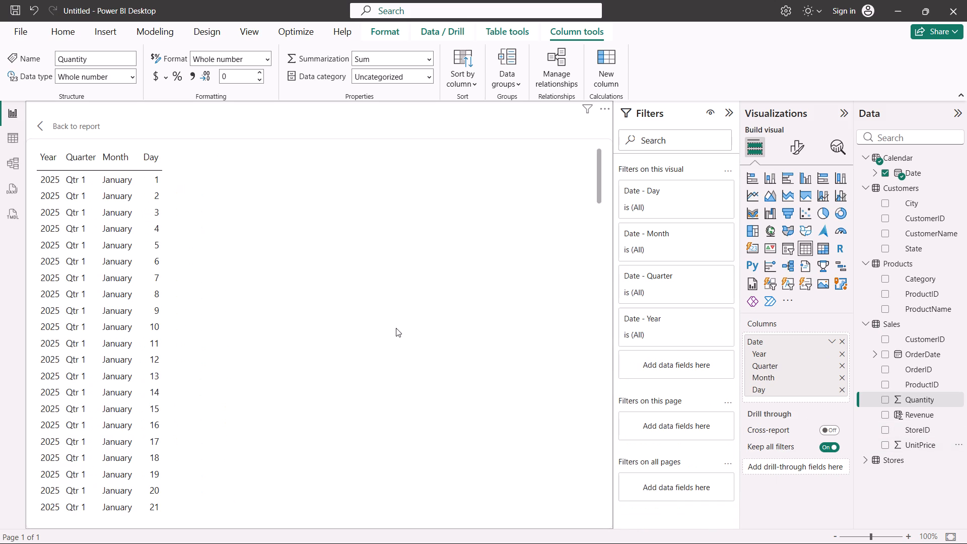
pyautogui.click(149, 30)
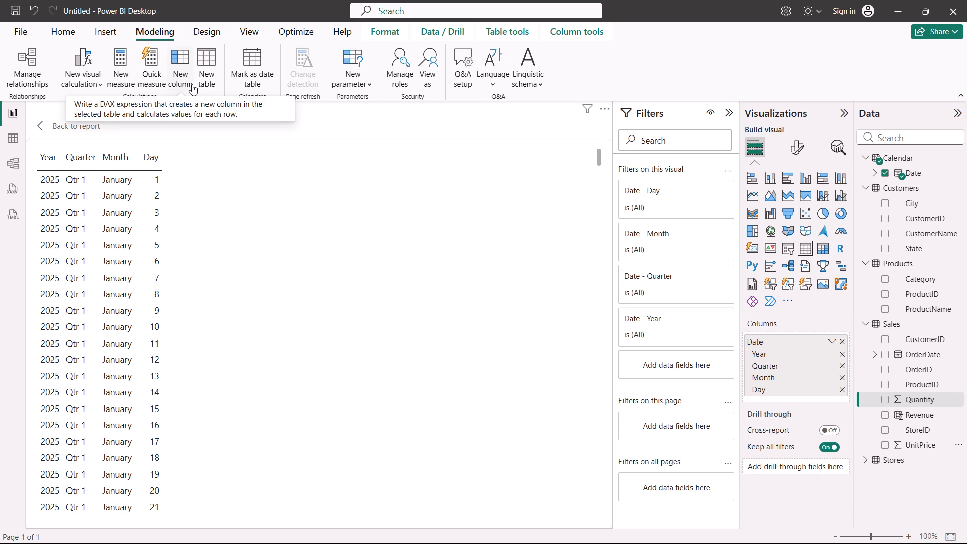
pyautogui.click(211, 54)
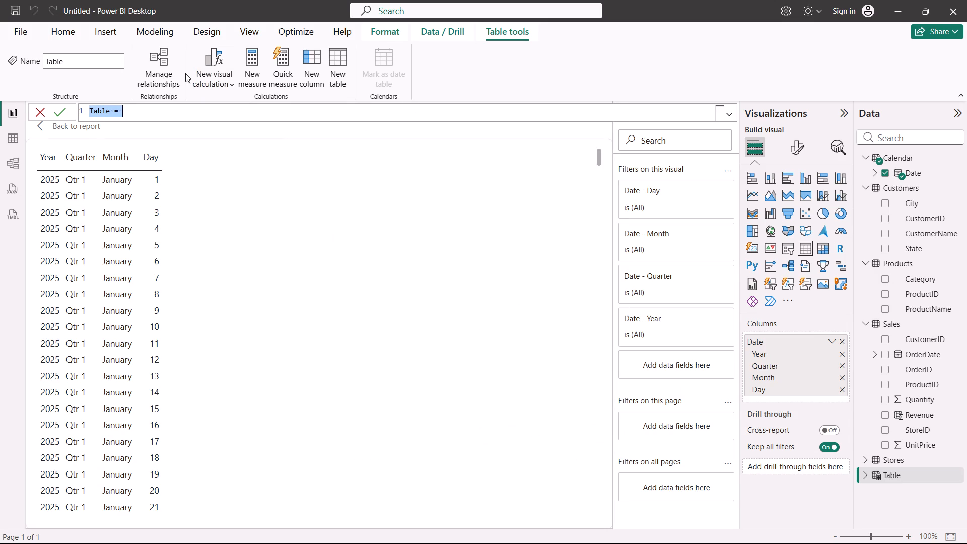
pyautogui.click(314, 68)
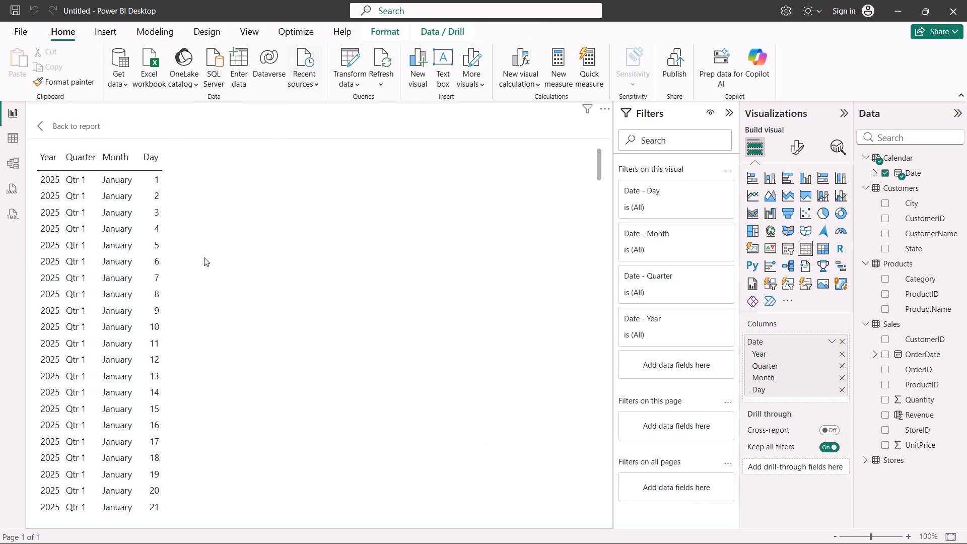
# Examine the Calendar dates in the table visual down to the last row.
pyautogui.scroll(-19, 204, 257)
pyautogui.scroll(-6, 204, 257)
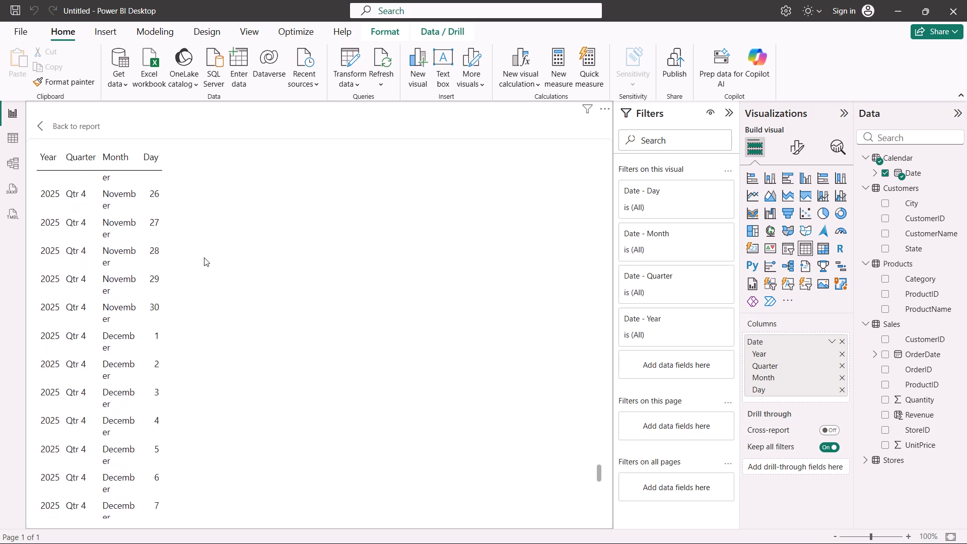
pyautogui.scroll(-6, 204, 257)
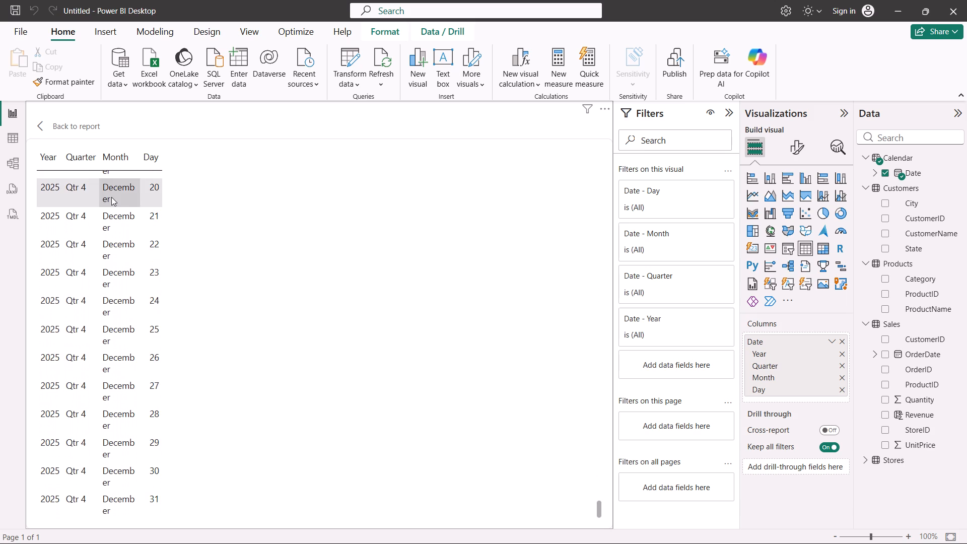
pyautogui.scroll(16, 111, 197)
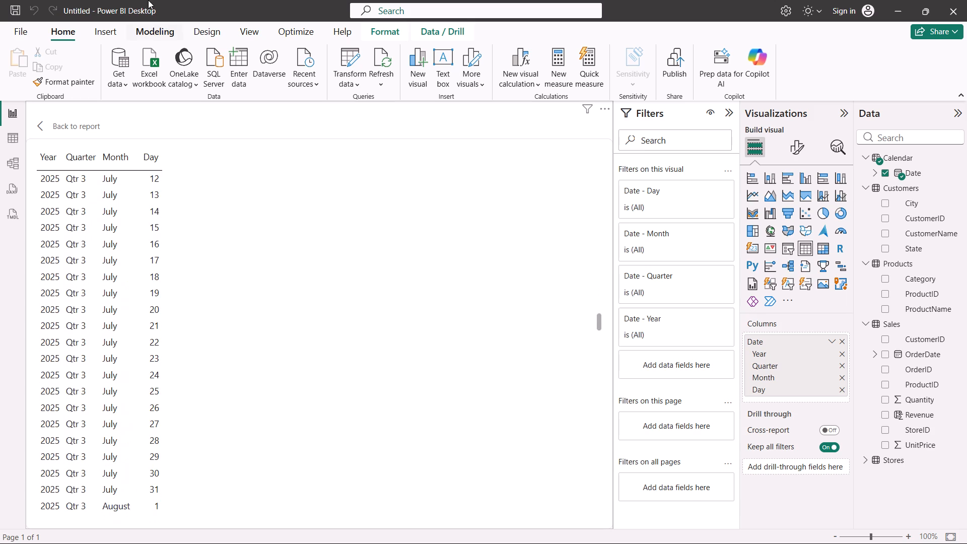
# Add a calculated column to the Calendar table using the lab PDF's formula Year = YEAR(Calendar[Date]).
pyautogui.click(150, 23)
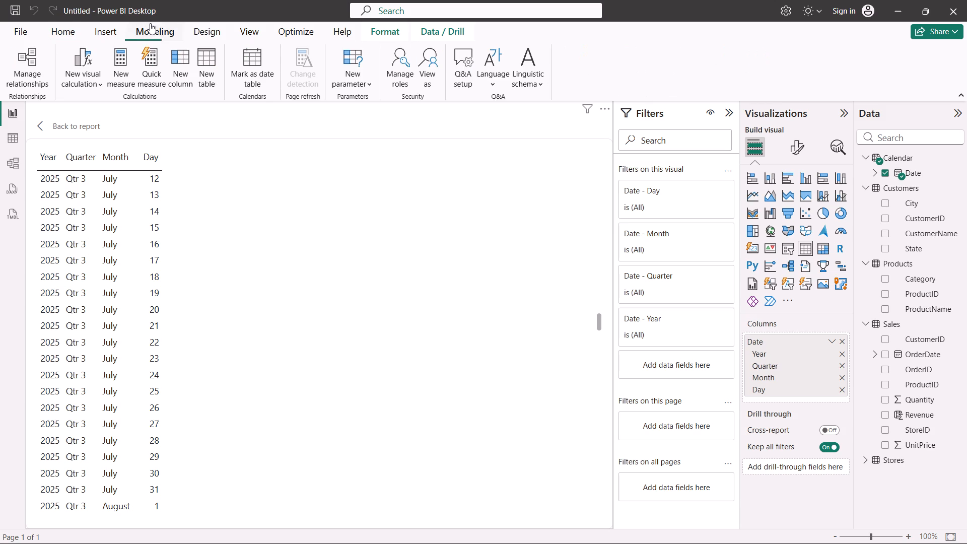
pyautogui.click(218, 158)
pyautogui.doubleClick(203, 162)
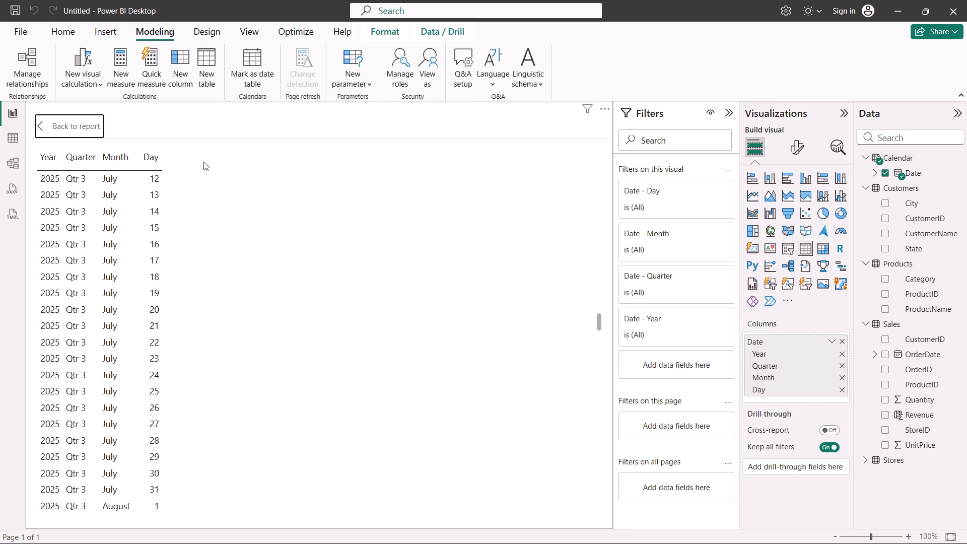
pyautogui.click(175, 63)
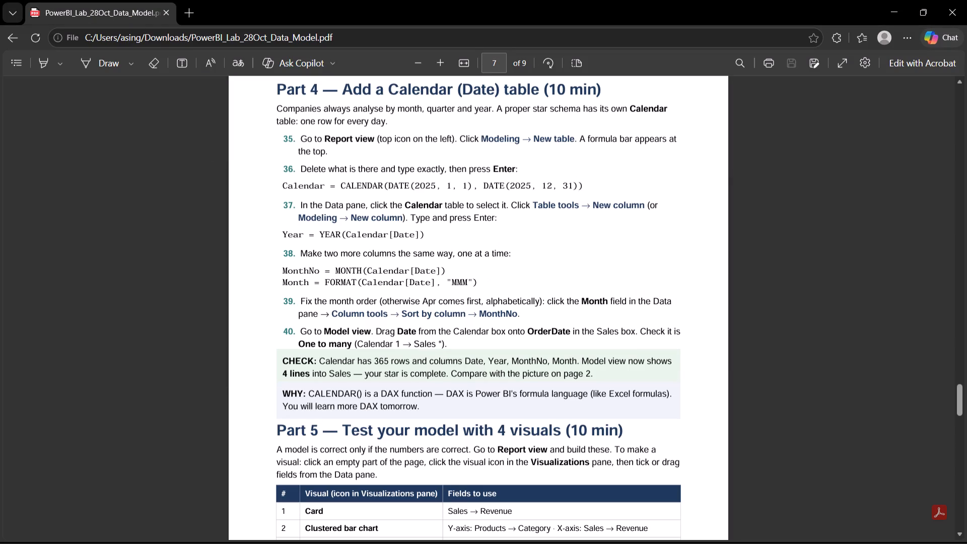
pyautogui.moveTo(281, 236); pyautogui.dragTo(430, 236)
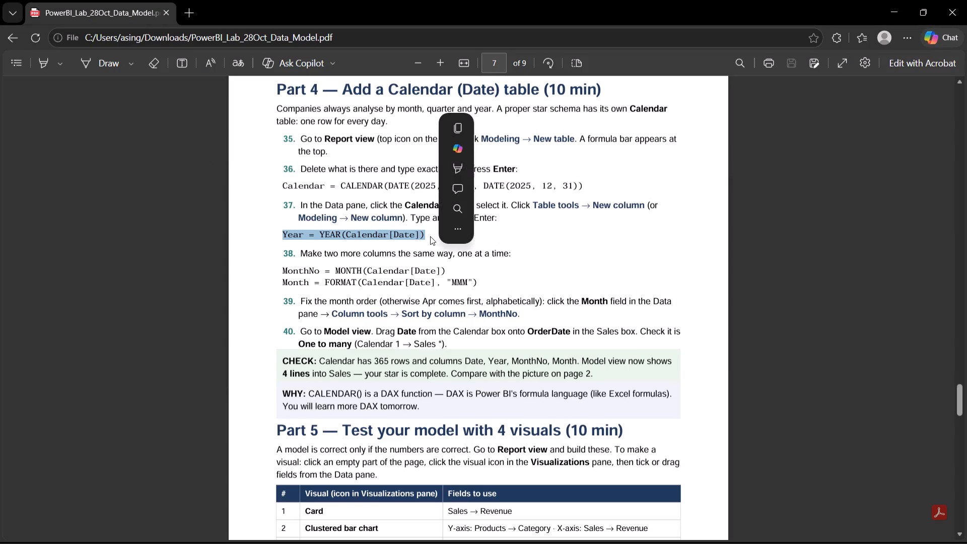
pyautogui.click(464, 129)
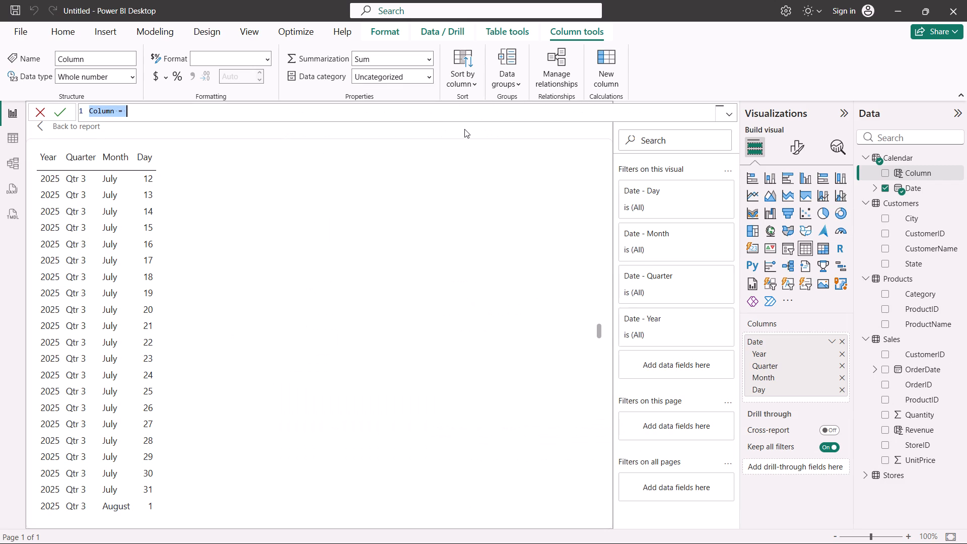
pyautogui.hotkey('ctrl', 'v')
pyautogui.press('Return')
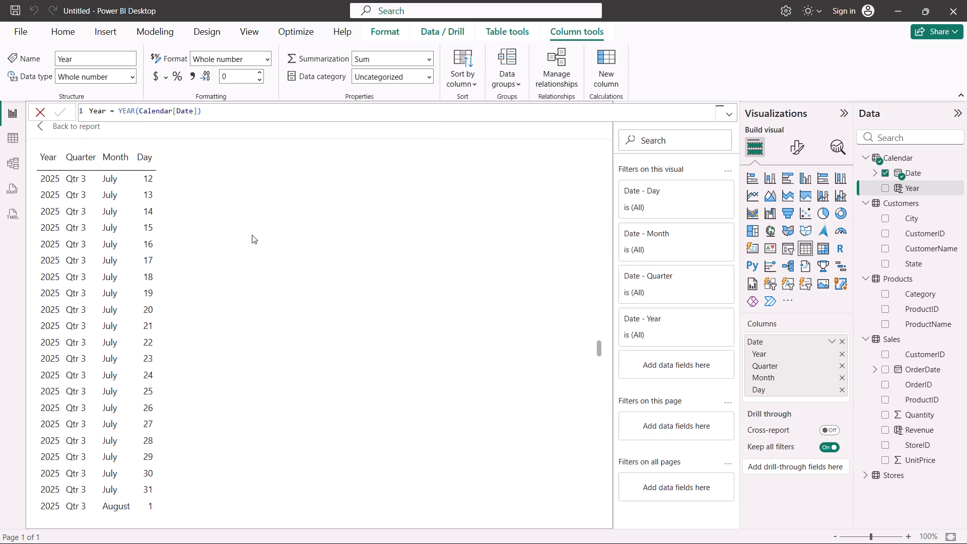
# Look through the table visual's Calendar dates from the last row back to the first.
pyautogui.scroll(-18, 246, 243)
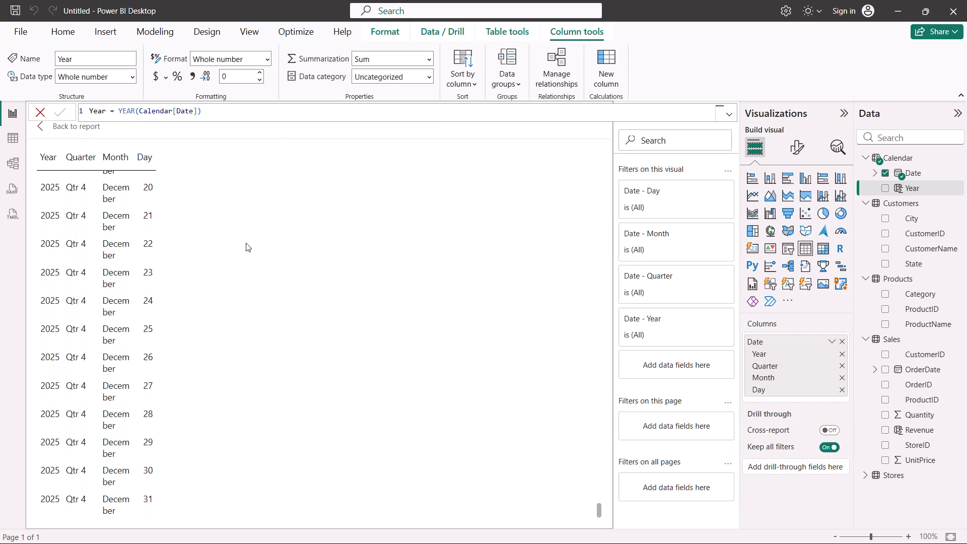
pyautogui.scroll(-6, 246, 243)
pyautogui.scroll(13, 246, 243)
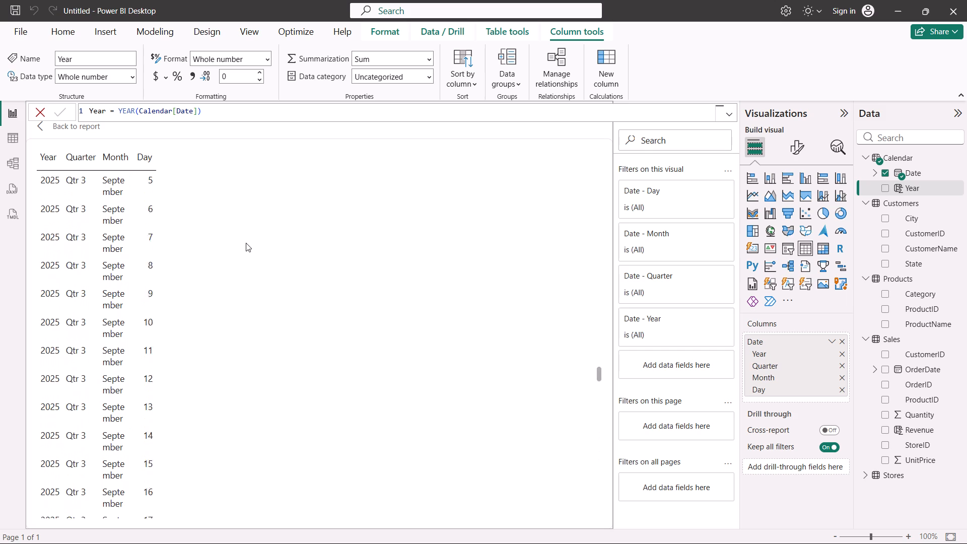
pyautogui.scroll(8, 246, 243)
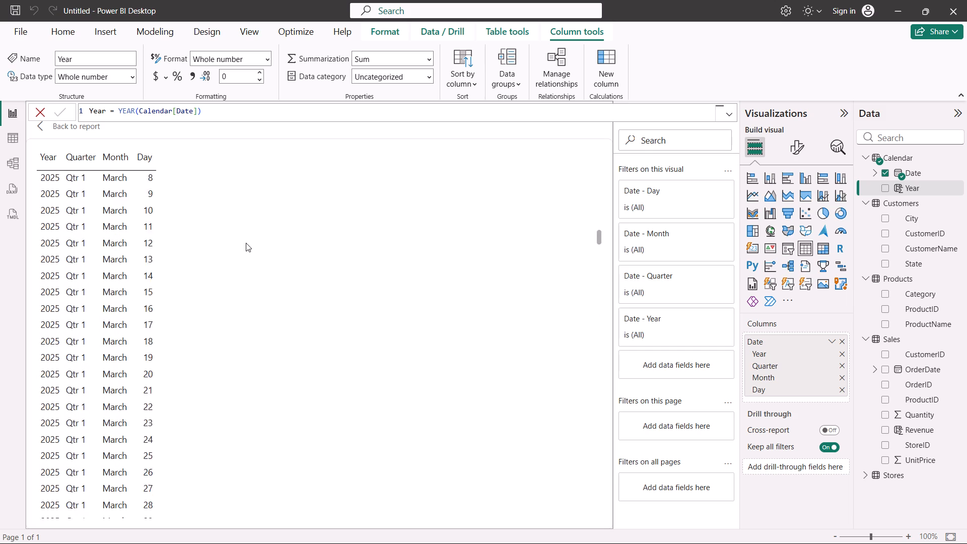
pyautogui.scroll(5, 246, 243)
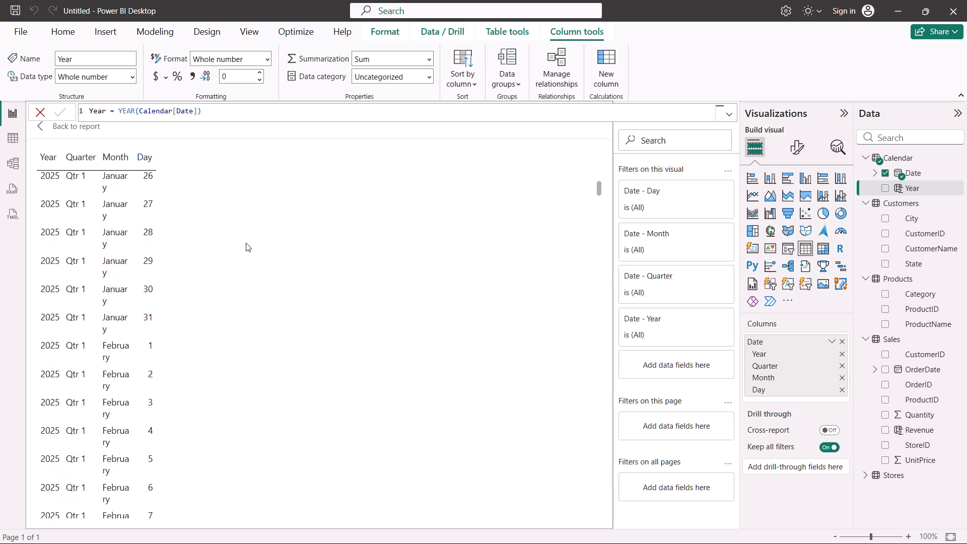
pyautogui.scroll(13, 246, 243)
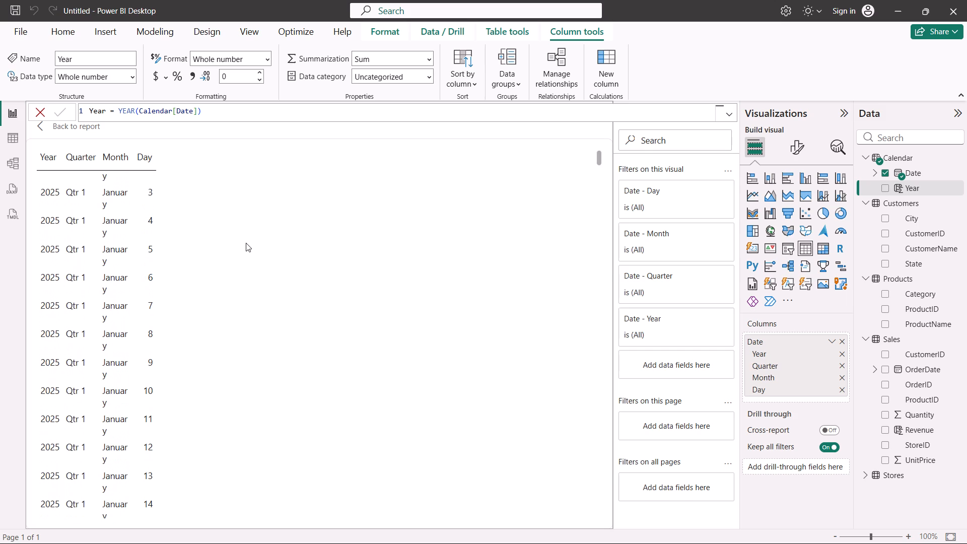
pyautogui.scroll(8, 246, 243)
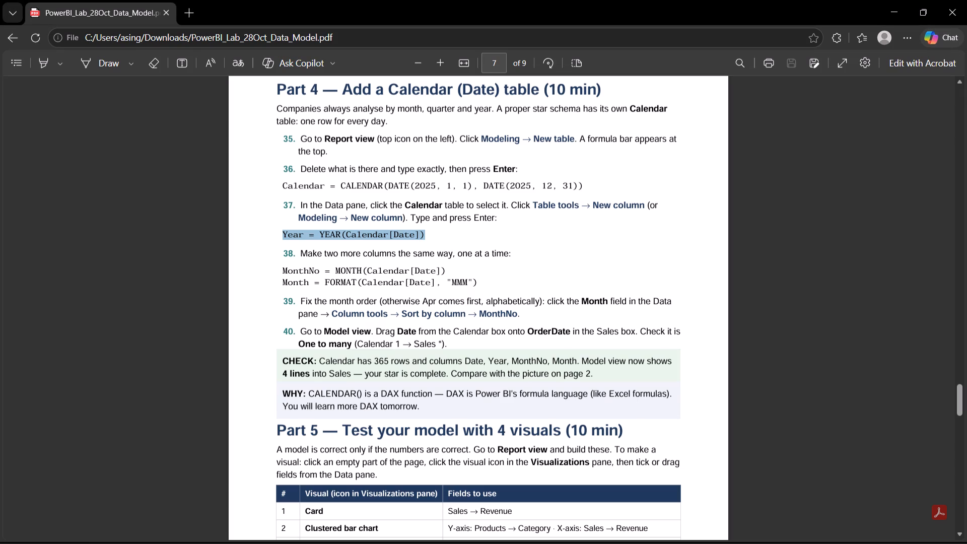
# Copy the formula MonthNo = MONTH(Calendar[Date]) from the lab PDF in Edge for the second added Calendar column.
pyautogui.moveTo(282, 276); pyautogui.dragTo(414, 277)
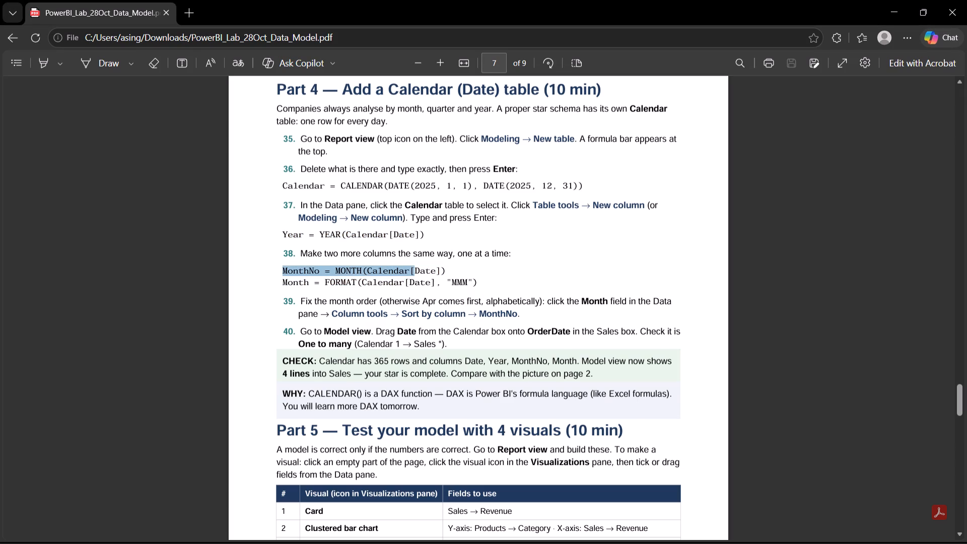
pyautogui.moveTo(414, 277); pyautogui.dragTo(456, 274)
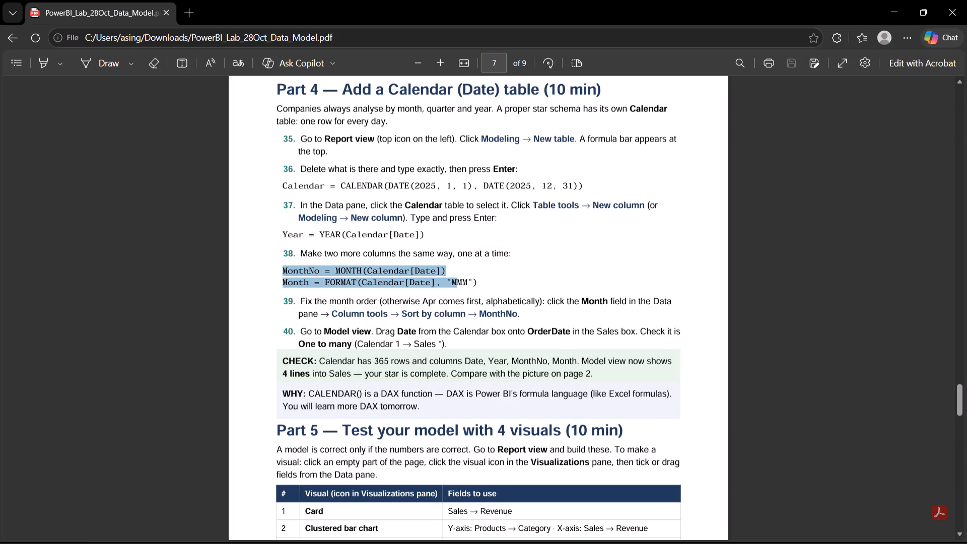
pyautogui.moveTo(456, 274); pyautogui.dragTo(449, 269)
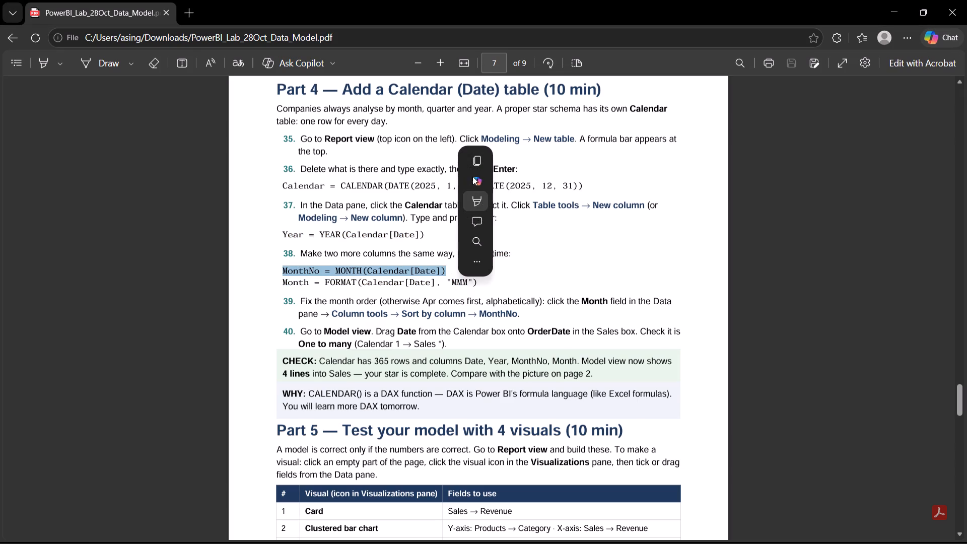
pyautogui.click(474, 168)
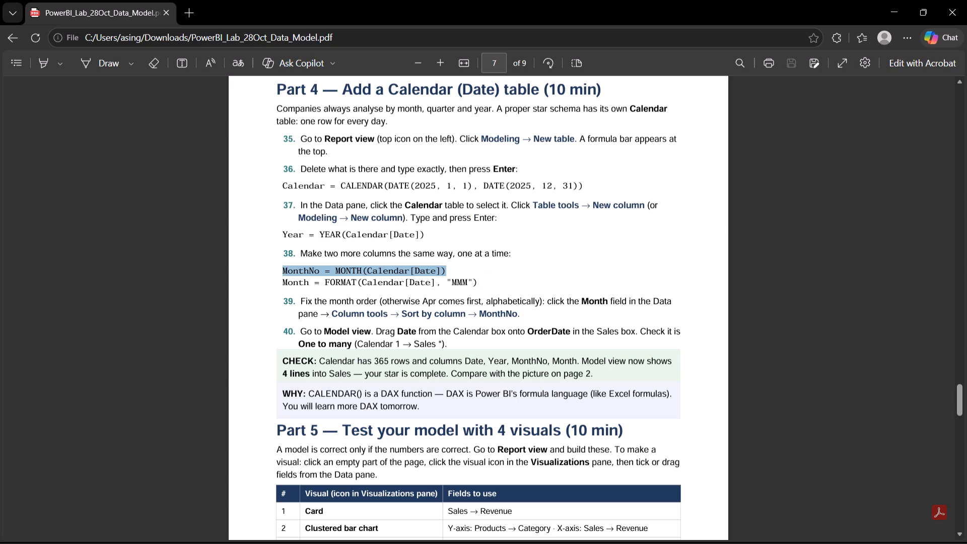
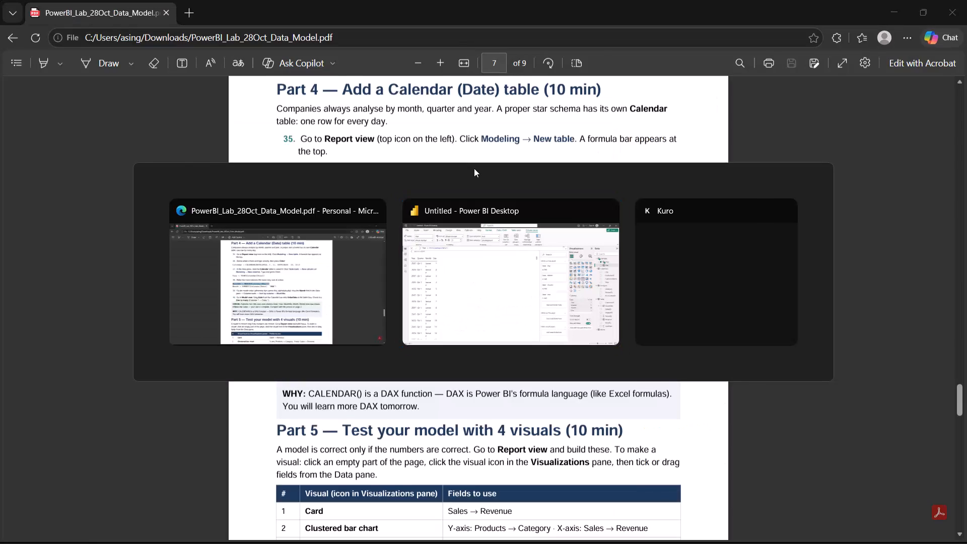
# Add a calculated column to the Calendar table in Power BI with the copied formula MonthNo = MONTH(Calendar[Date]).
pyautogui.click(159, 32)
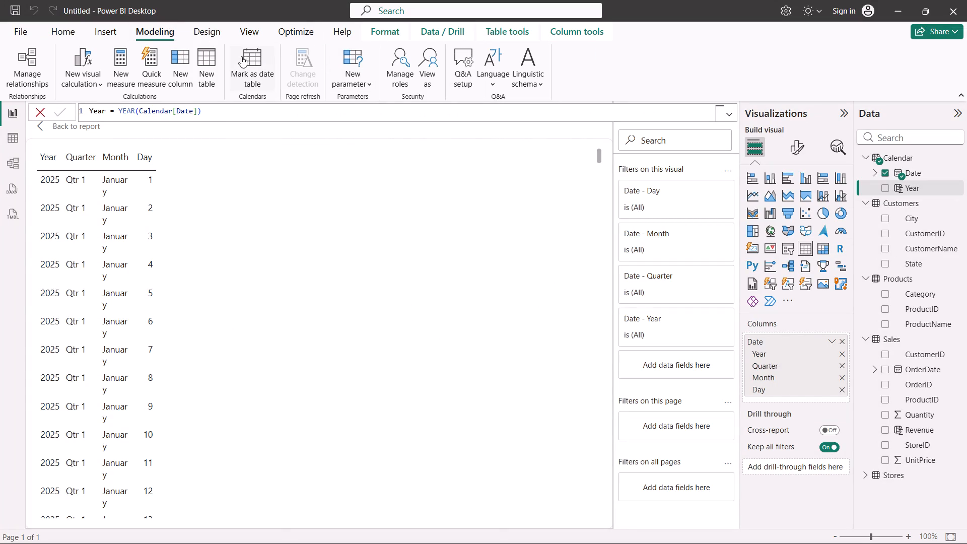
pyautogui.click(175, 64)
pyautogui.hotkey('ctrl', 'v')
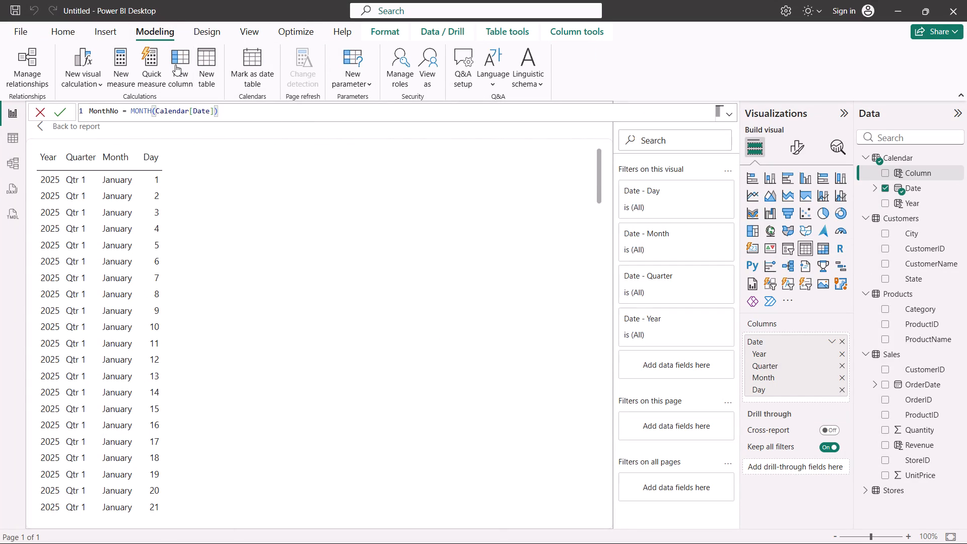
pyautogui.press('Return')
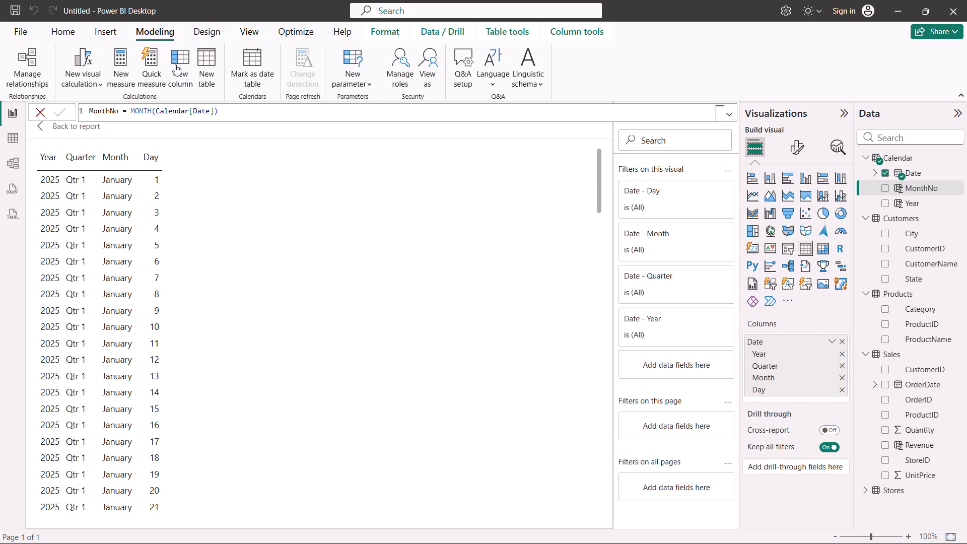
# Add the Calendar table's MonthNo and Year fields to the table visual and look through its rows.
pyautogui.click(889, 187)
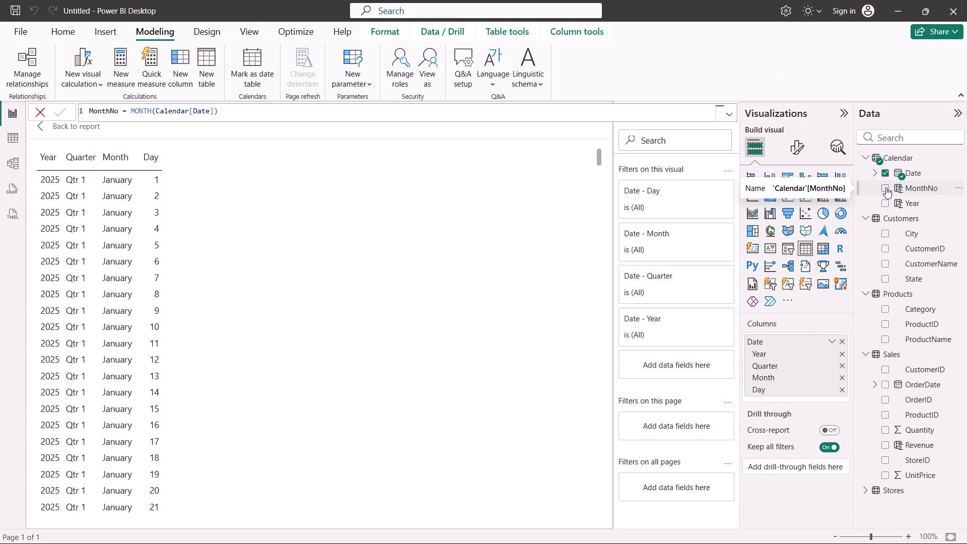
pyautogui.click(886, 187)
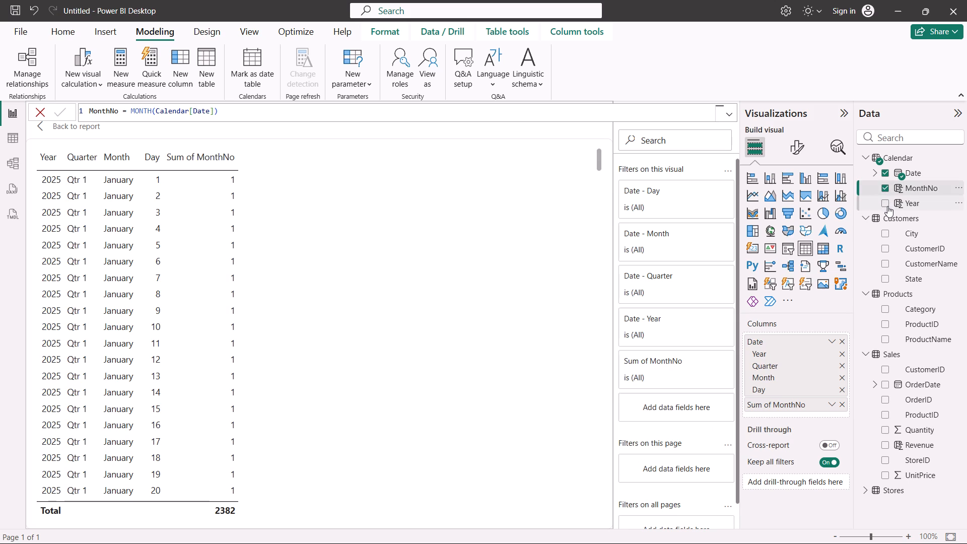
pyautogui.click(886, 203)
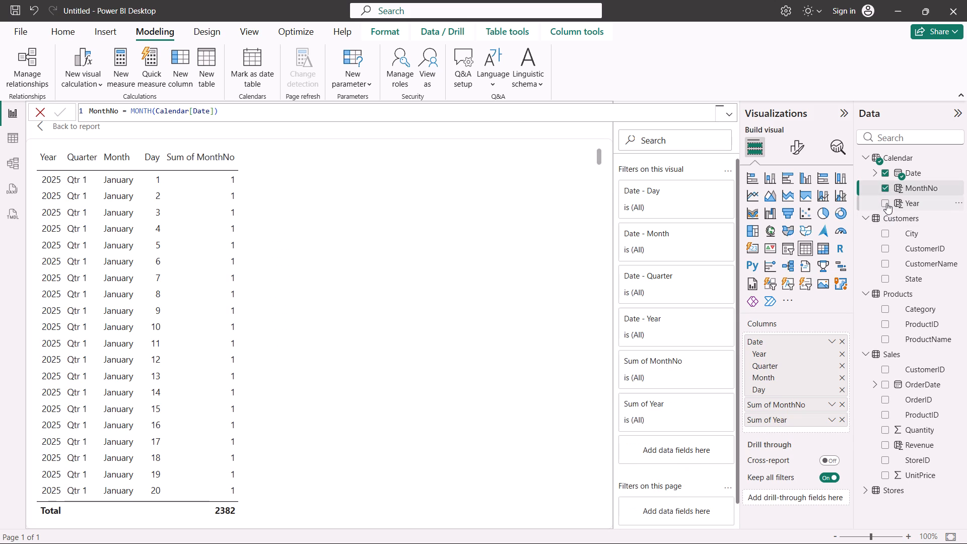
pyautogui.scroll(-2, 295, 252)
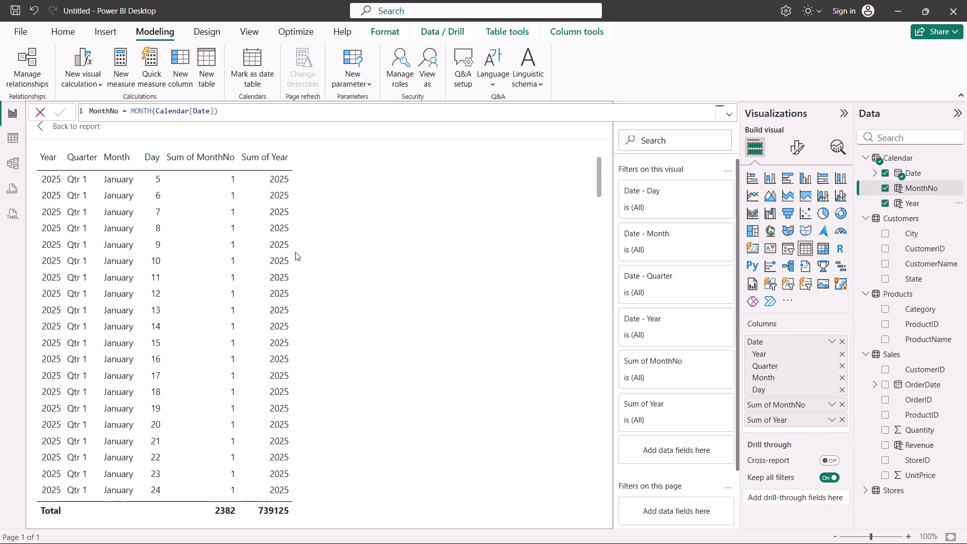
pyautogui.scroll(-3, 295, 252)
pyautogui.scroll(7, 295, 252)
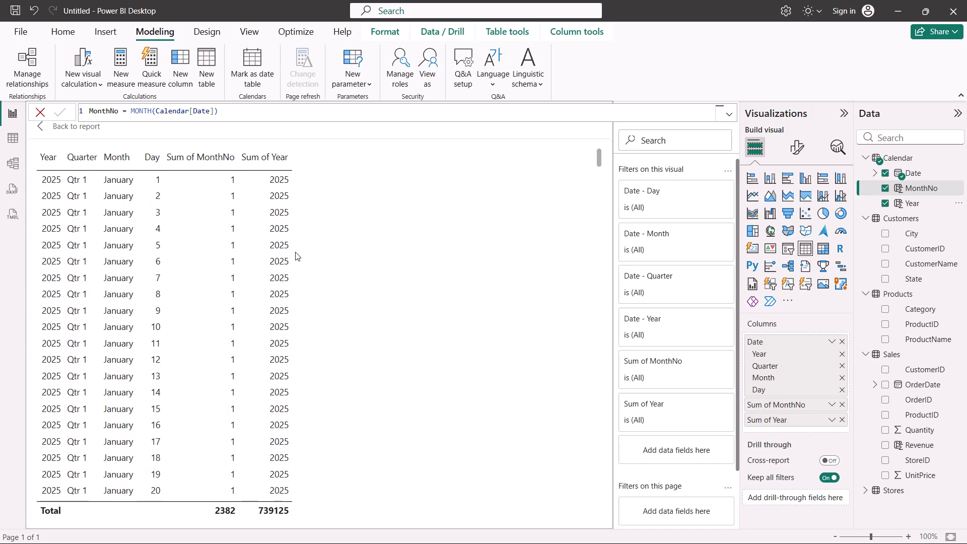
pyautogui.scroll(-6, 295, 252)
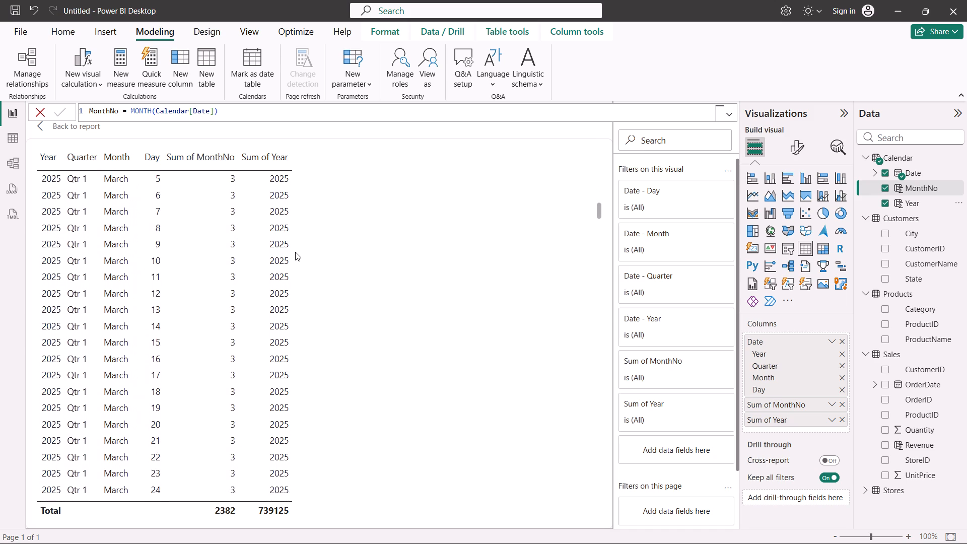
pyautogui.scroll(5, 295, 252)
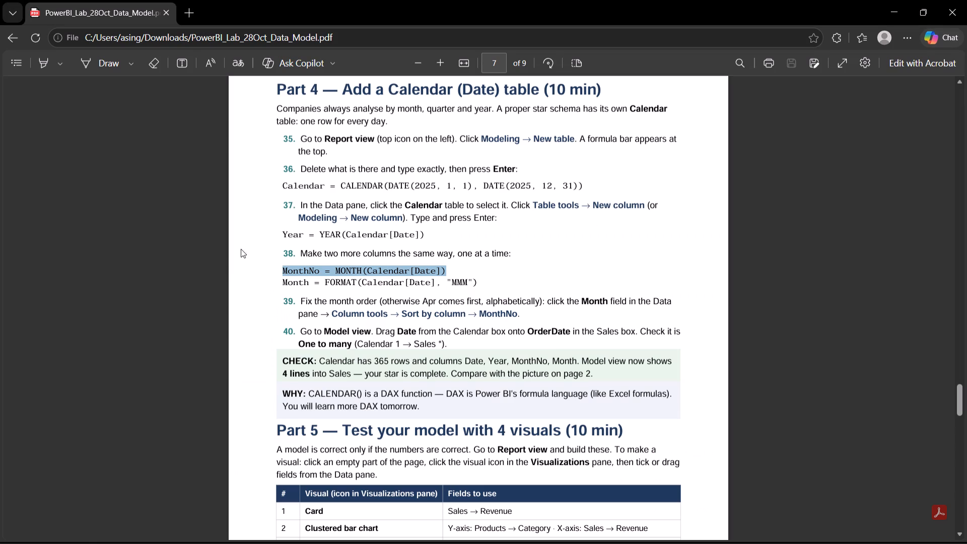
# Copy the lab PDF's formula Month = FORMAT(Calendar[Date], "MMM") and add it as a calculated column in the Calendar table.
pyautogui.moveTo(282, 284); pyautogui.dragTo(477, 279)
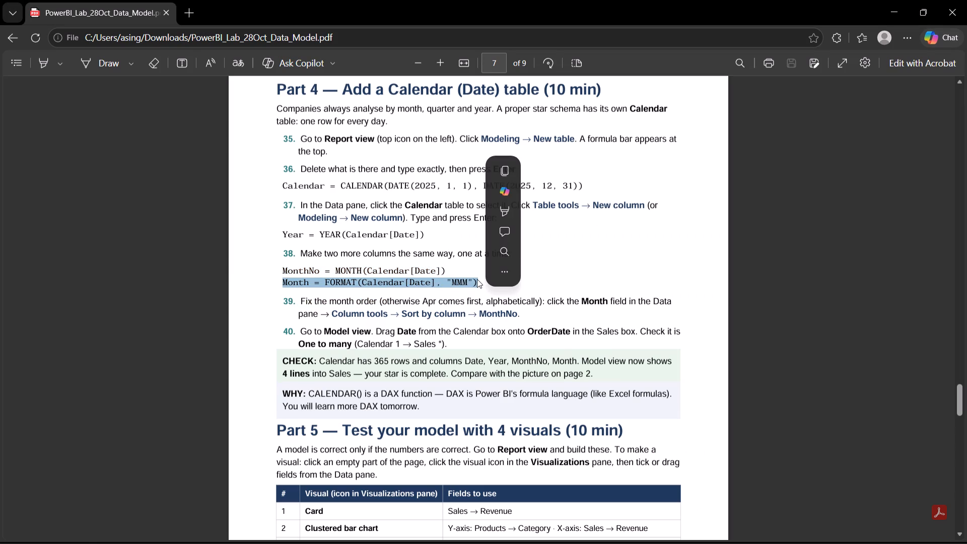
pyautogui.click(509, 170)
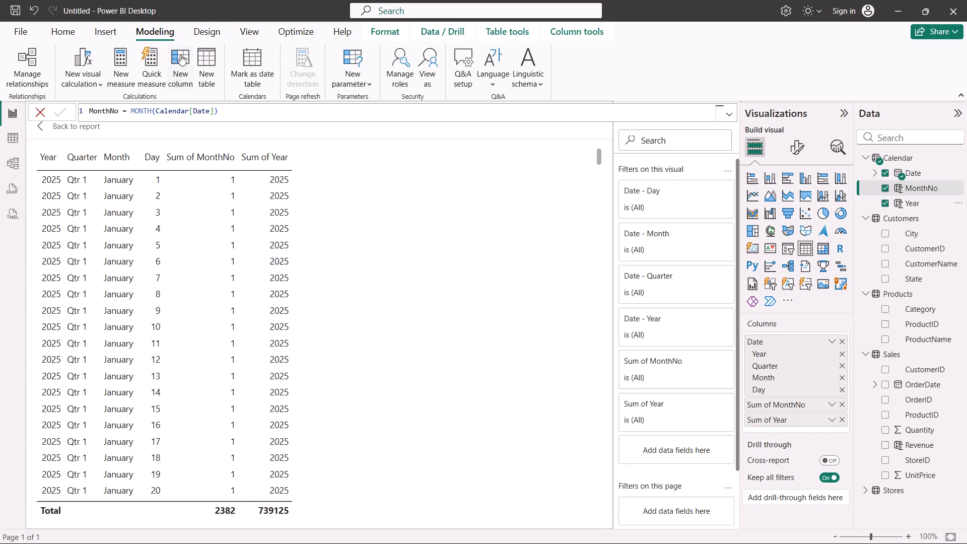
pyautogui.click(180, 55)
pyautogui.hotkey('ctrl', 'v')
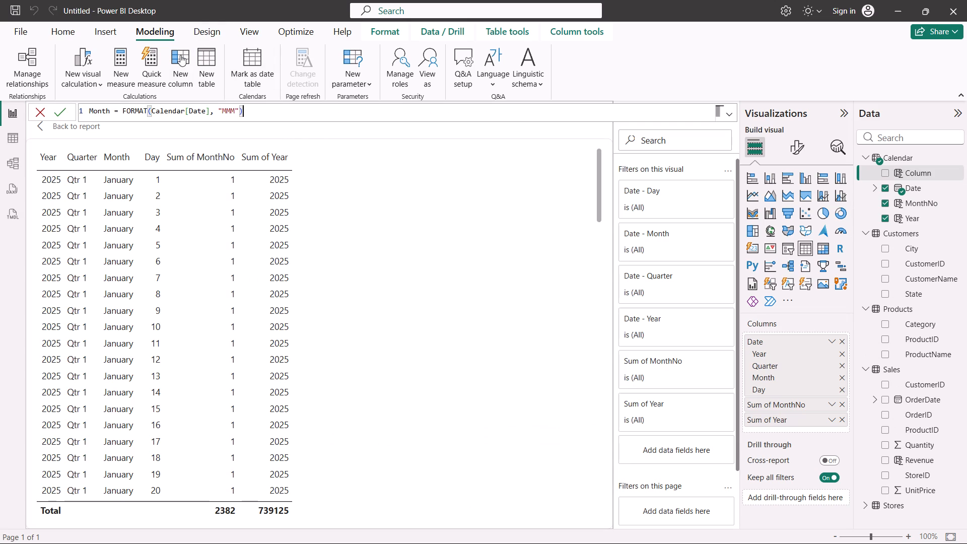
pyautogui.press('Return')
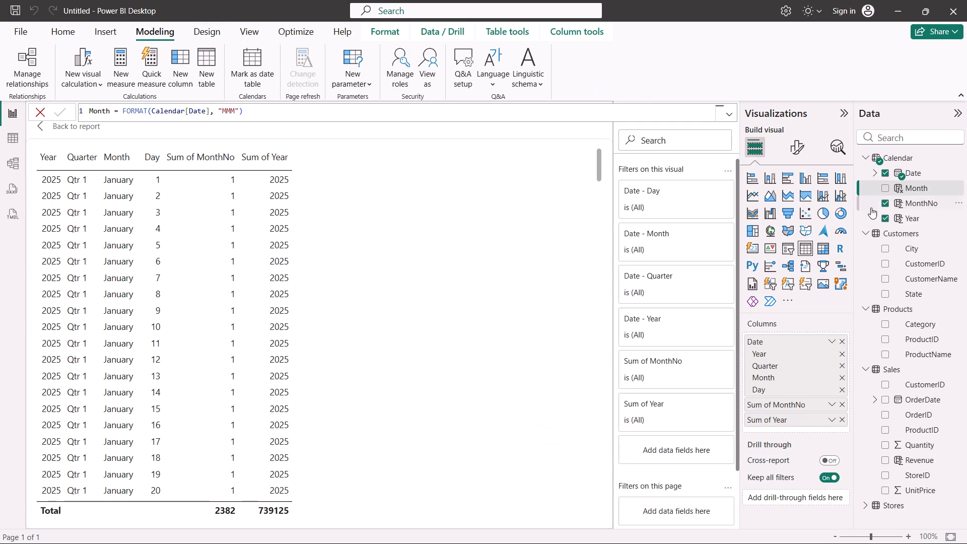
# Add the new Calendar Month field to the table visual and sort the visual by that column.
pyautogui.click(885, 191)
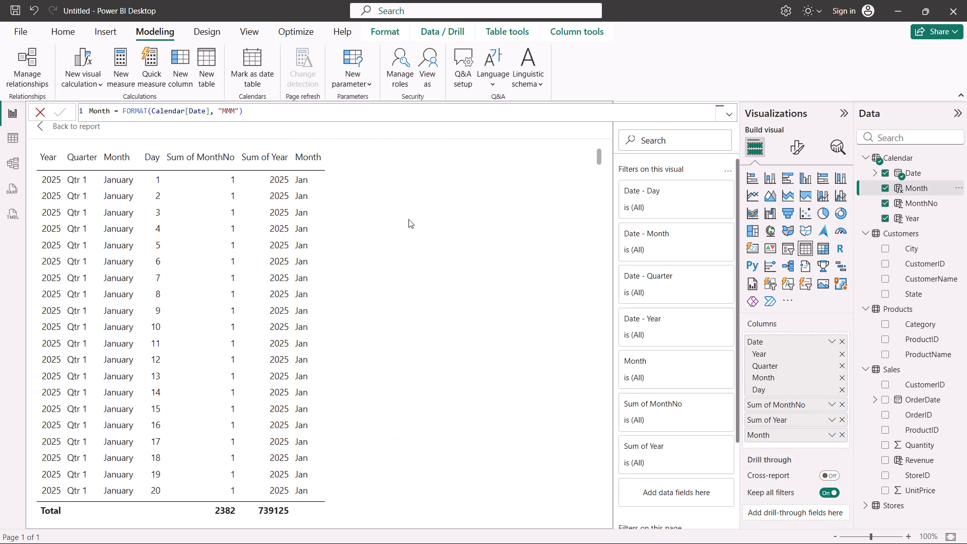
pyautogui.click(310, 159)
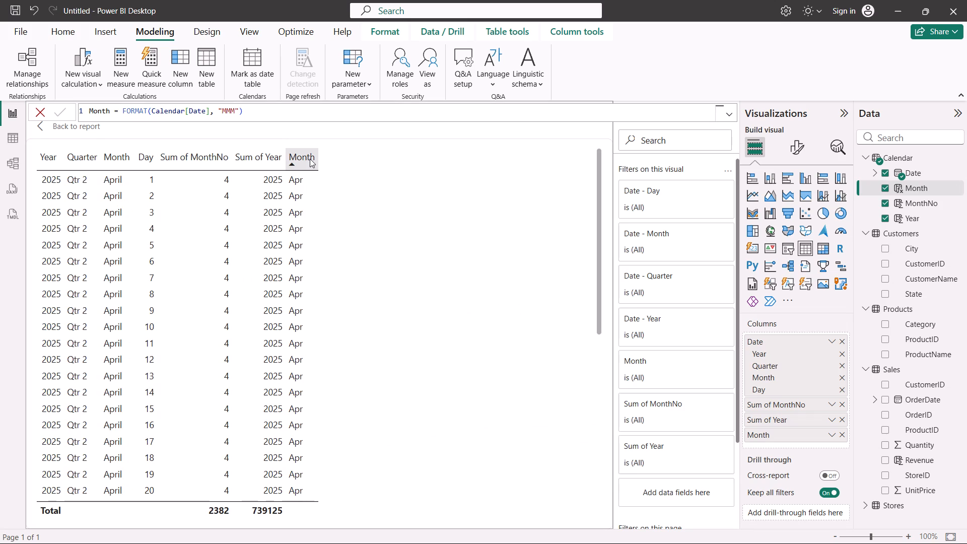
# Set the Calendar table's Month column to sort by the MonthNo column.
pyautogui.click(555, 33)
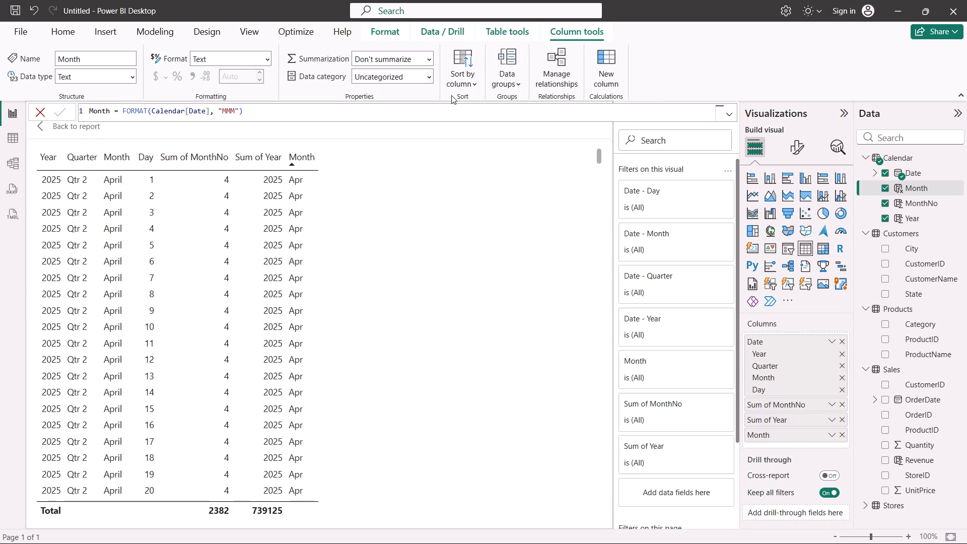
pyautogui.click(465, 85)
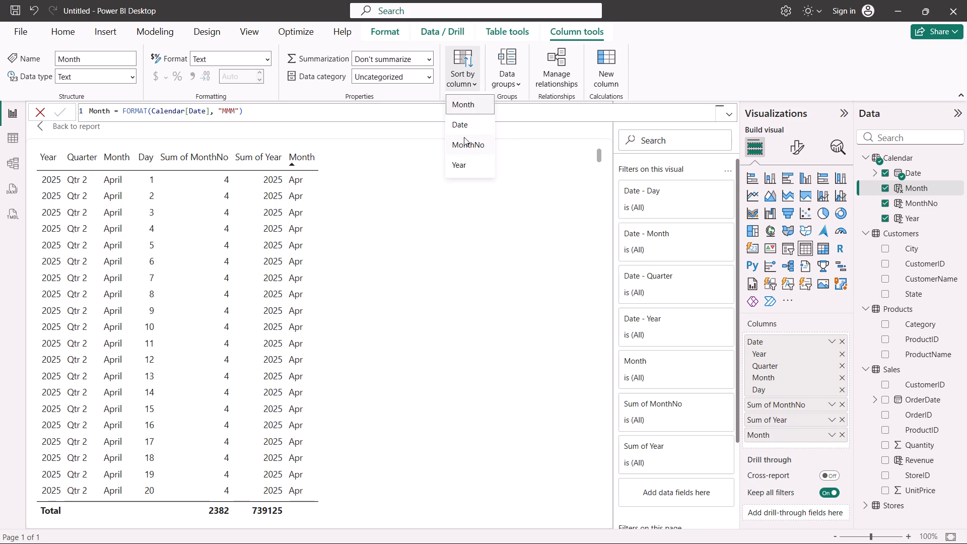
pyautogui.click(472, 106)
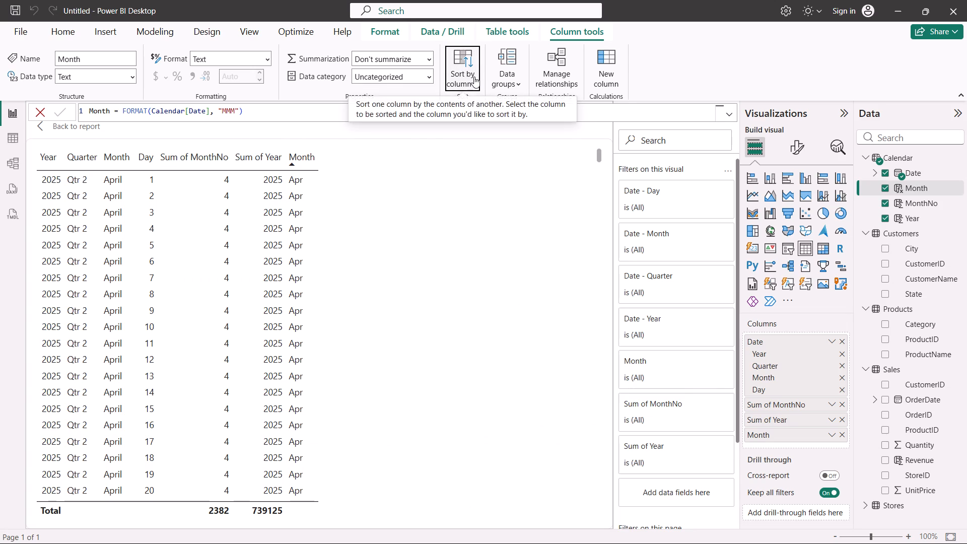
pyautogui.click(474, 77)
pyautogui.click(478, 144)
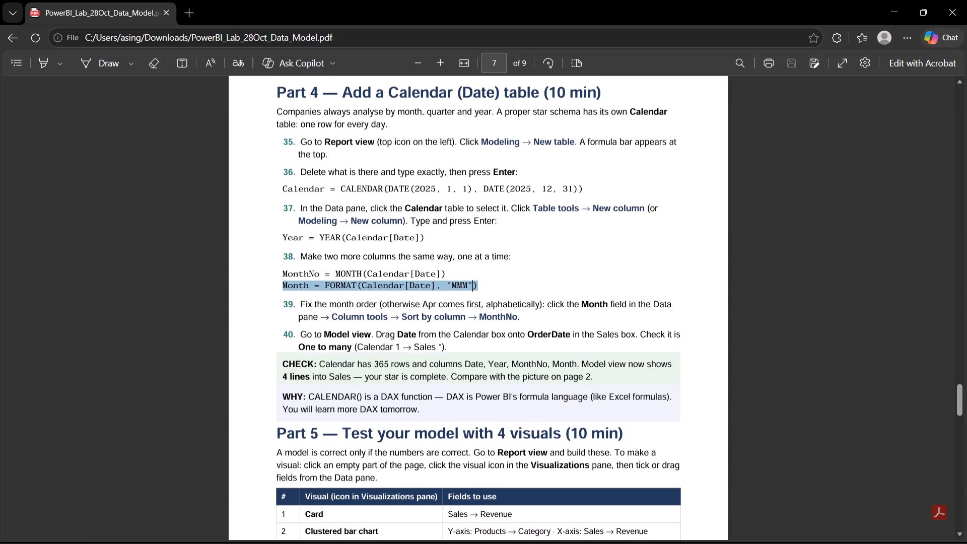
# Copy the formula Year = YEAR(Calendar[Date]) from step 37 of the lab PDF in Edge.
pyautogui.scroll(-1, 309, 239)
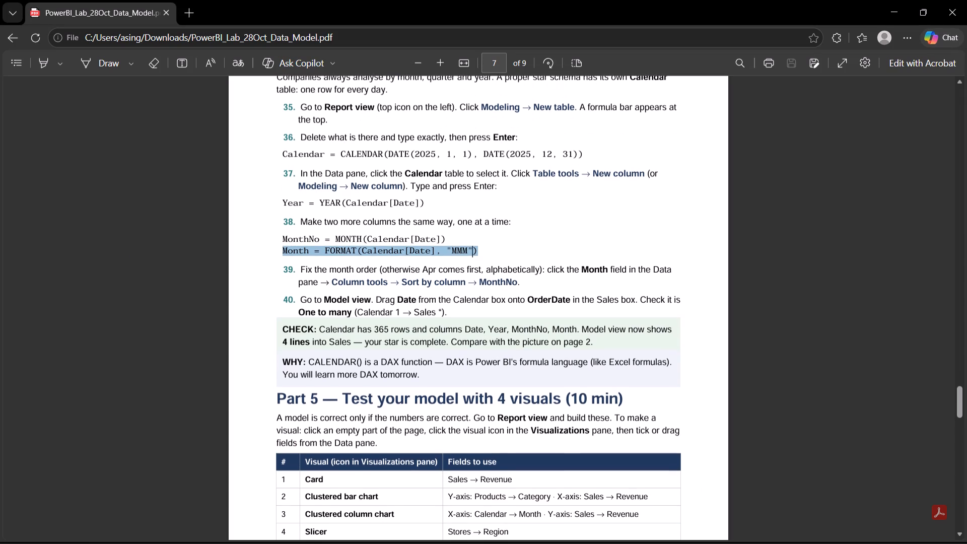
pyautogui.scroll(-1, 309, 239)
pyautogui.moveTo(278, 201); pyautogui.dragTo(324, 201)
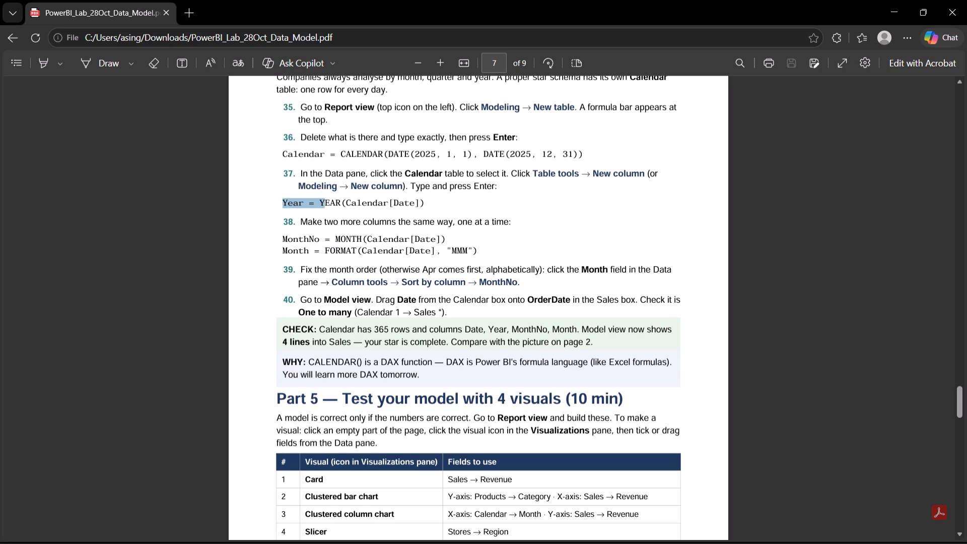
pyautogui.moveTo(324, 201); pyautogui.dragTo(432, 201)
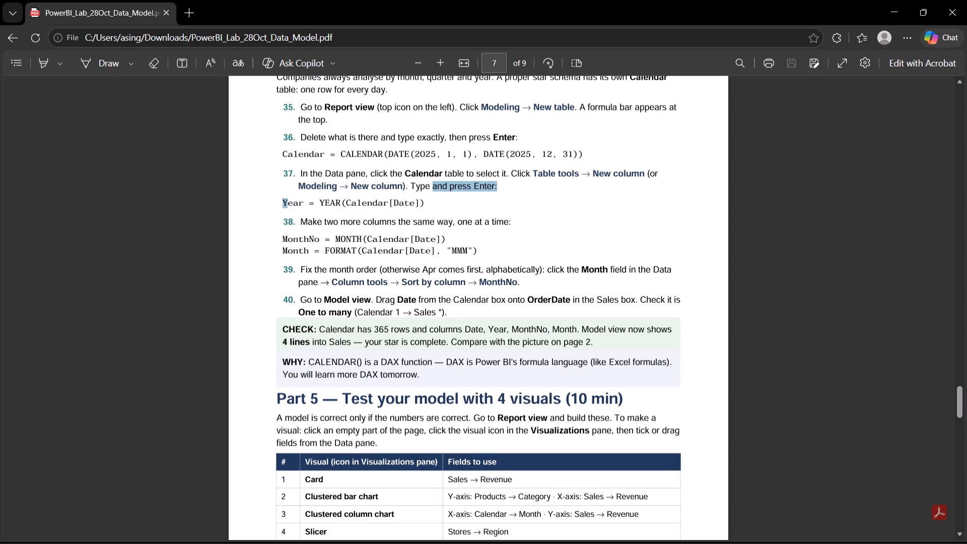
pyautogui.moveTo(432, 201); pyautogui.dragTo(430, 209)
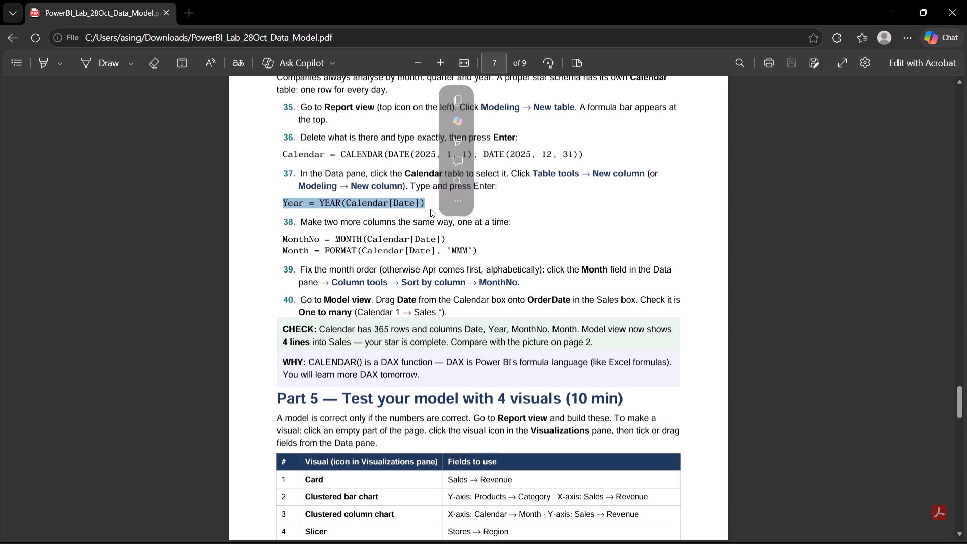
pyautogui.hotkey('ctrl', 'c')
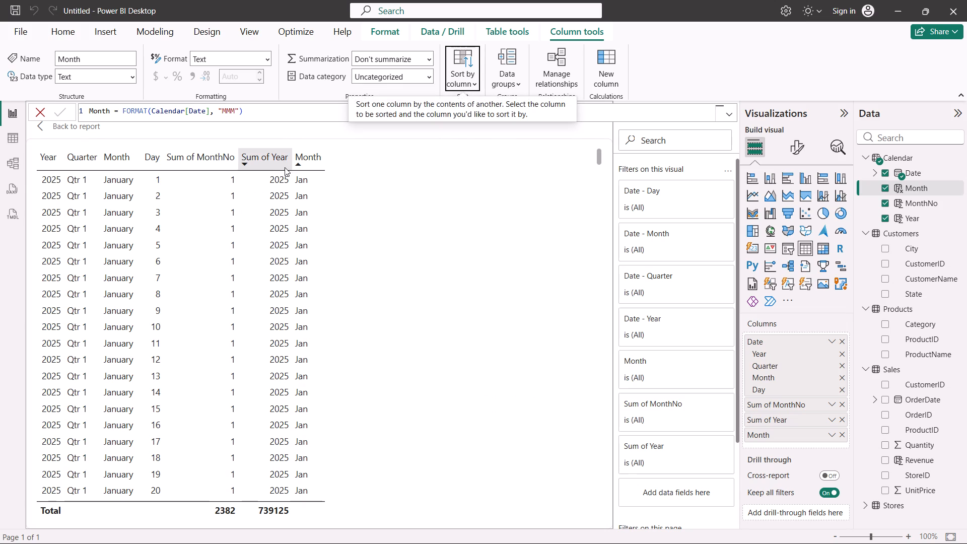
# Sort the table visual in Power BI by Sum of Year in descending order.
pyautogui.click(277, 162)
pyautogui.click(277, 162)
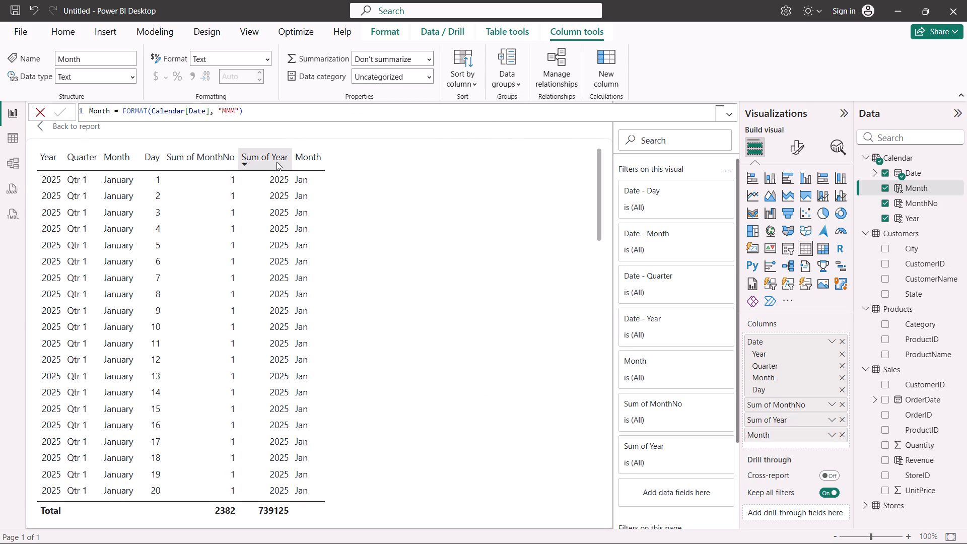
pyautogui.doubleClick(261, 154)
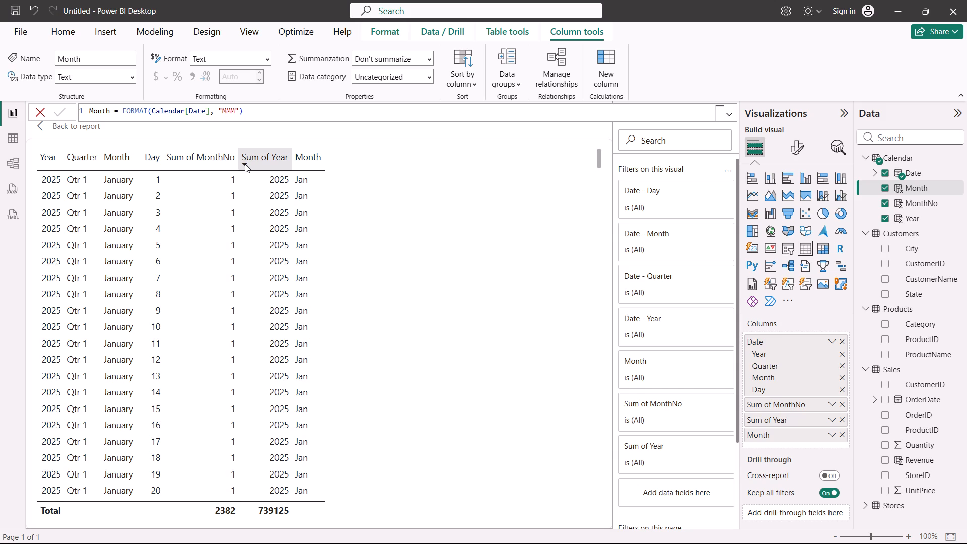
pyautogui.click(245, 164)
pyautogui.click(245, 164)
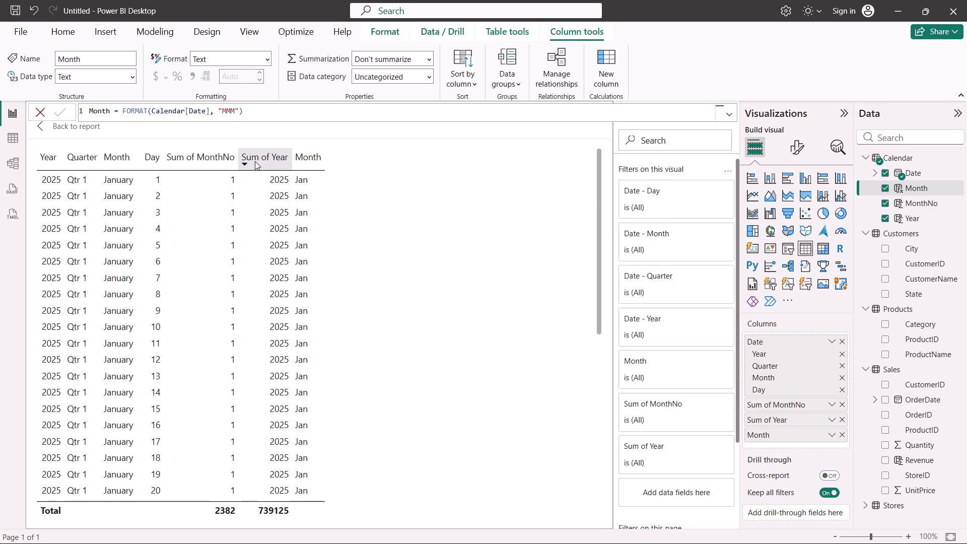
# Show the visual's data as a table to inspect the MonthNo and Year values.
pyautogui.rightClick(255, 161)
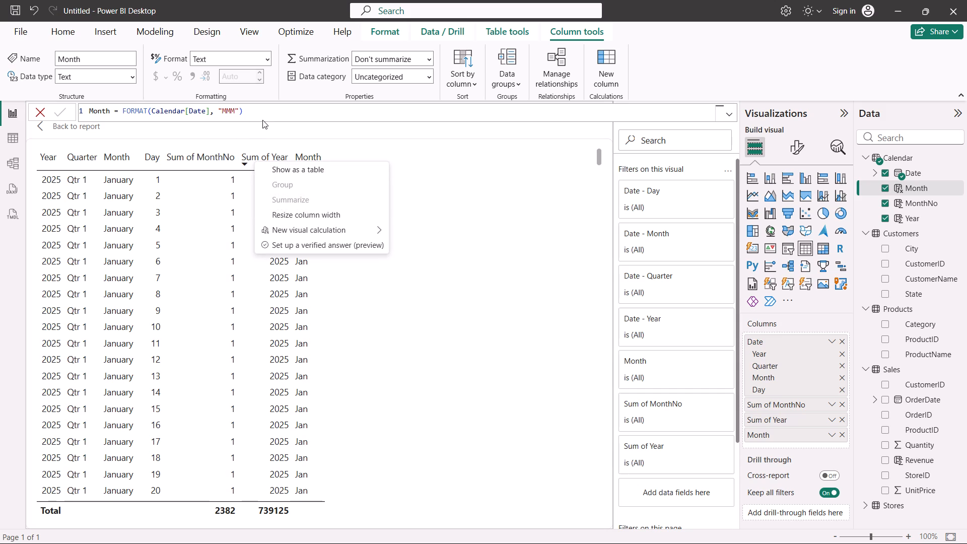
pyautogui.click(289, 165)
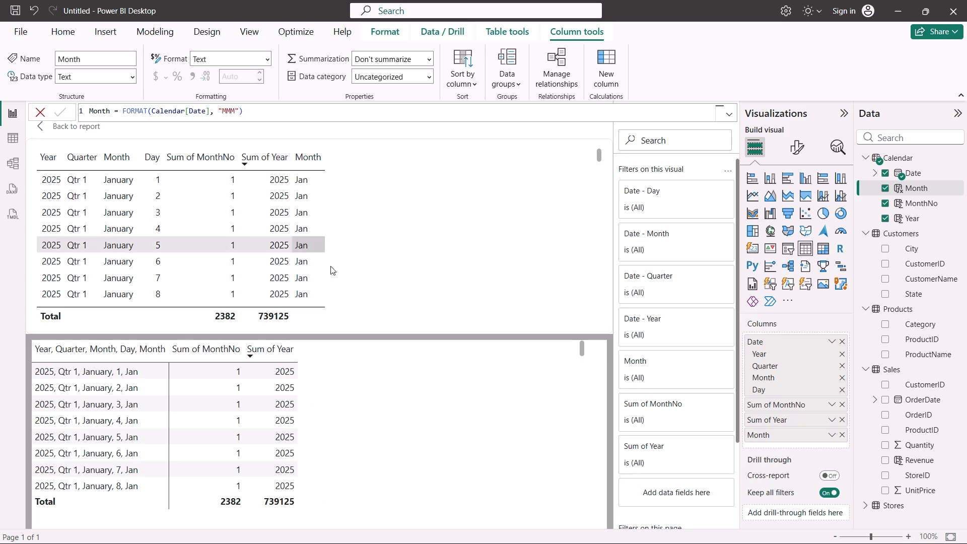
pyautogui.rightClick(490, 248)
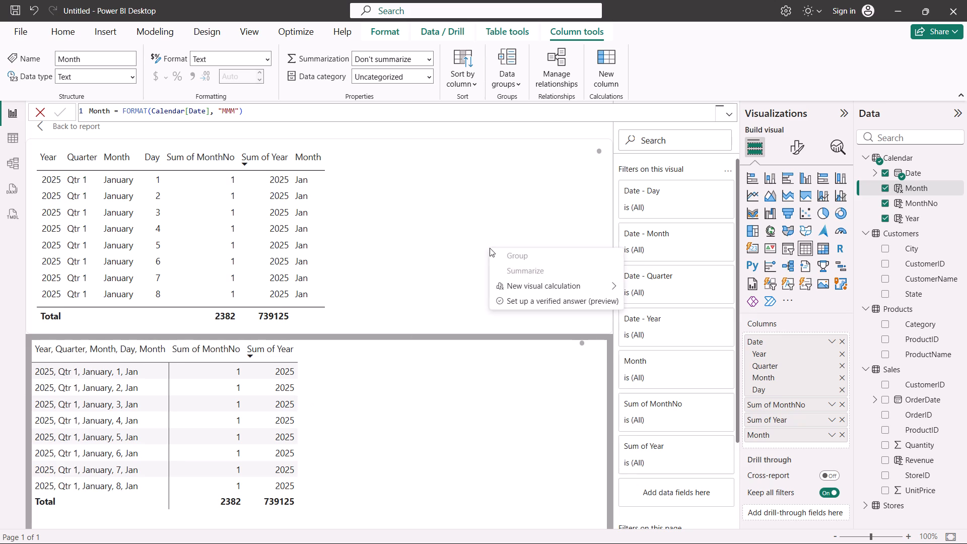
pyautogui.scroll(-4, 340, 244)
pyautogui.scroll(2, 340, 244)
# Open the Calendar table in Table view to check its Date, Year, MonthNo and Month columns.
pyautogui.click(15, 144)
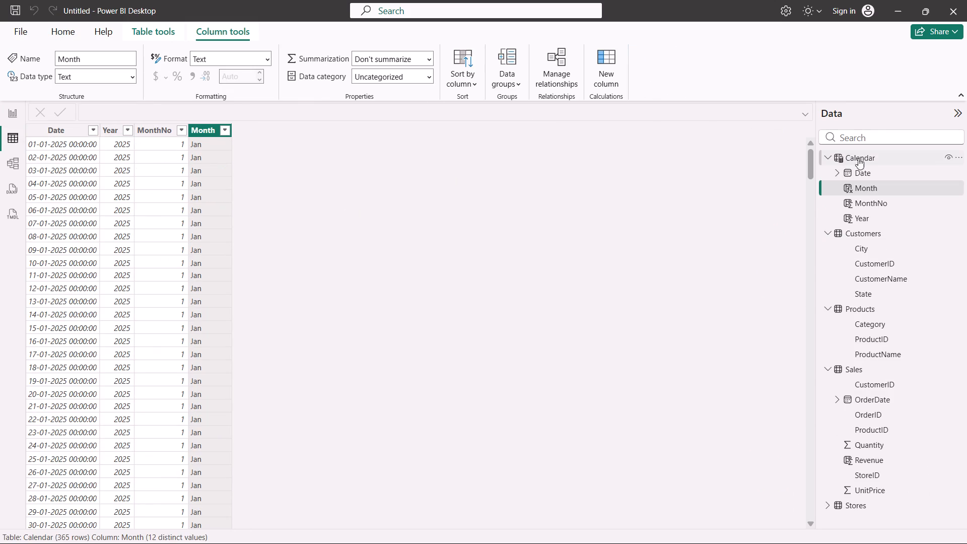
pyautogui.click(872, 156)
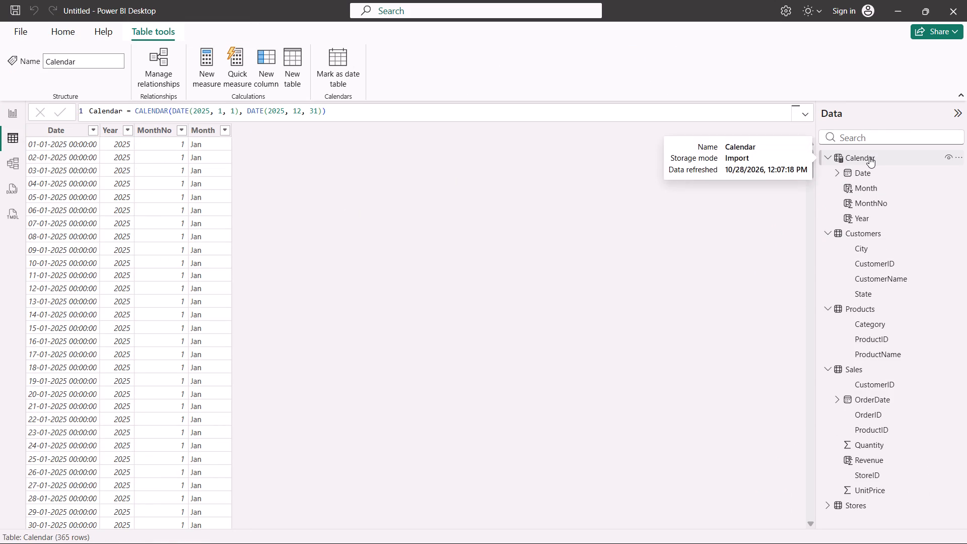
# Inspect the formulas of the Calendar table's Year and MonthNo columns.
pyautogui.click(109, 123)
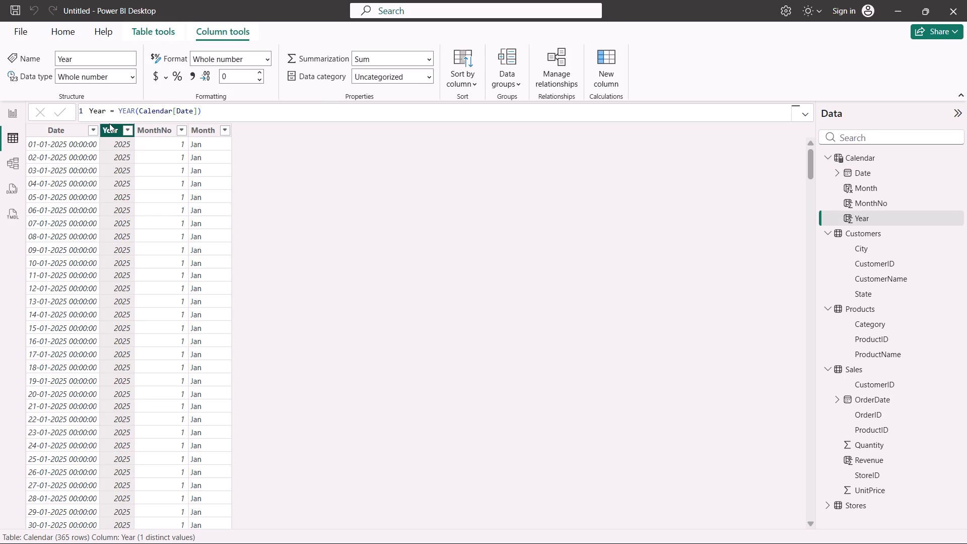
pyautogui.click(148, 124)
pyautogui.click(249, 159)
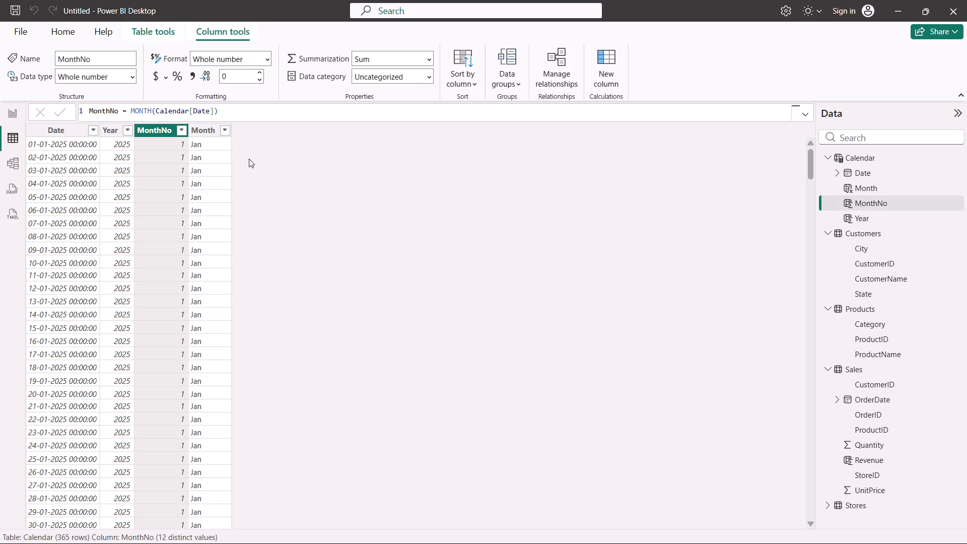
# Remove Date, Month, MonthNo and Year from the table visual in Report view and return to the full report page.
pyautogui.click(8, 106)
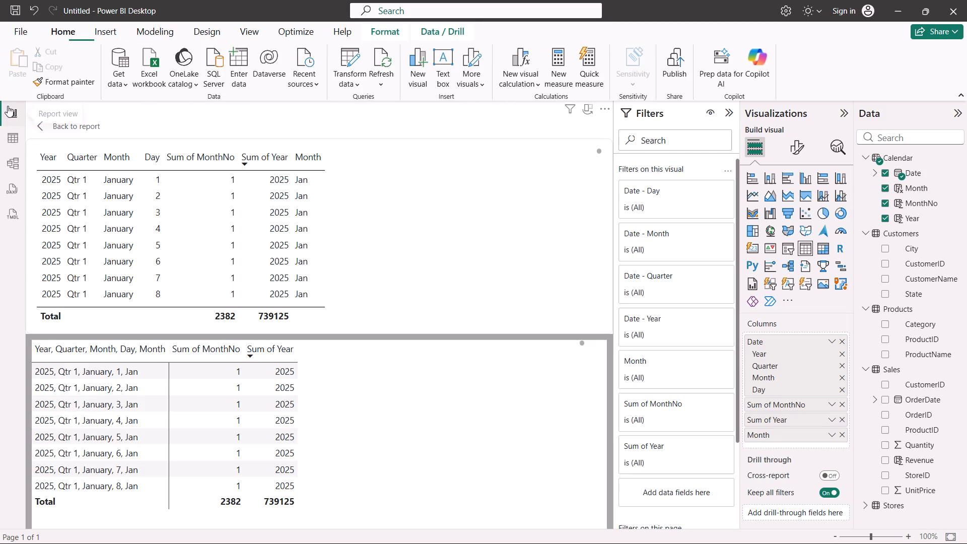
pyautogui.scroll(-2, 155, 315)
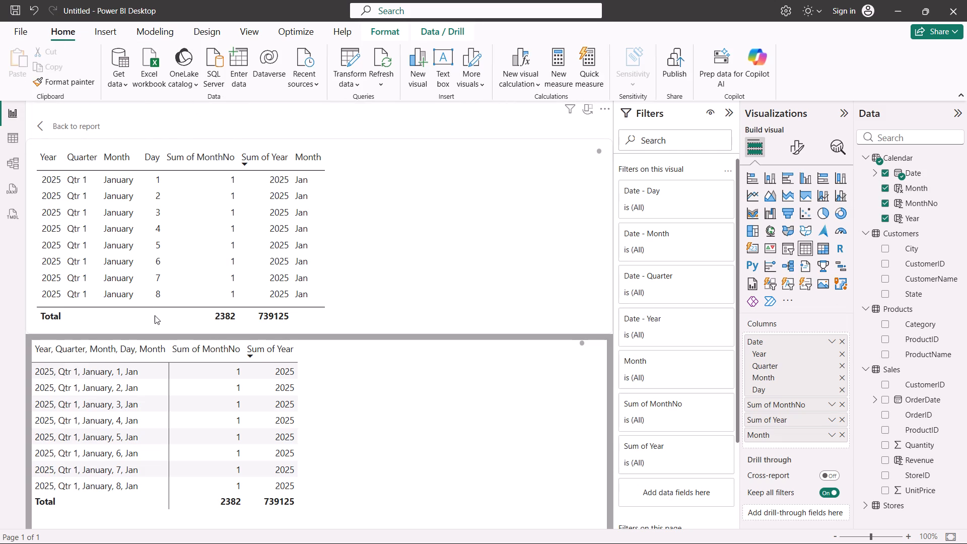
pyautogui.scroll(-1, 155, 315)
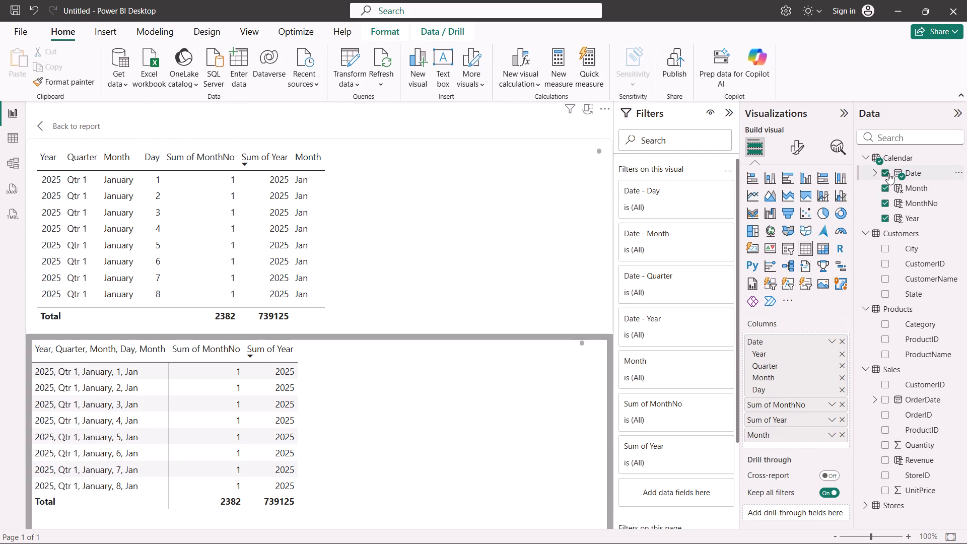
pyautogui.click(887, 173)
pyautogui.click(887, 185)
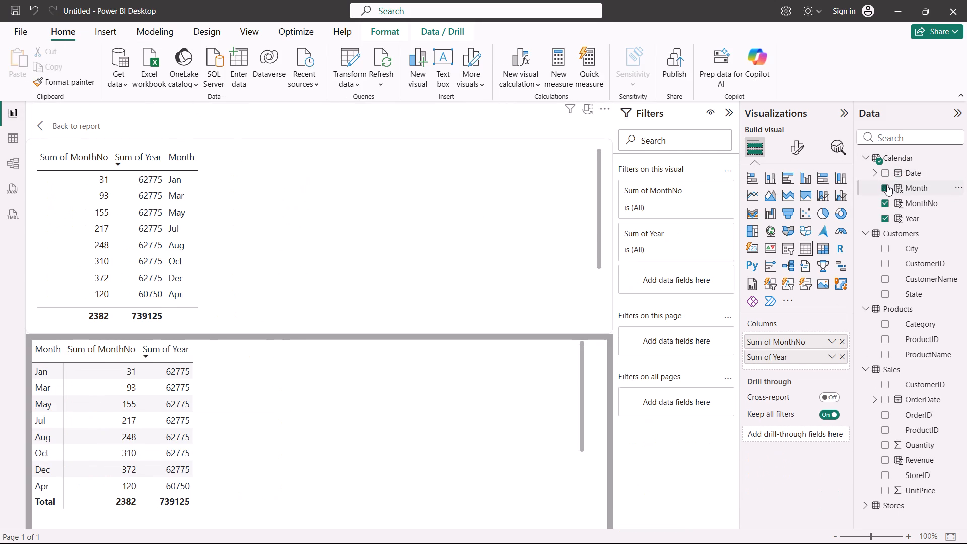
pyautogui.click(882, 201)
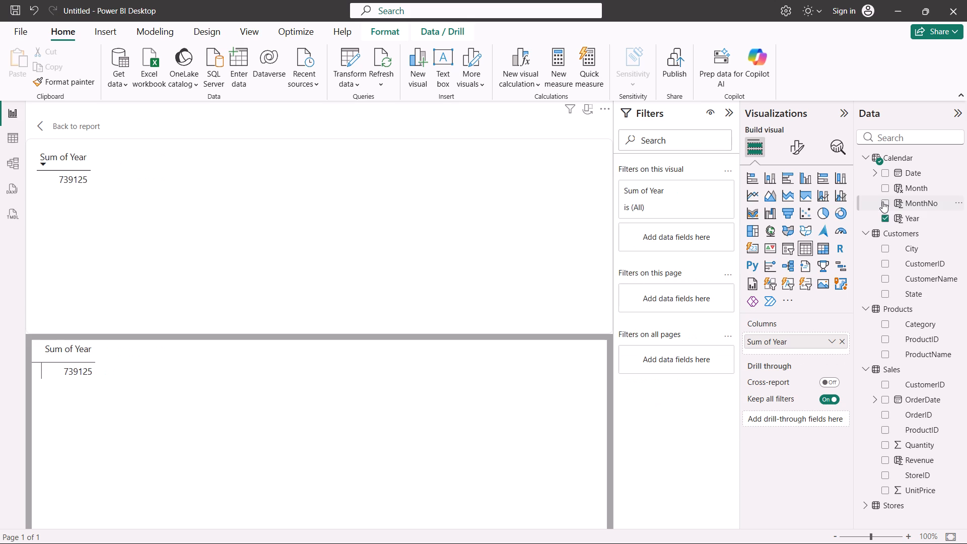
pyautogui.click(886, 217)
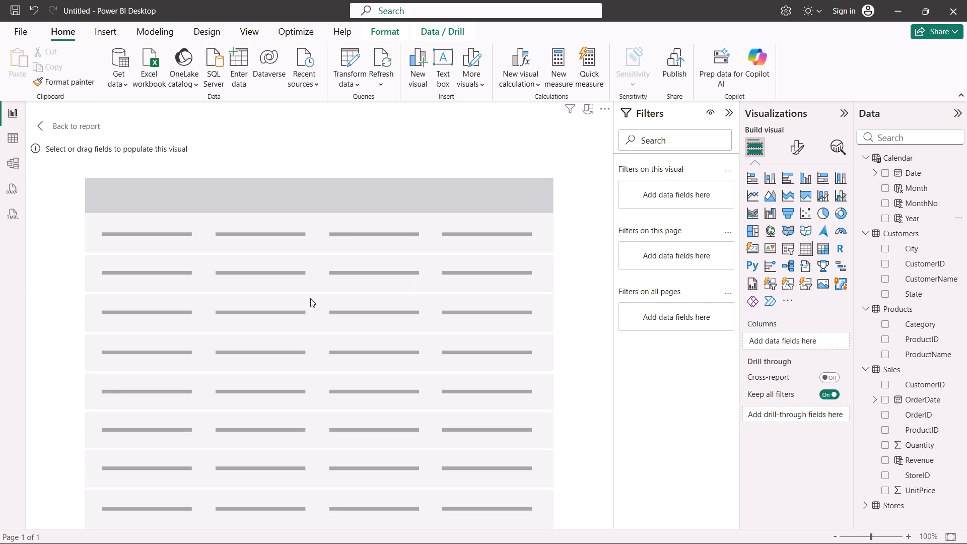
pyautogui.click(42, 127)
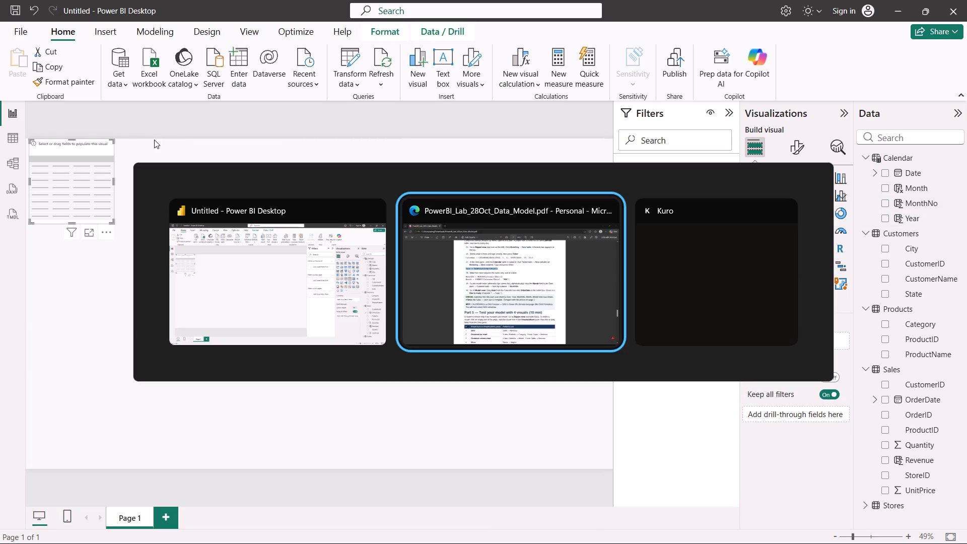
# Switch to the lab PDF in Edge and read steps 38–40 and the Part 5 list of four test visuals.
pyautogui.scroll(-1, 340, 344)
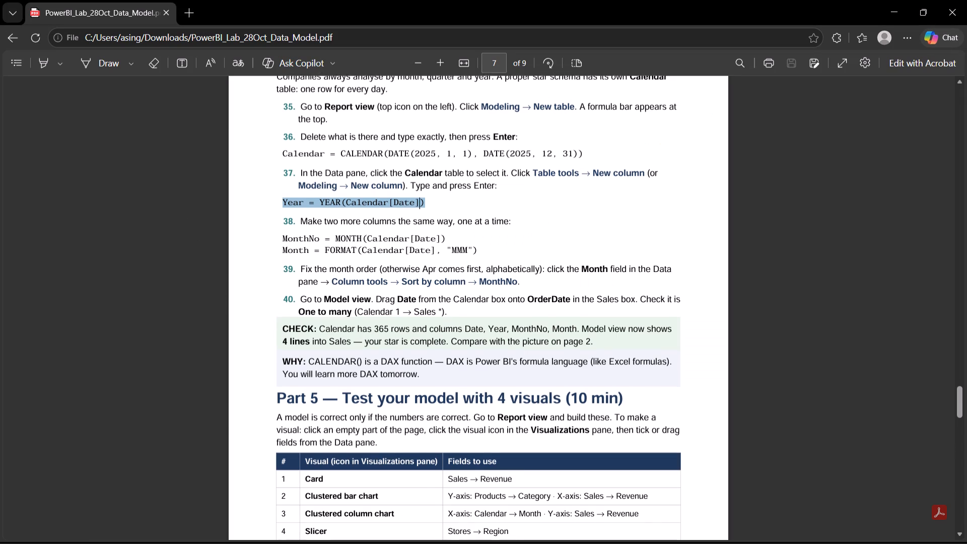
pyautogui.scroll(-1, 340, 344)
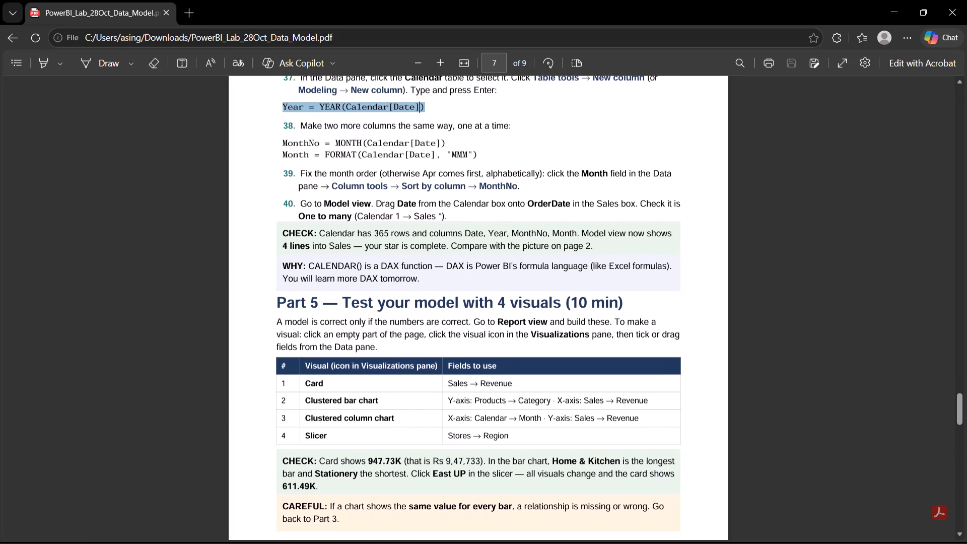
pyautogui.scroll(-2, 340, 344)
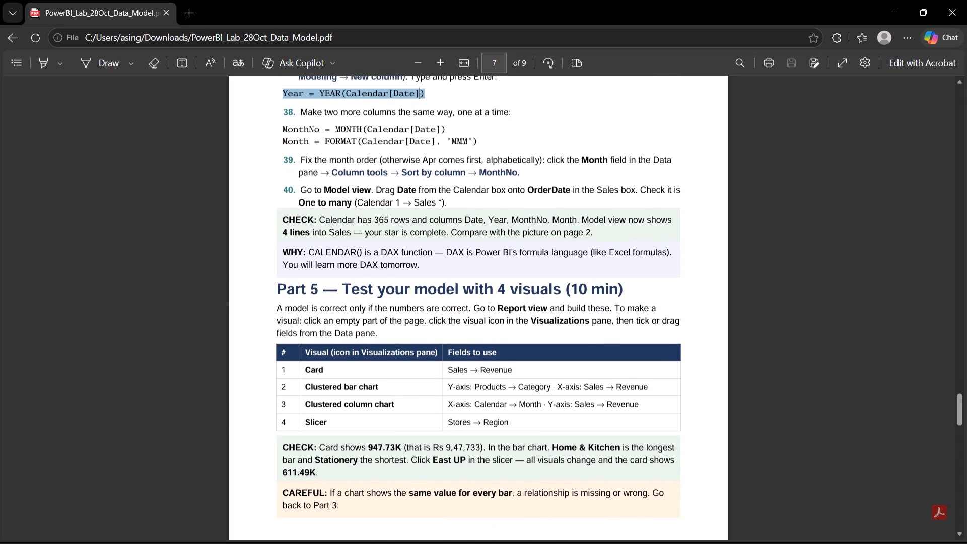
pyautogui.scroll(-1, 340, 344)
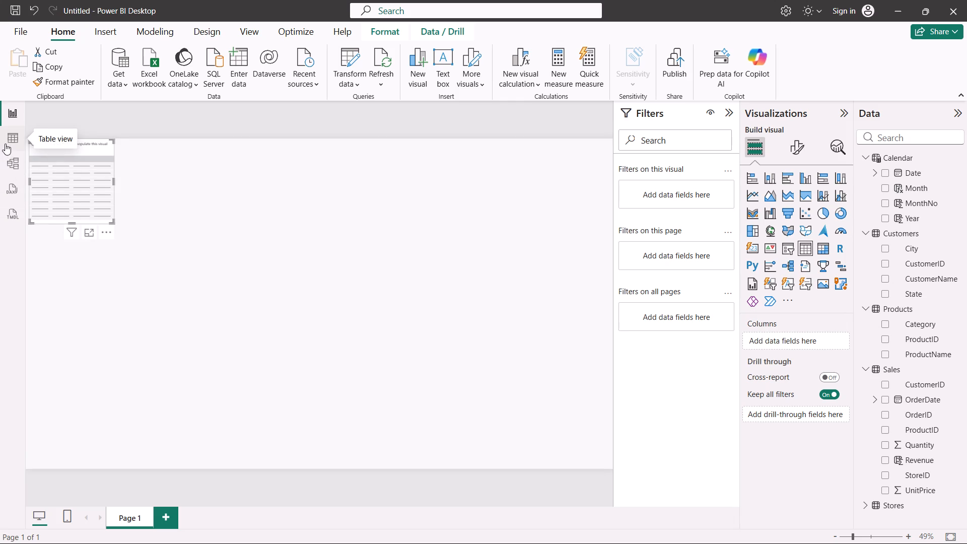
# Back in Power BI's Report view, change the empty table visual to a Card showing Revenue from Sales.
pyautogui.click(10, 116)
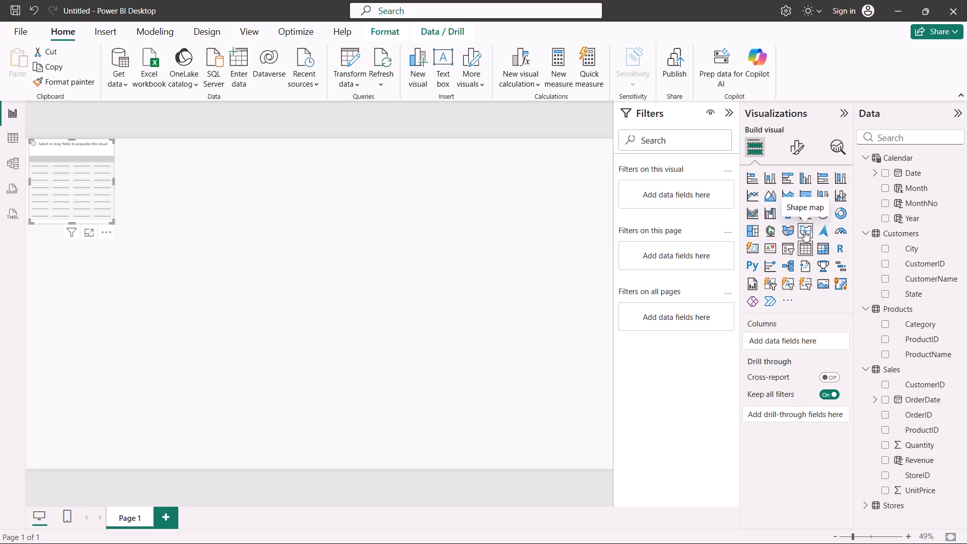
pyautogui.click(755, 244)
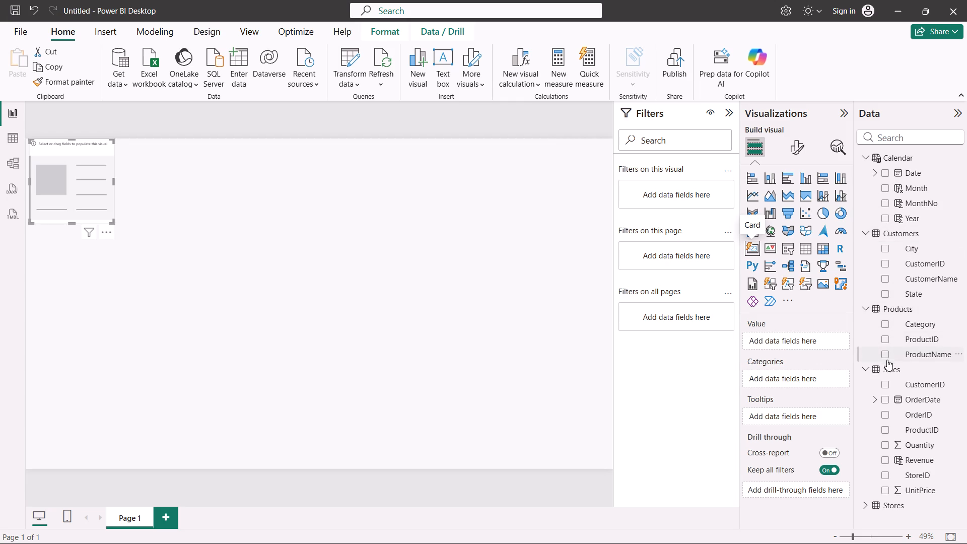
pyautogui.scroll(-1, 883, 387)
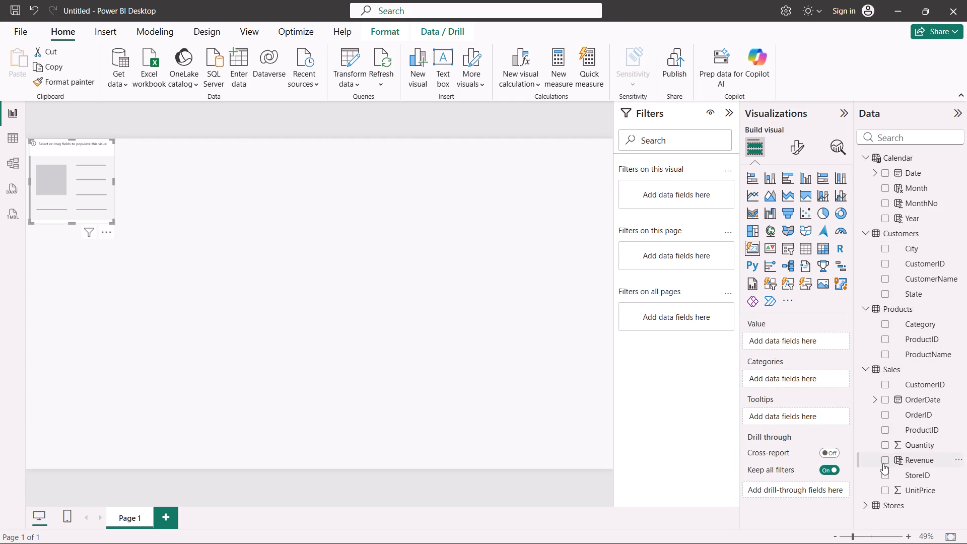
pyautogui.click(883, 463)
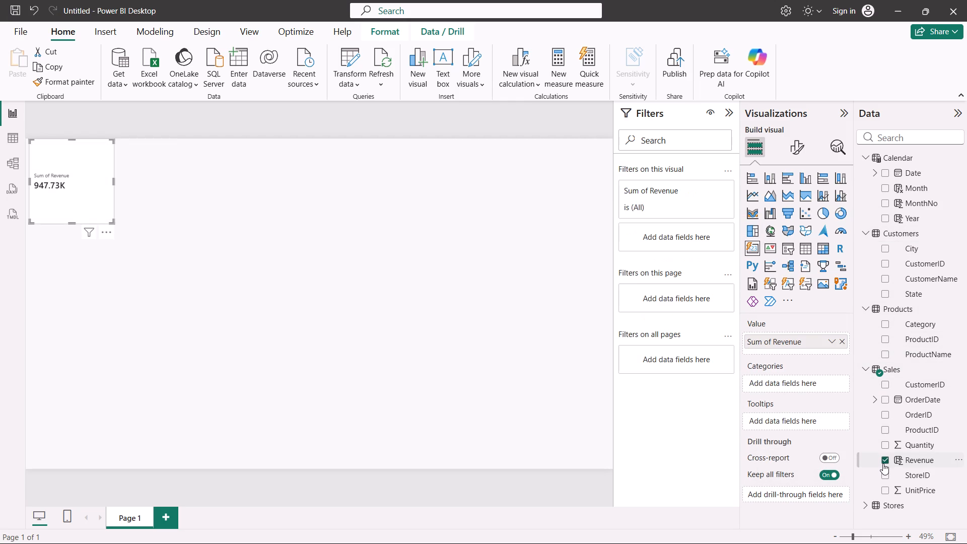
pyautogui.scroll(-2, 885, 395)
# Convert the card to a clustered bar chart with Products Category on the Y-axis and Revenue on the X-axis, and enlarge it.
pyautogui.click(791, 178)
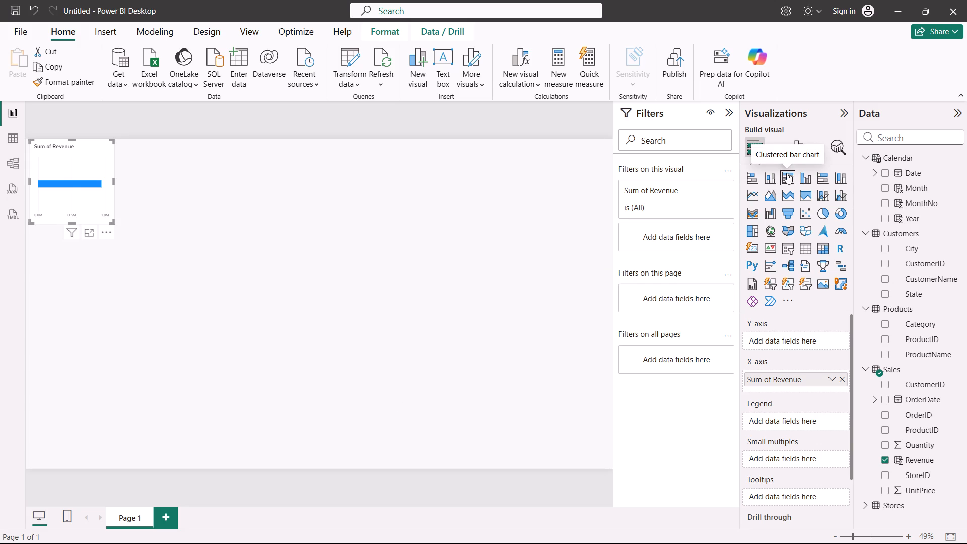
pyautogui.click(790, 174)
pyautogui.click(885, 326)
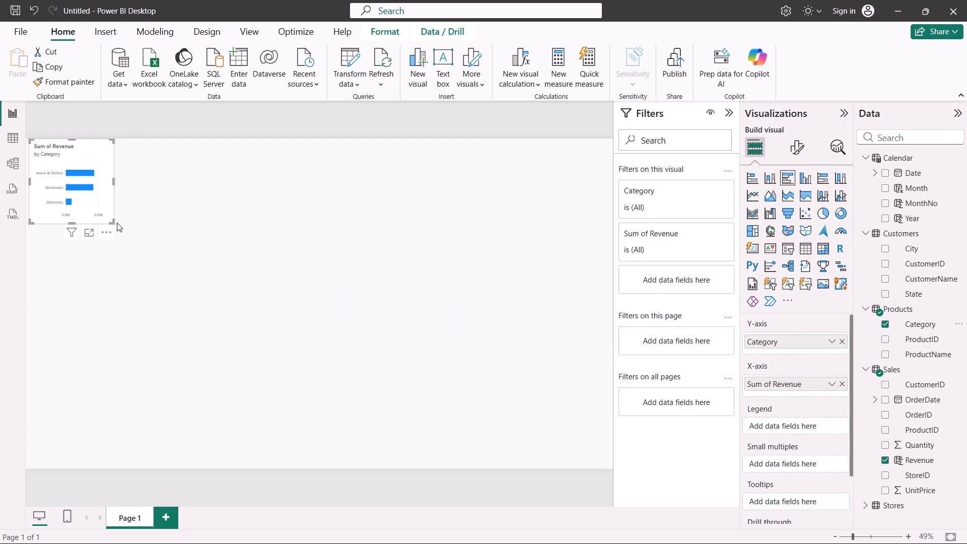
pyautogui.moveTo(112, 220); pyautogui.dragTo(214, 267)
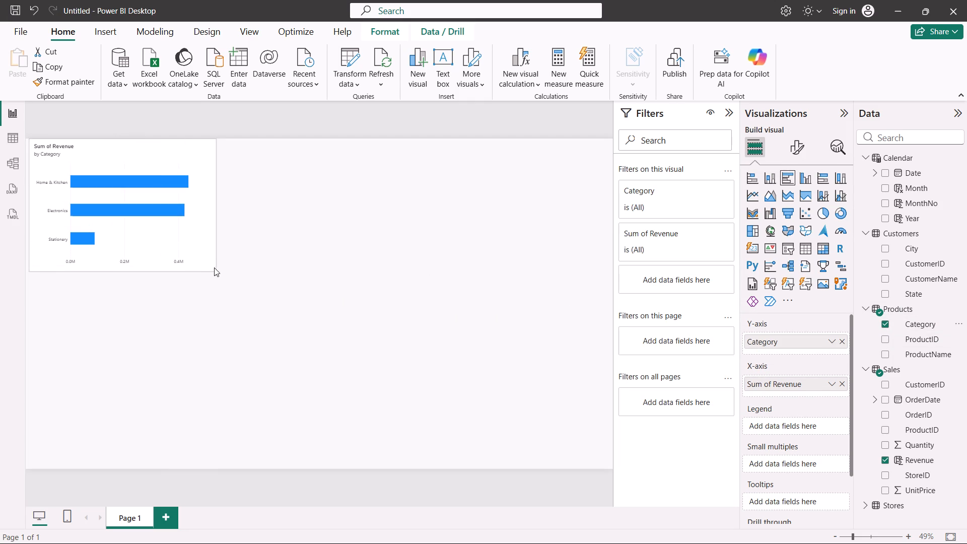
pyautogui.moveTo(214, 267); pyautogui.dragTo(219, 273)
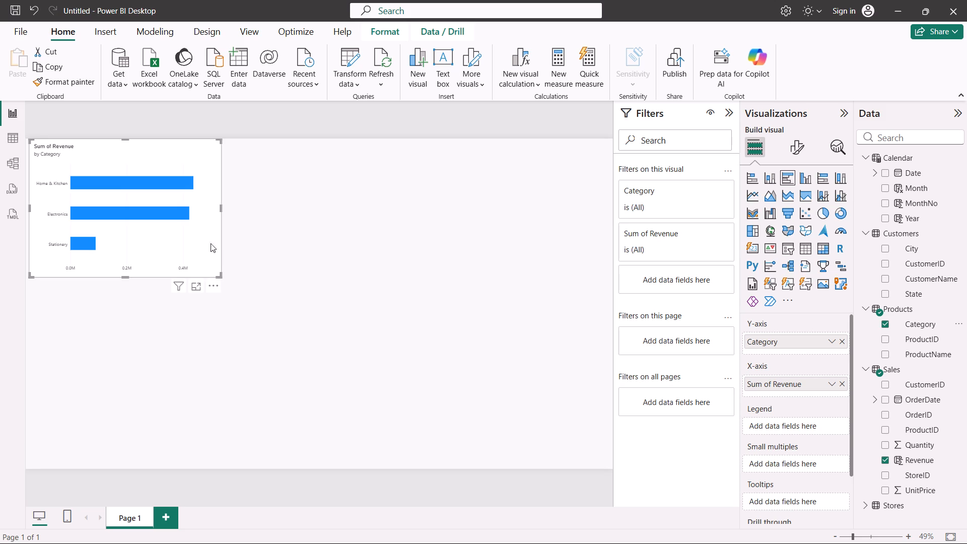
# Add a separate Card visual to the report page showing Revenue from Sales.
pyautogui.click(289, 289)
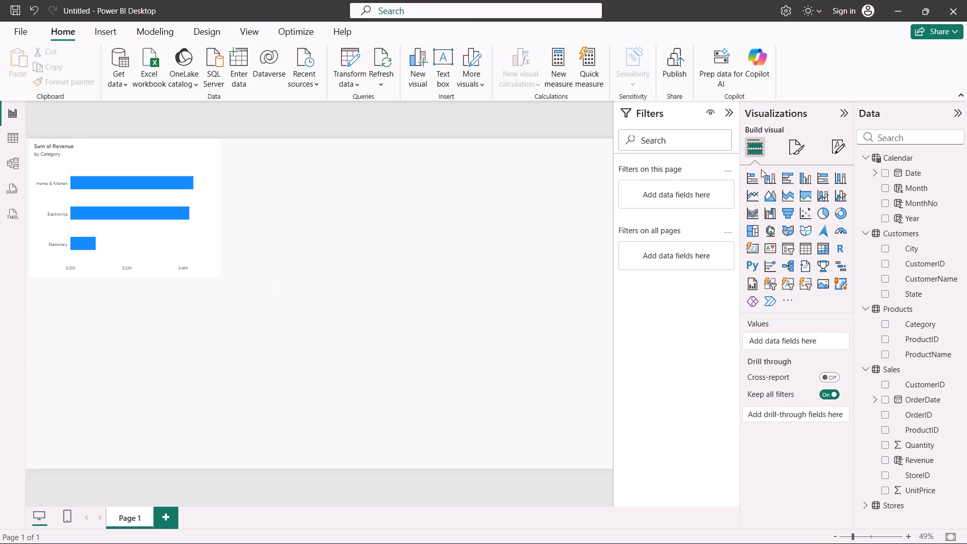
pyautogui.click(752, 242)
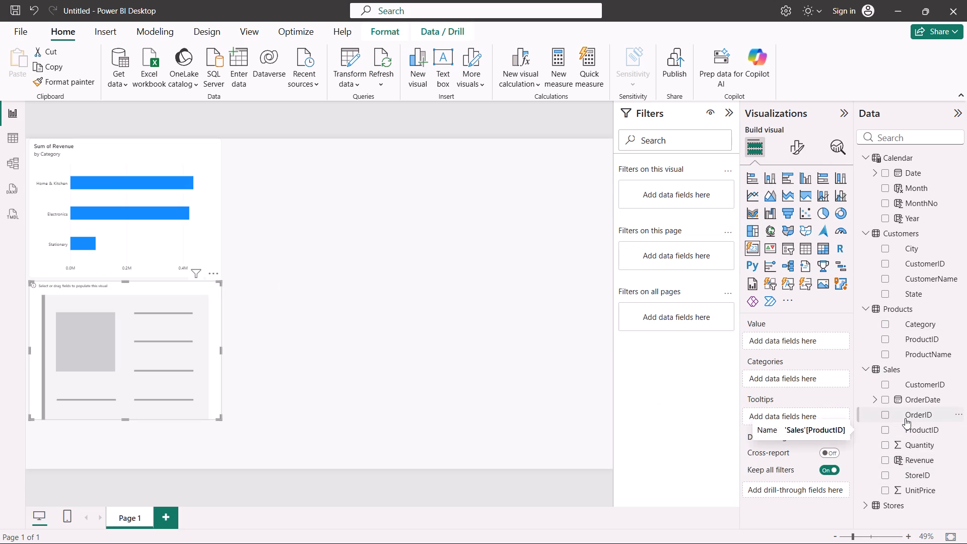
pyautogui.scroll(-1, 905, 418)
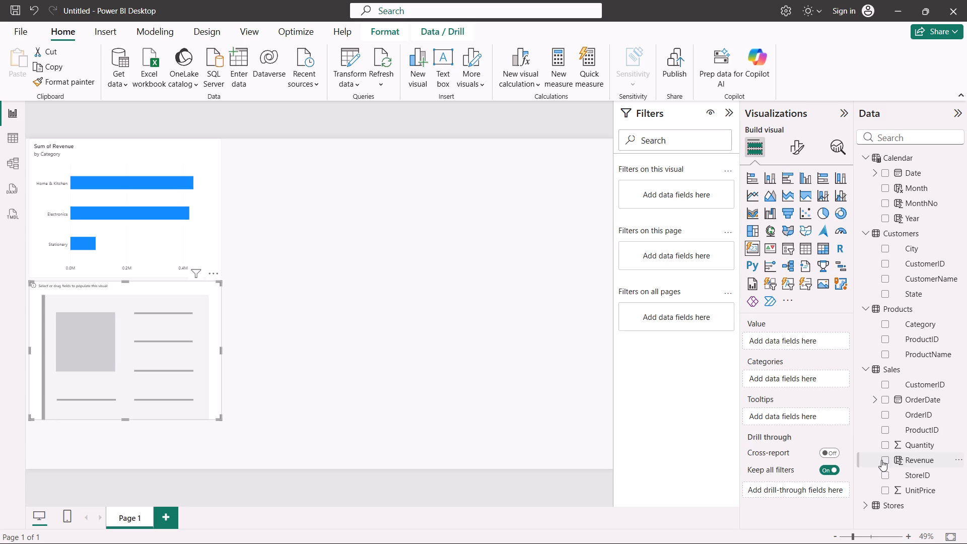
pyautogui.click(881, 460)
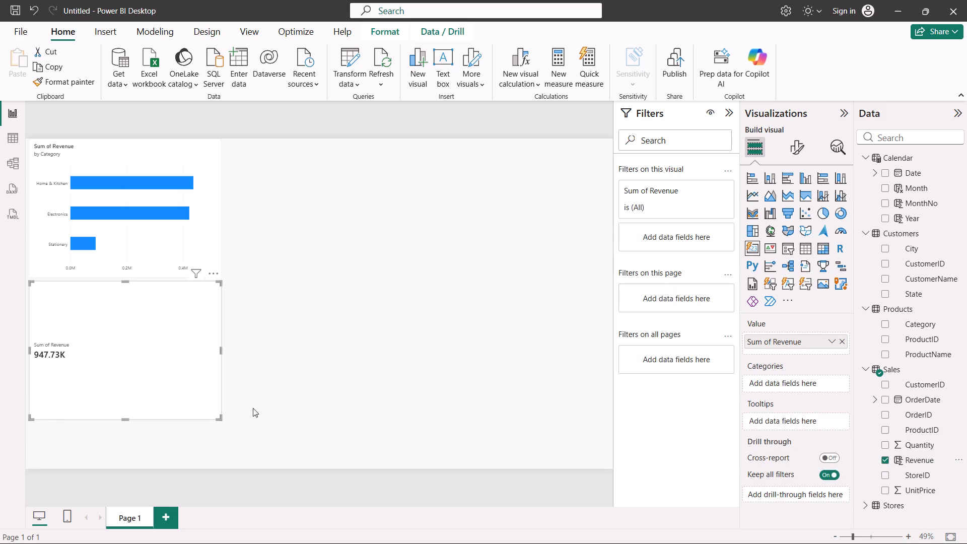
# Add a clustered column chart with Calendar Month on the X-axis and Sales Revenue on the Y-axis.
pyautogui.click(288, 384)
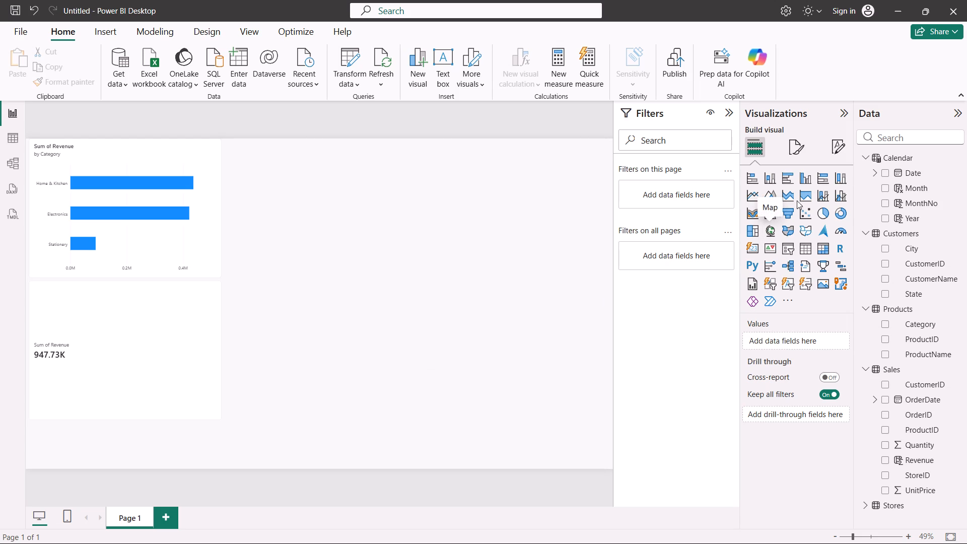
pyautogui.click(809, 179)
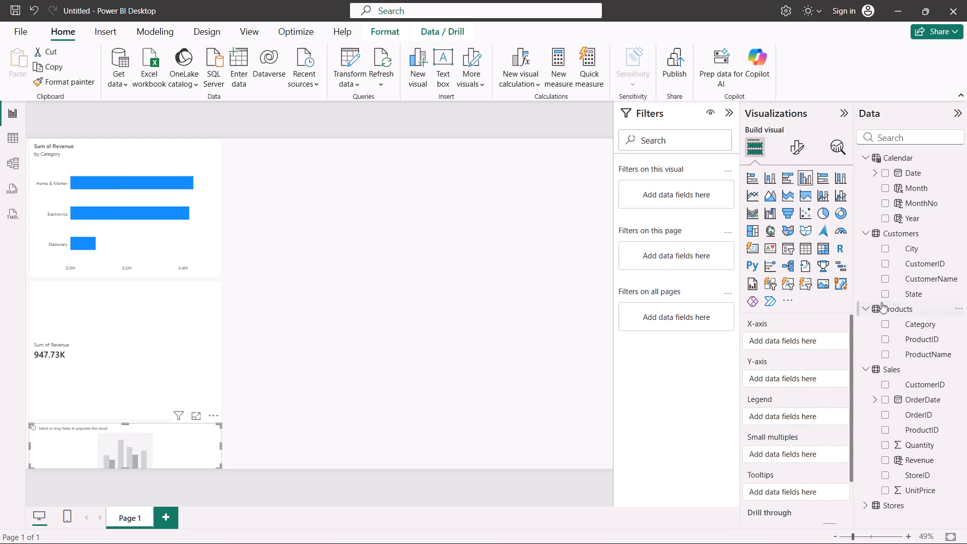
pyautogui.click(886, 457)
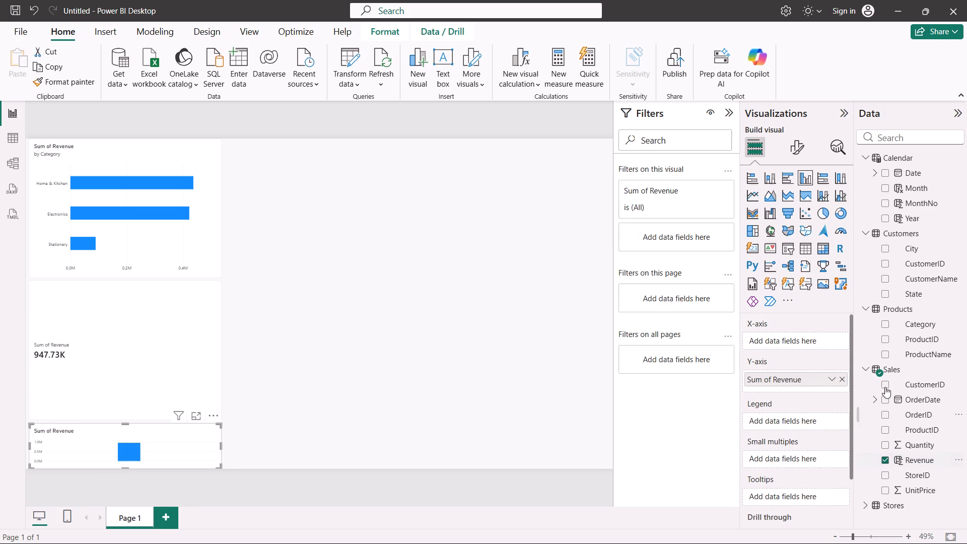
pyautogui.click(882, 191)
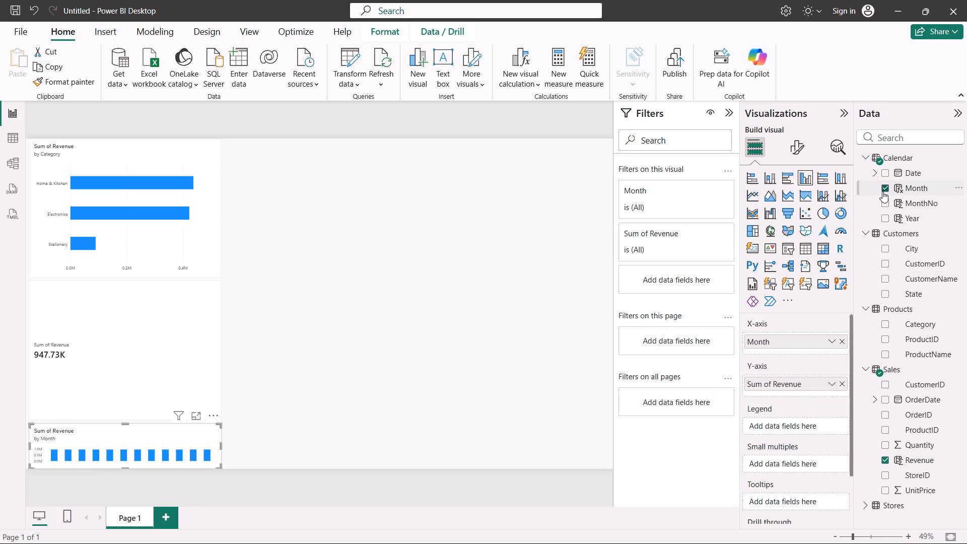
# Move the Revenue by Month column chart beside the Category bar chart and make it taller.
pyautogui.moveTo(177, 439); pyautogui.dragTo(308, 378)
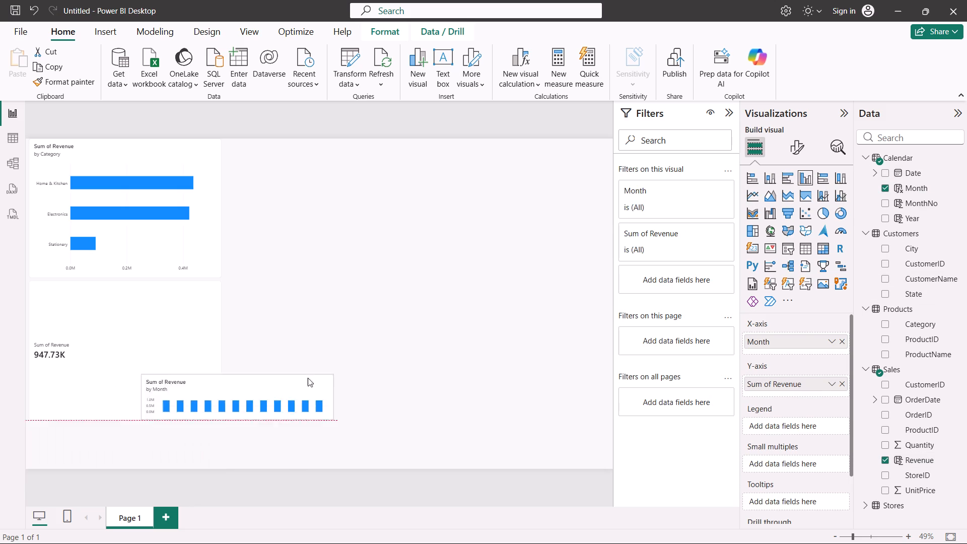
pyautogui.moveTo(308, 378); pyautogui.dragTo(418, 176)
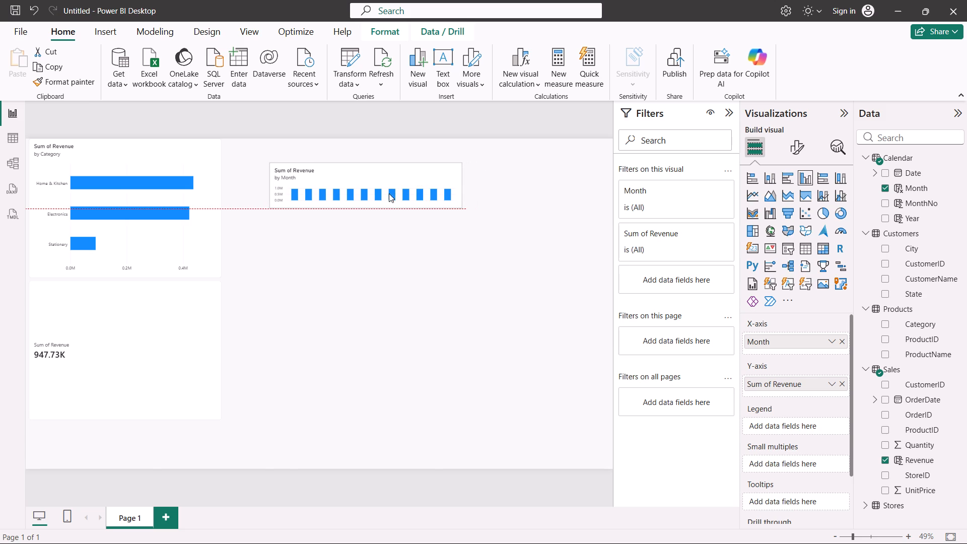
pyautogui.moveTo(365, 203); pyautogui.dragTo(363, 245)
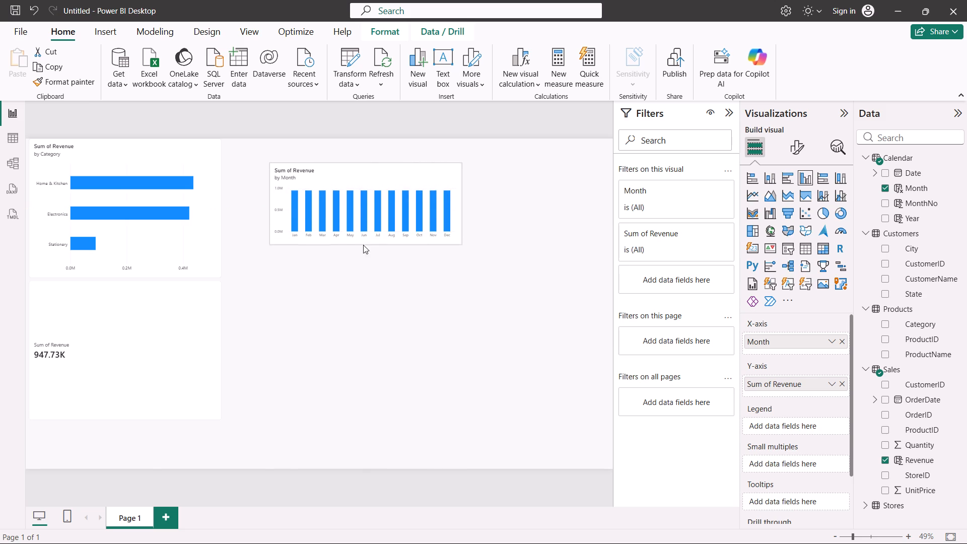
pyautogui.moveTo(363, 245); pyautogui.dragTo(361, 282)
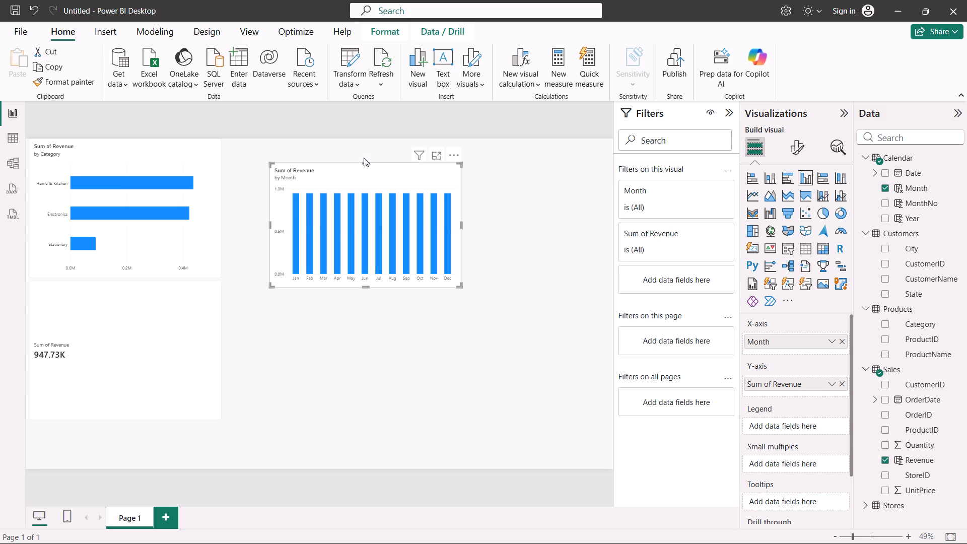
# Align the Revenue by Month column chart with the page's top edge and widen it to meet the Category bar chart.
pyautogui.moveTo(365, 164); pyautogui.dragTo(365, 142)
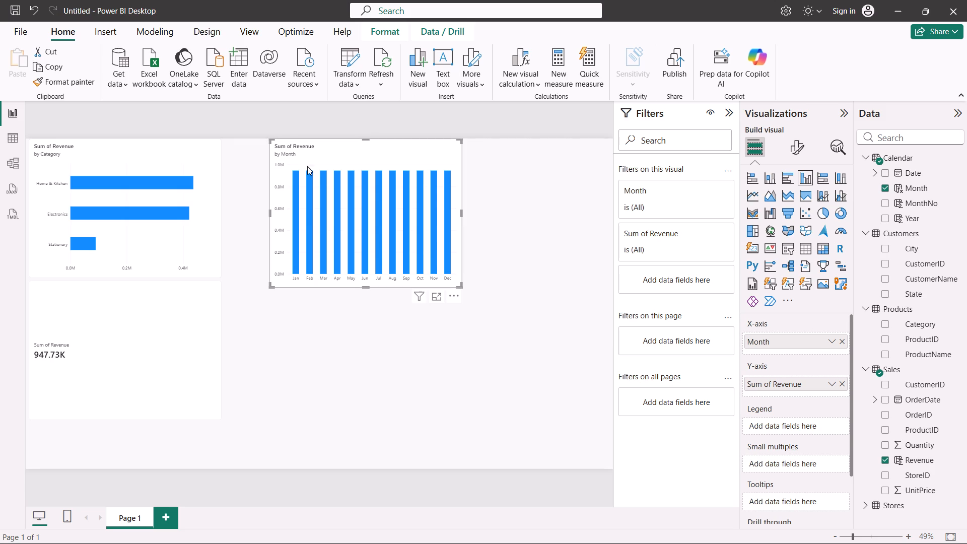
pyautogui.moveTo(270, 210); pyautogui.dragTo(231, 210)
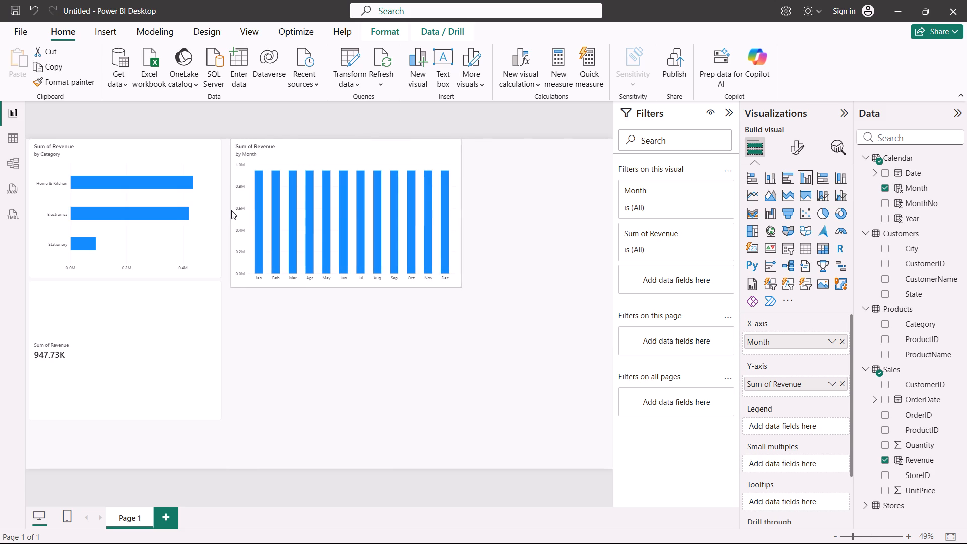
pyautogui.moveTo(231, 210); pyautogui.dragTo(223, 210)
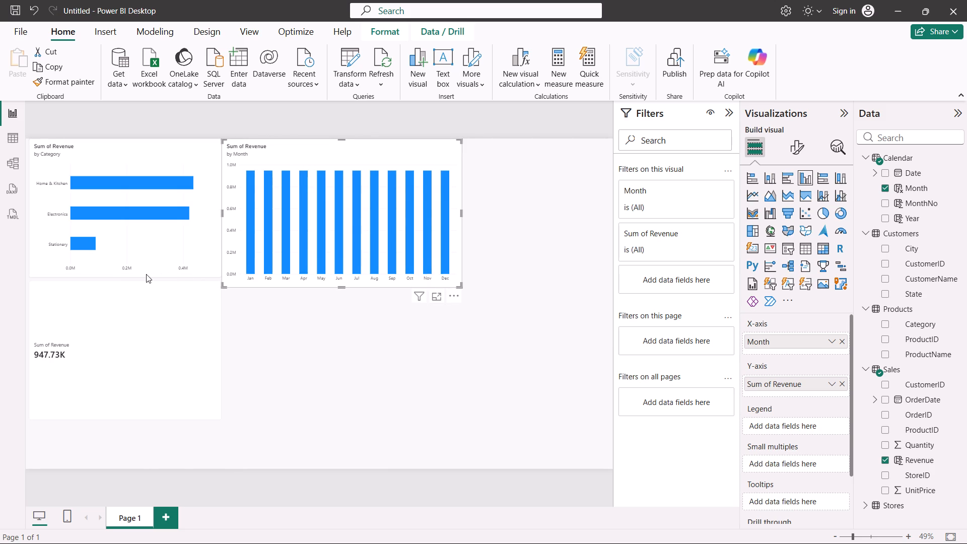
# Make the Revenue by Category bar chart slightly taller so it meets the Revenue card below it.
pyautogui.click(148, 257)
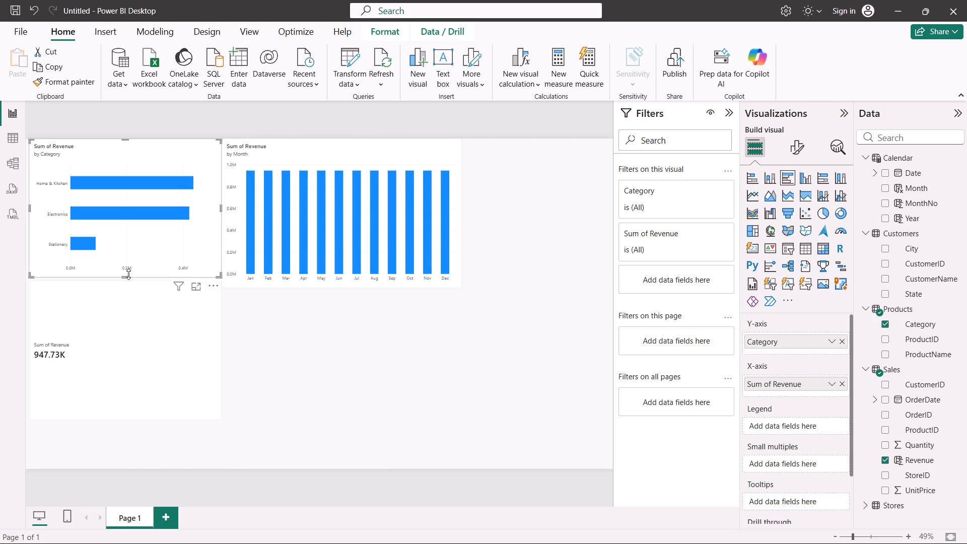
pyautogui.click(125, 276)
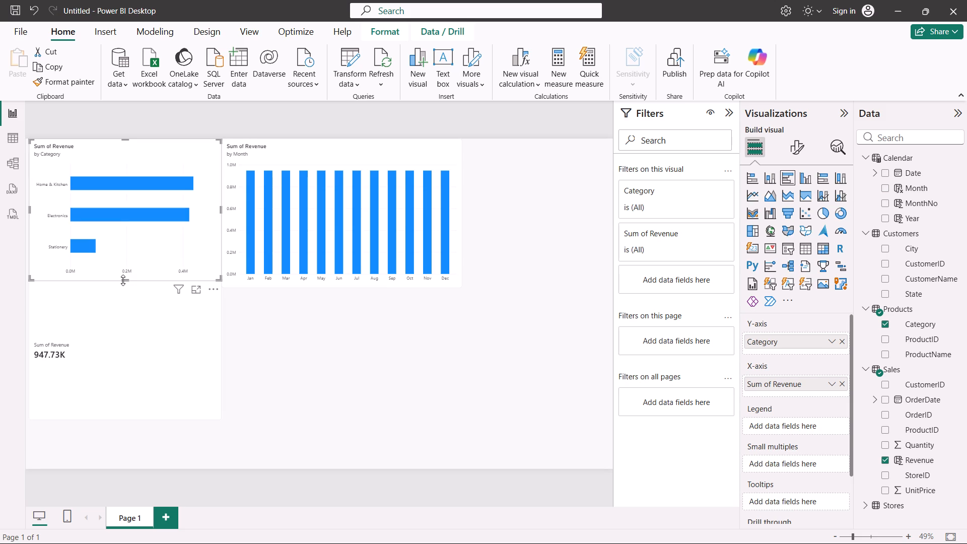
# Add a slicer with Region from Stores and place it beneath the Revenue by Month column chart.
pyautogui.click(292, 337)
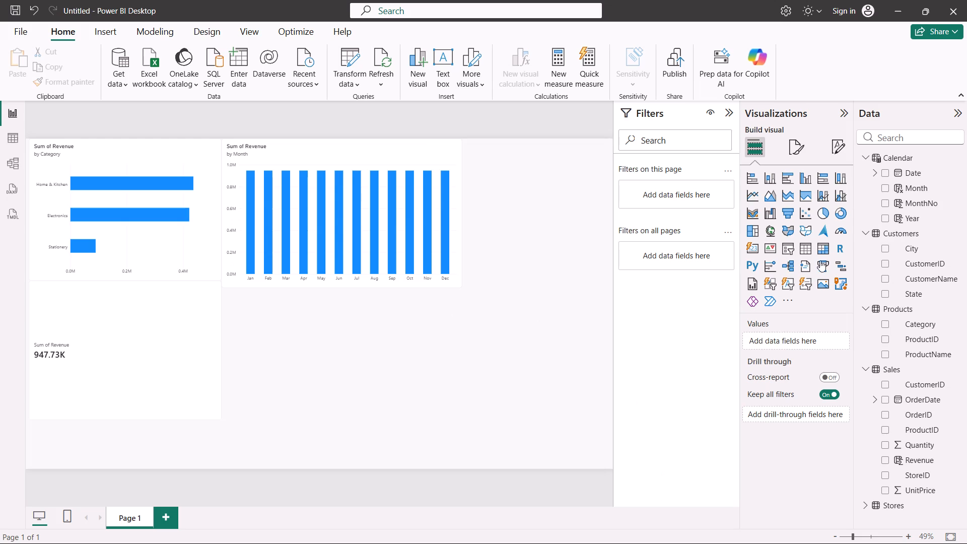
pyautogui.click(787, 248)
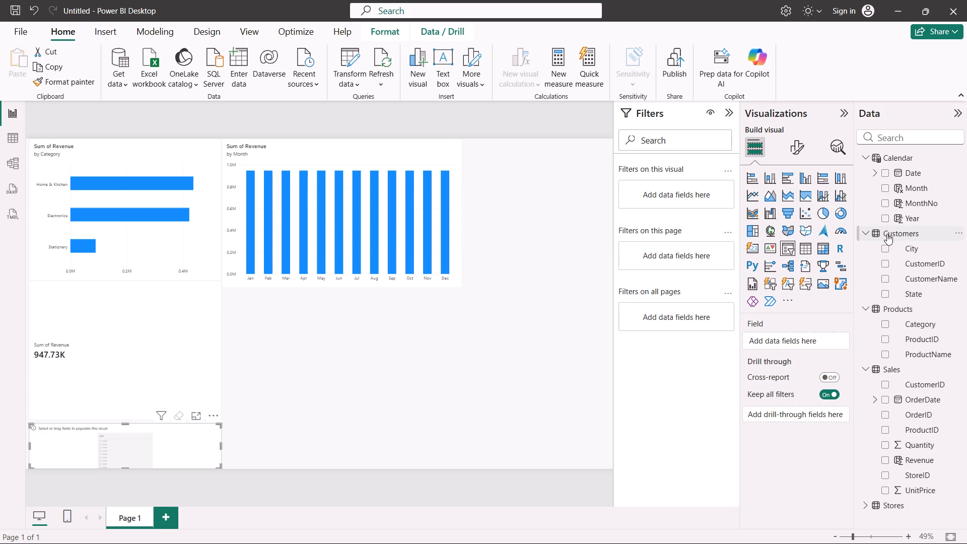
pyautogui.scroll(-2, 897, 437)
pyautogui.click(868, 508)
pyautogui.scroll(-1, 868, 508)
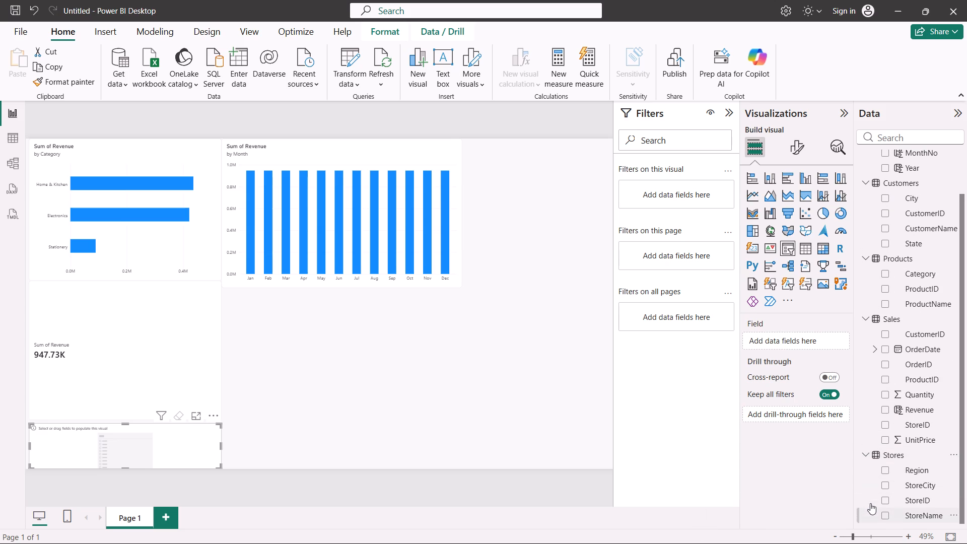
pyautogui.click(882, 472)
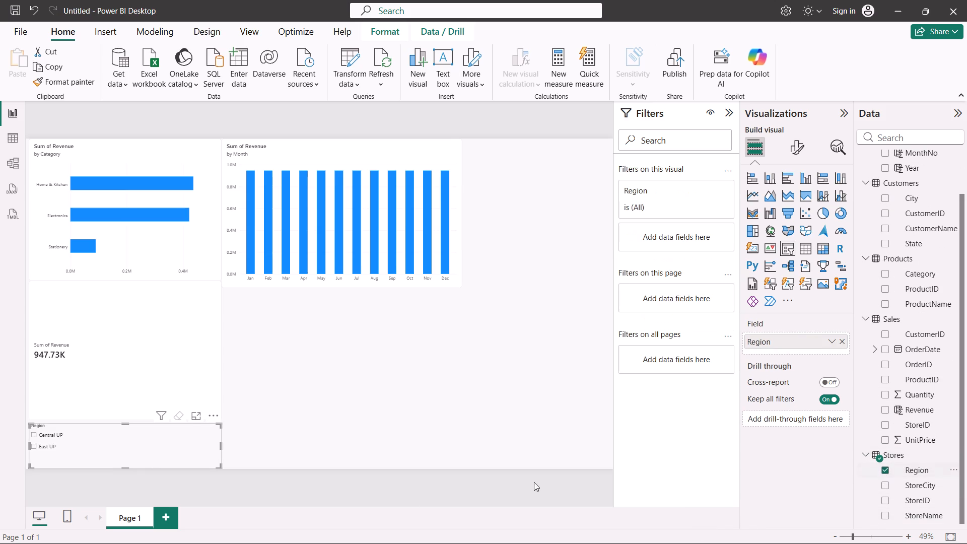
pyautogui.moveTo(186, 438); pyautogui.dragTo(400, 337)
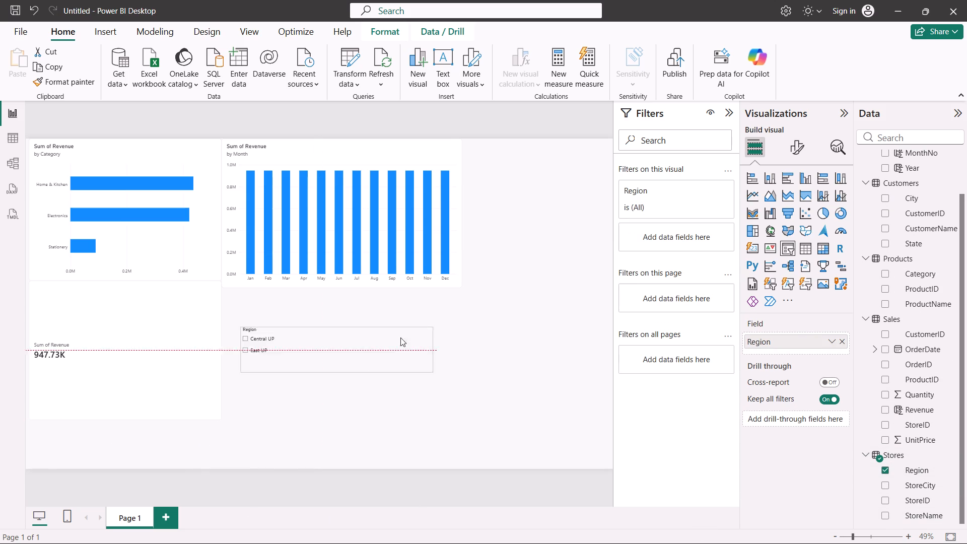
pyautogui.moveTo(400, 337); pyautogui.dragTo(407, 304)
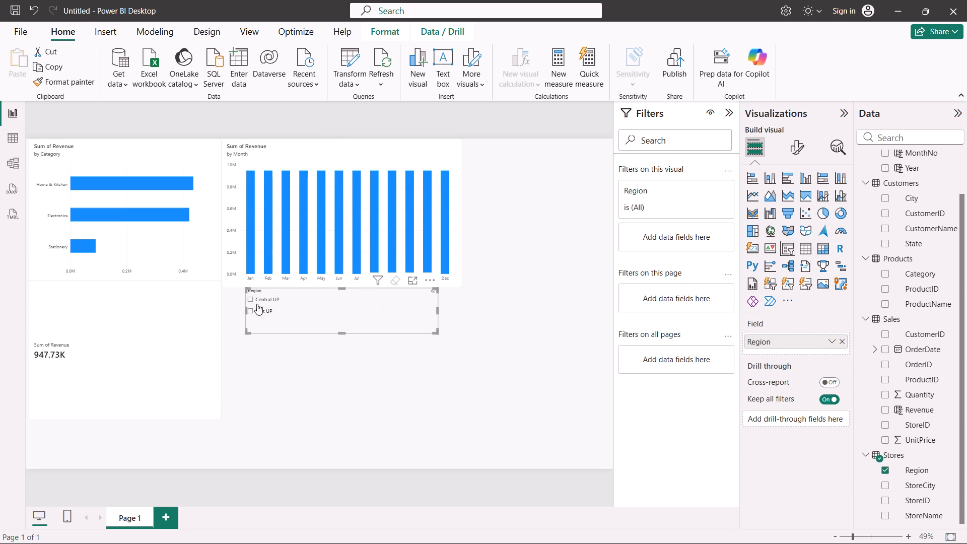
# Test the Region slicer by filtering to Central UP, and clear the selection.
pyautogui.click(250, 300)
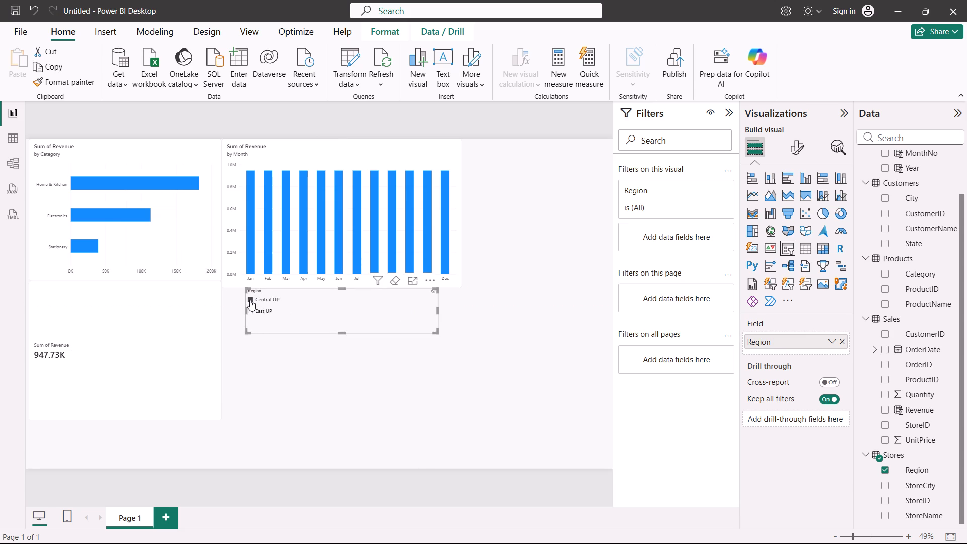
pyautogui.click(250, 300)
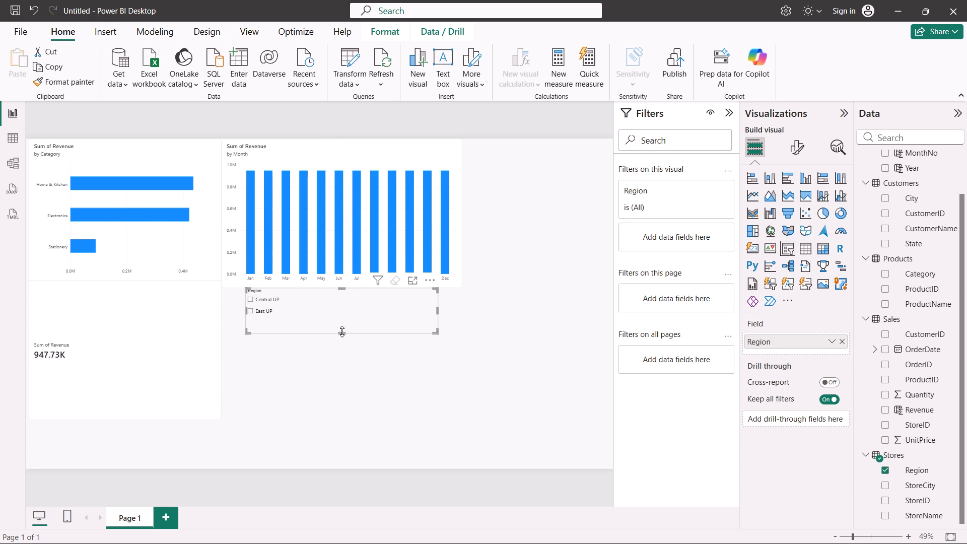
# Enlarge the Region slicer and align it directly under the column chart, beside the card and level with its bottom edge.
pyautogui.moveTo(342, 331); pyautogui.dragTo(334, 403)
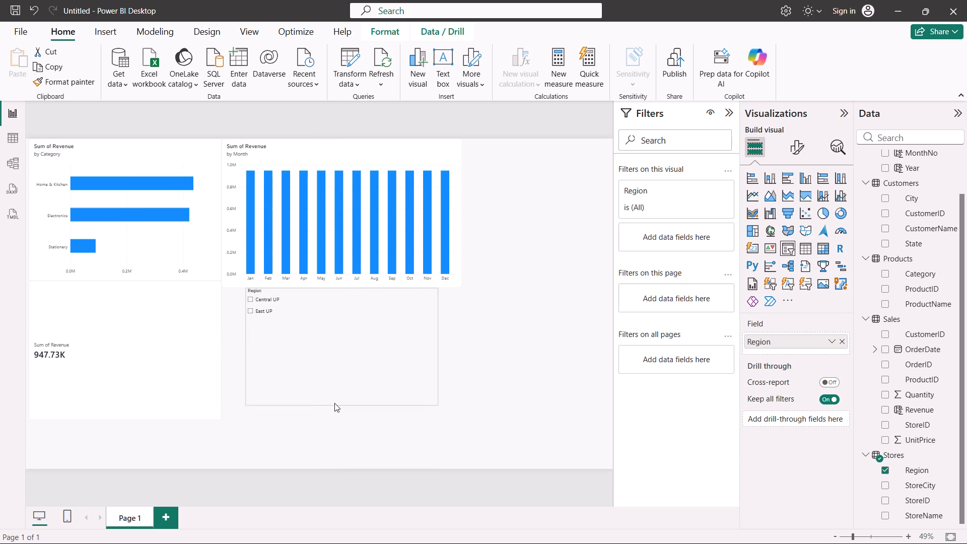
pyautogui.moveTo(334, 403); pyautogui.dragTo(335, 417)
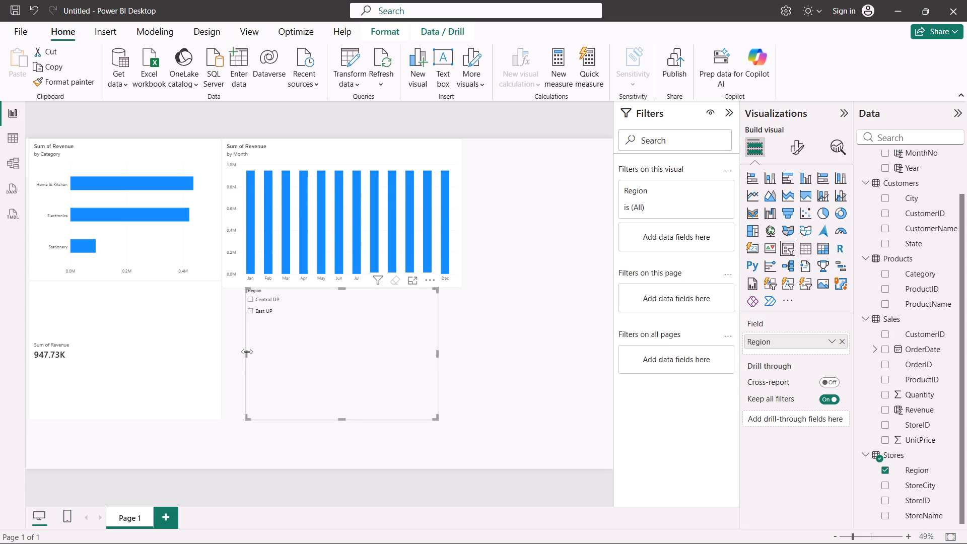
pyautogui.moveTo(247, 352); pyautogui.dragTo(214, 349)
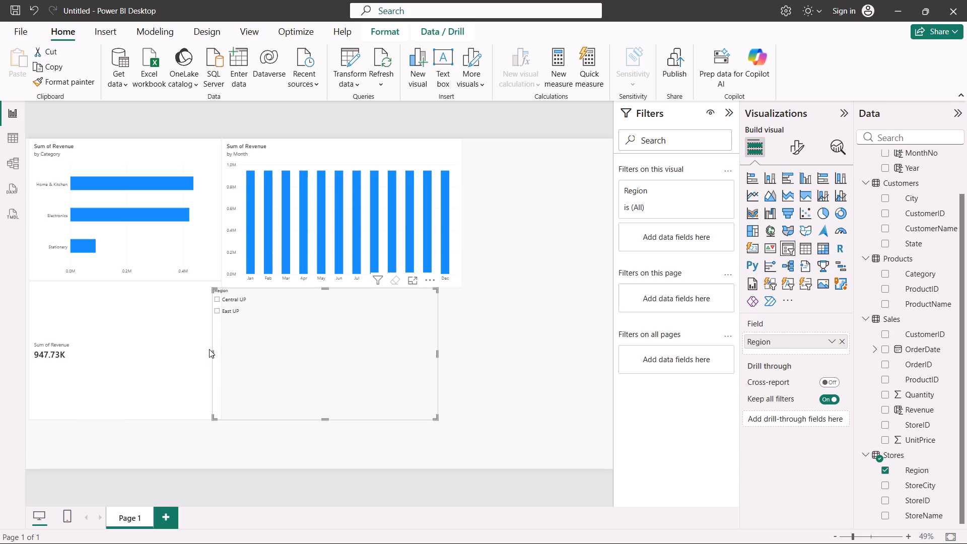
pyautogui.moveTo(248, 356); pyautogui.dragTo(264, 353)
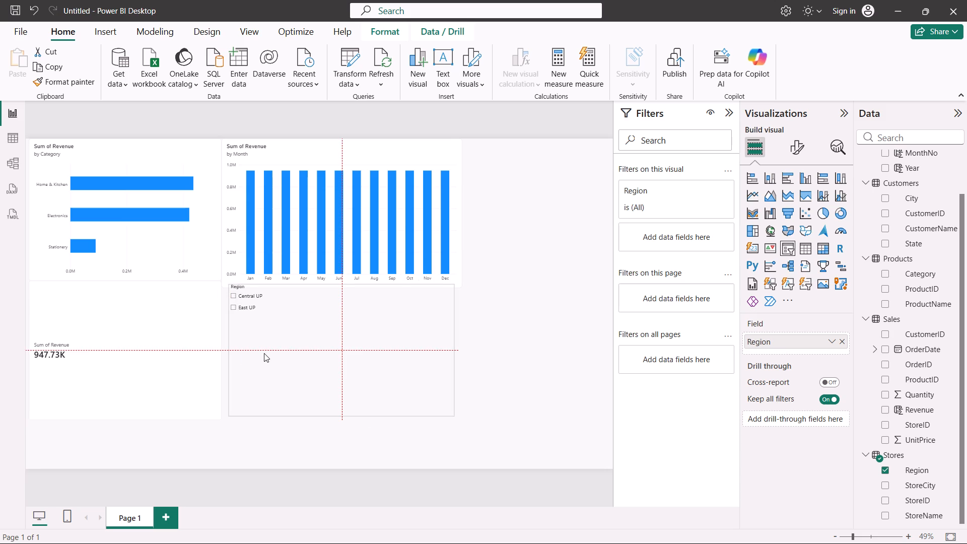
pyautogui.moveTo(264, 353); pyautogui.dragTo(257, 353)
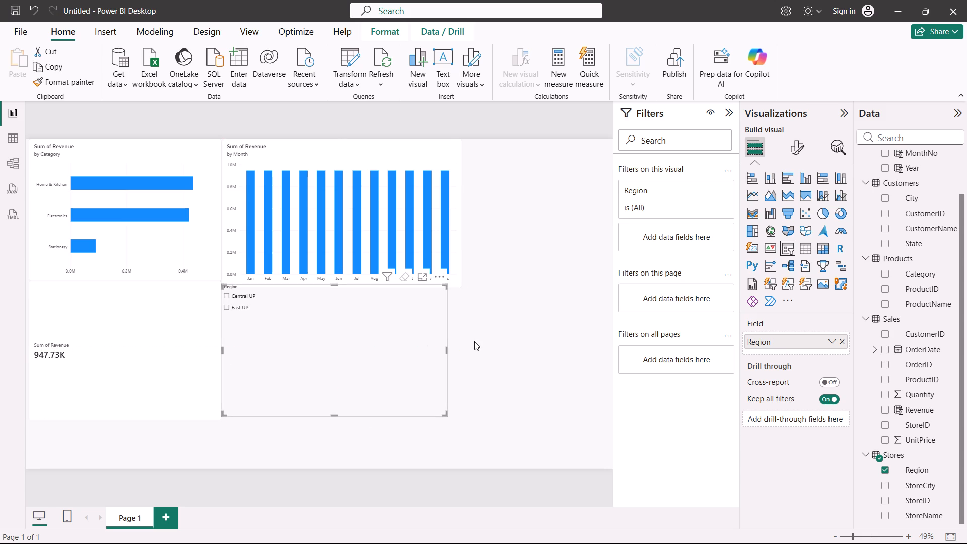
pyautogui.click(474, 341)
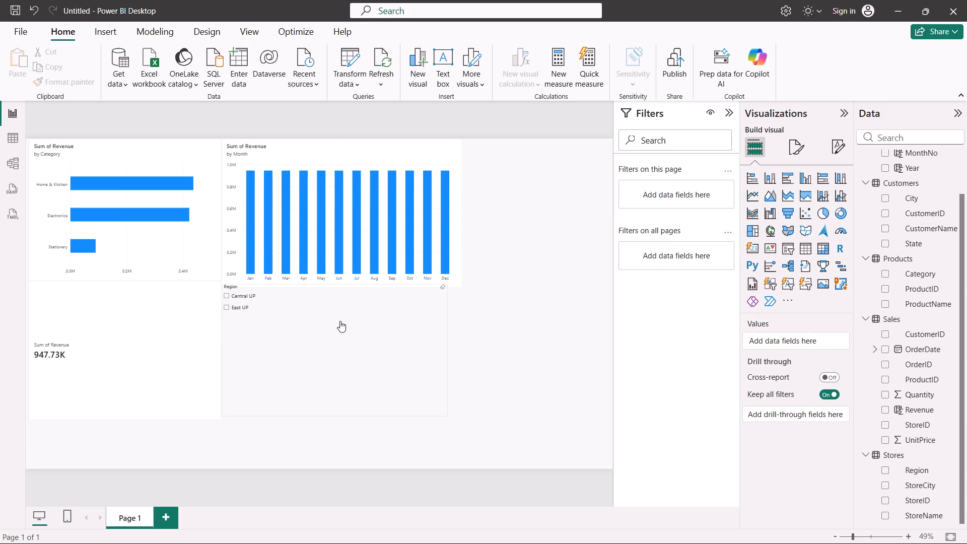
pyautogui.click(335, 319)
pyautogui.moveTo(335, 319); pyautogui.dragTo(334, 325)
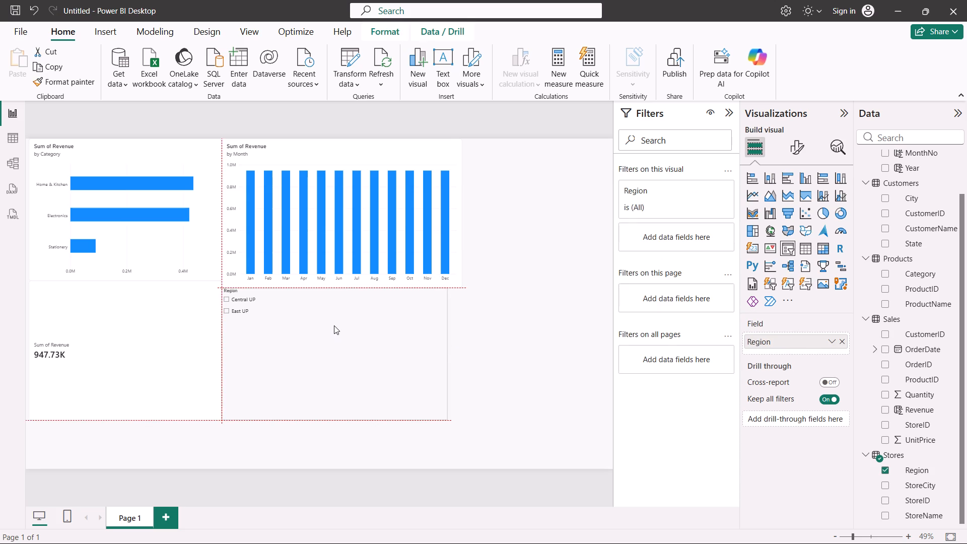
pyautogui.moveTo(334, 325); pyautogui.dragTo(334, 327)
pyautogui.click(492, 319)
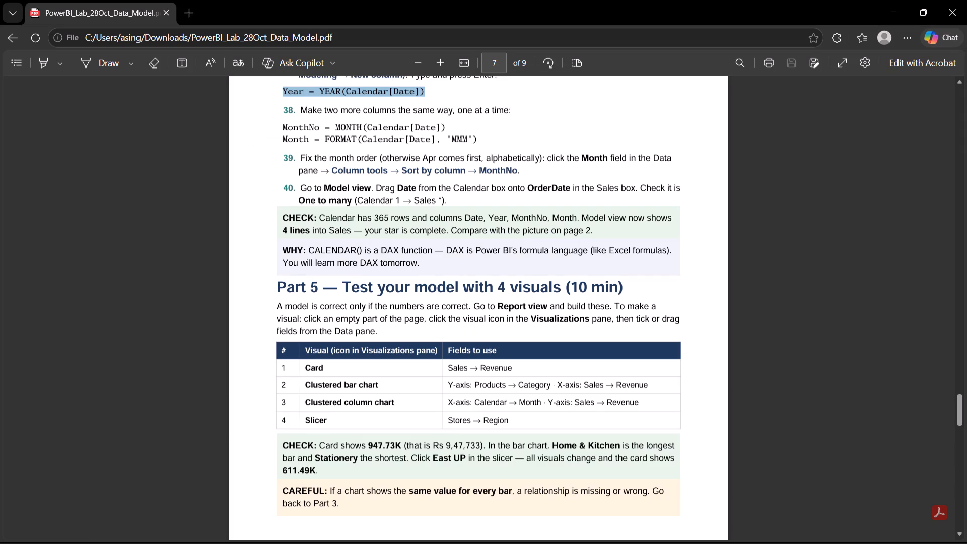
# Read the lab PDF from the Part 5 visual checks through the Part 6 challenge instructions.
pyautogui.scroll(-3, 492, 319)
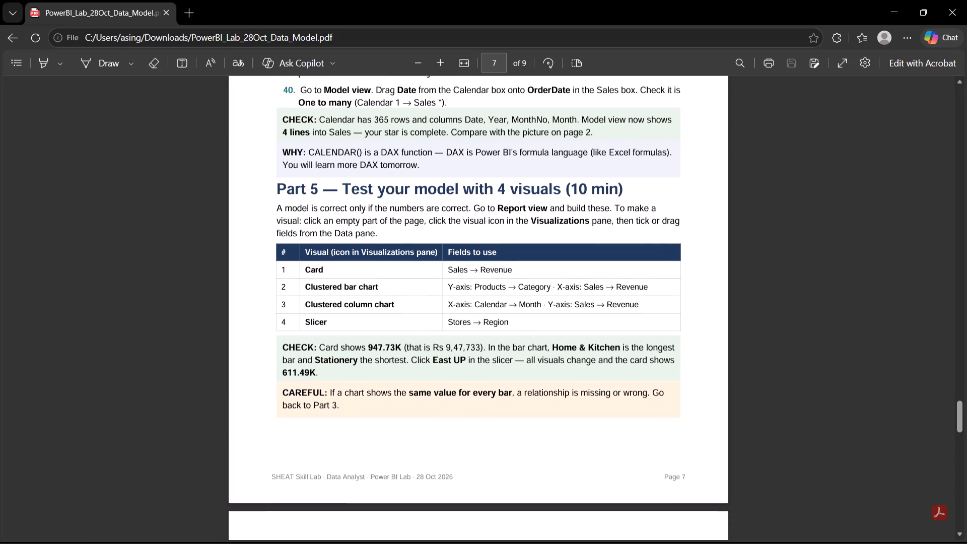
pyautogui.scroll(-1, 492, 319)
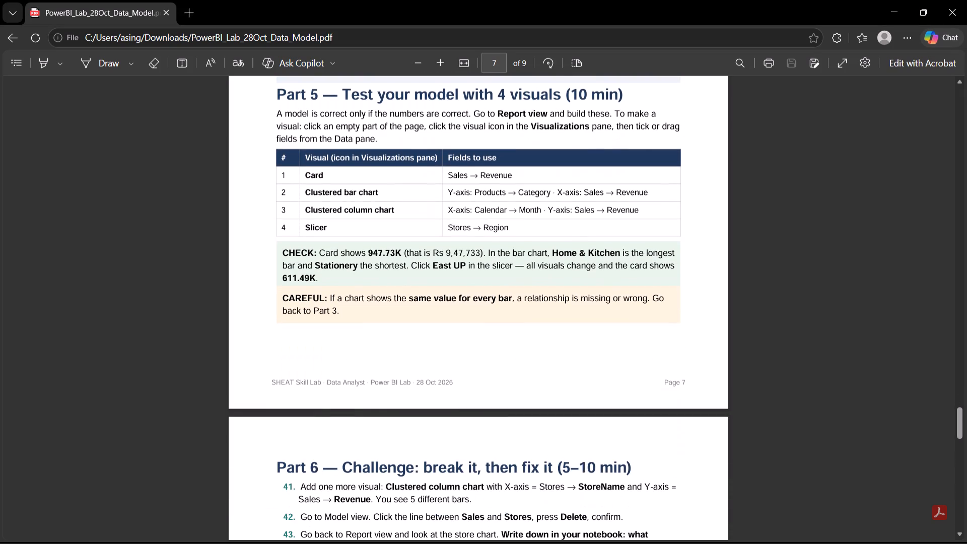
pyautogui.scroll(-5, 492, 319)
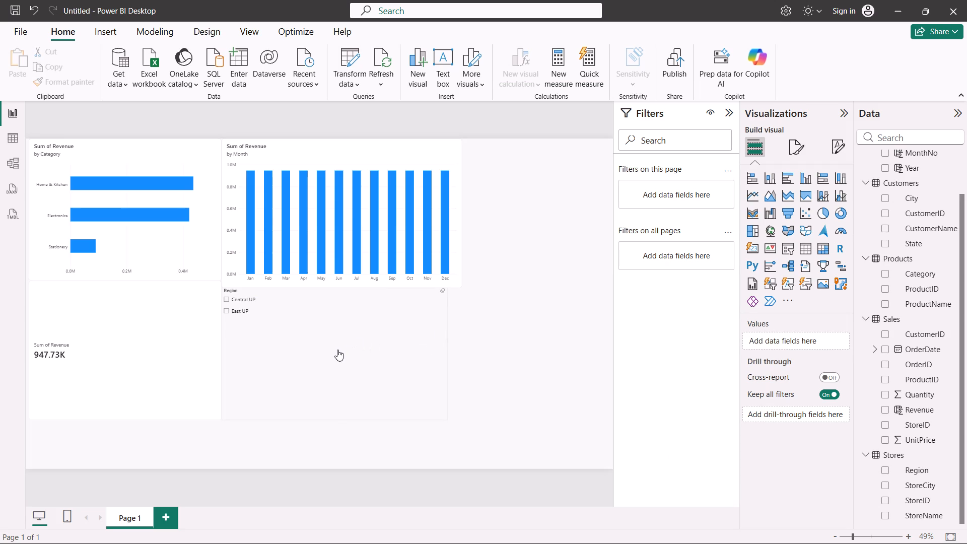
# Close the Power BI Desktop report, saving it in Downloads as BI_2.
pyautogui.click(966, 0)
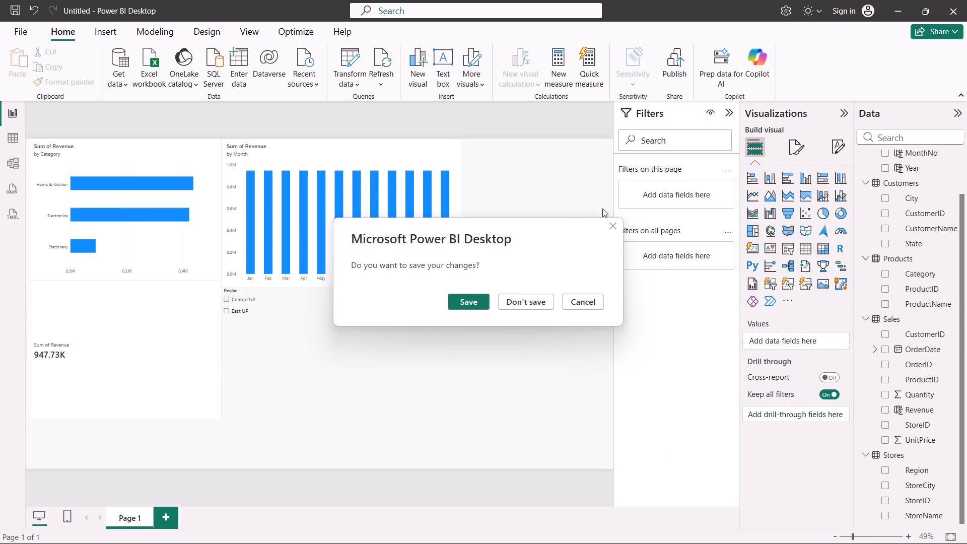
pyautogui.click(481, 303)
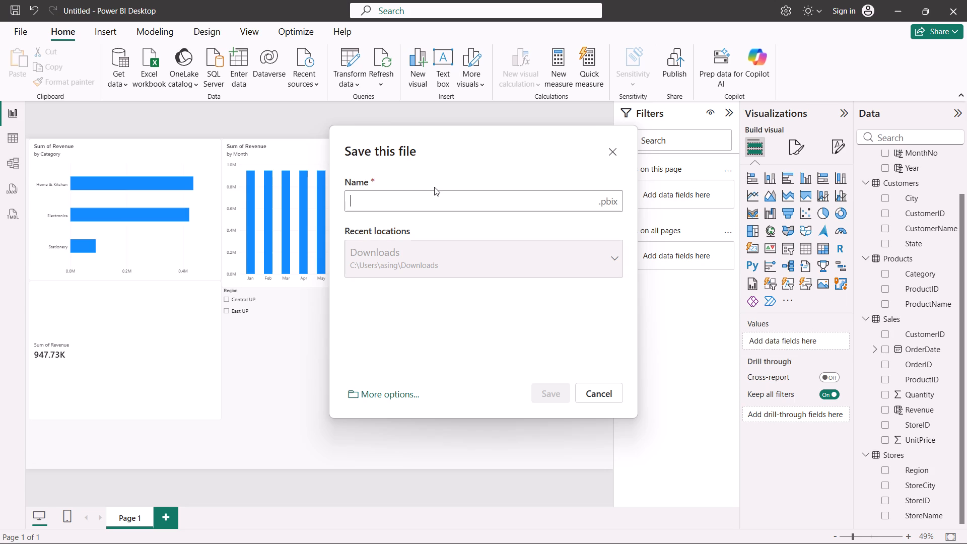
pyautogui.click(421, 205)
pyautogui.write('BI')
pyautogui.hotkey('shift', '_')
pyautogui.press('2')
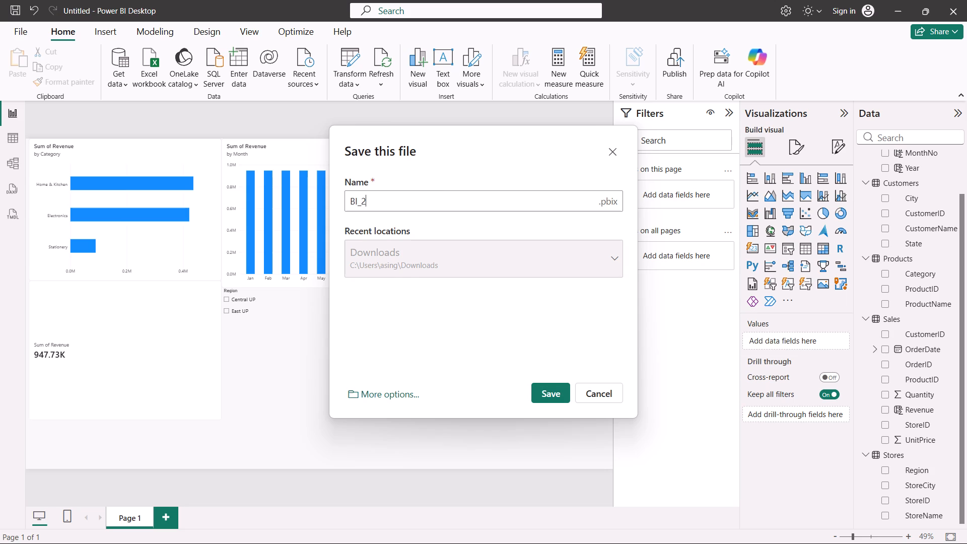
pyautogui.press('Return')
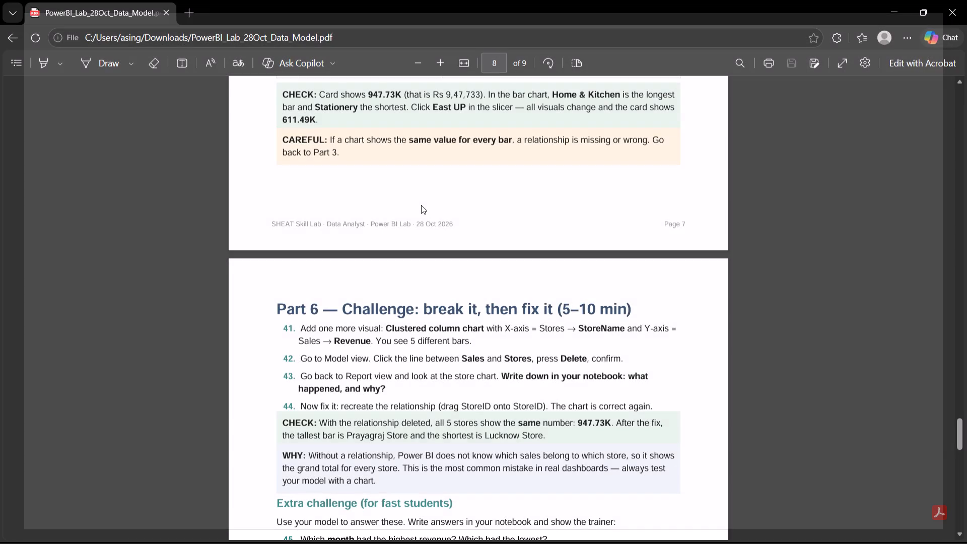